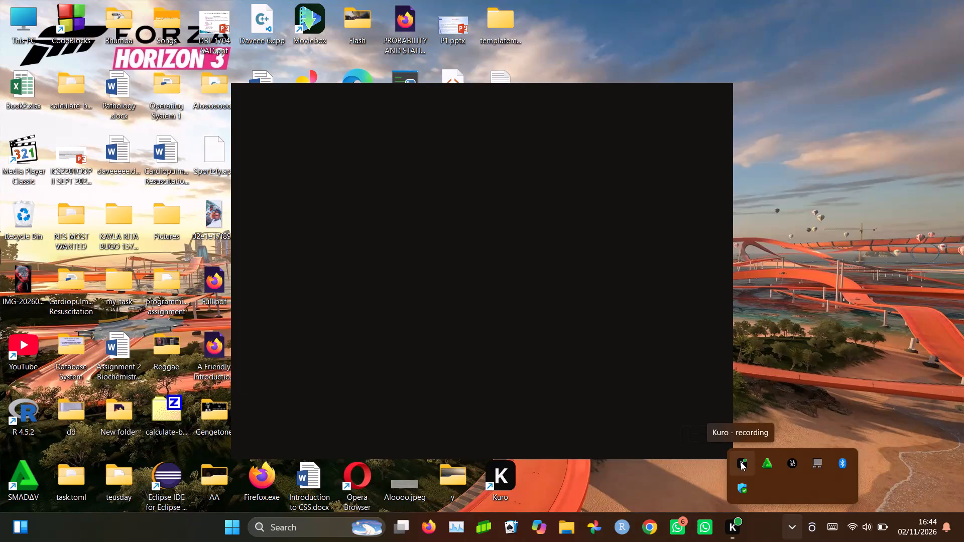
Dismiss the hidden tray icons and bring up the Windows Start menu.
{"action": "left_click", "coordinate": [756, 379]}
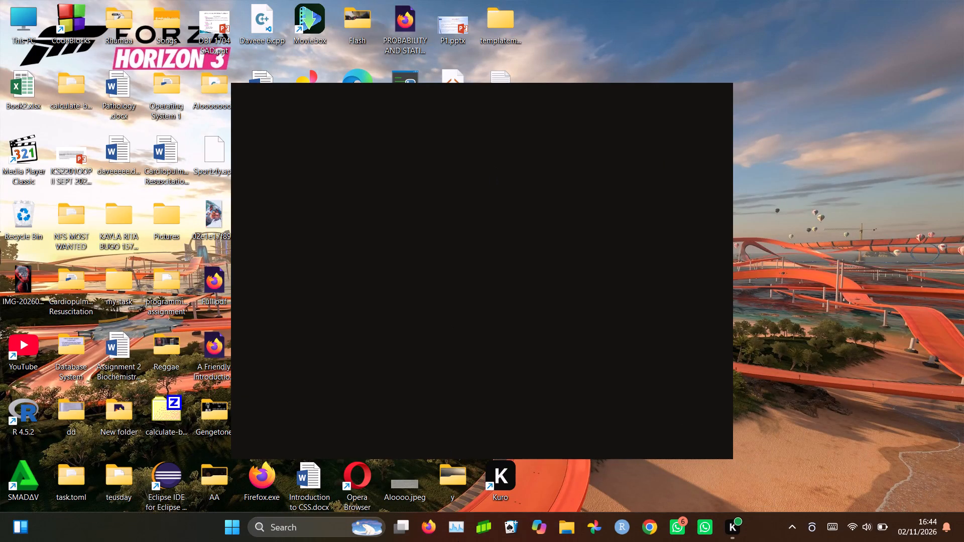
{"action": "left_click", "coordinate": [235, 529]}
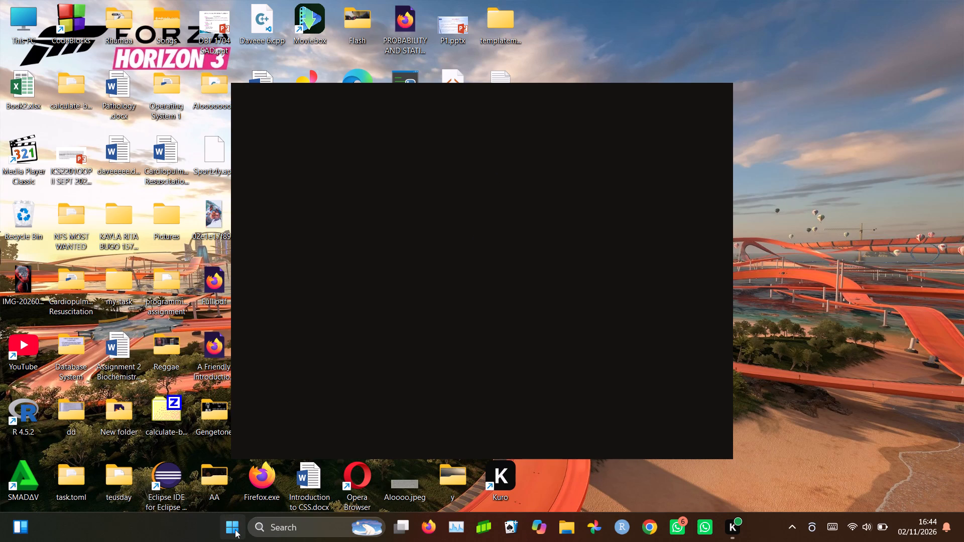
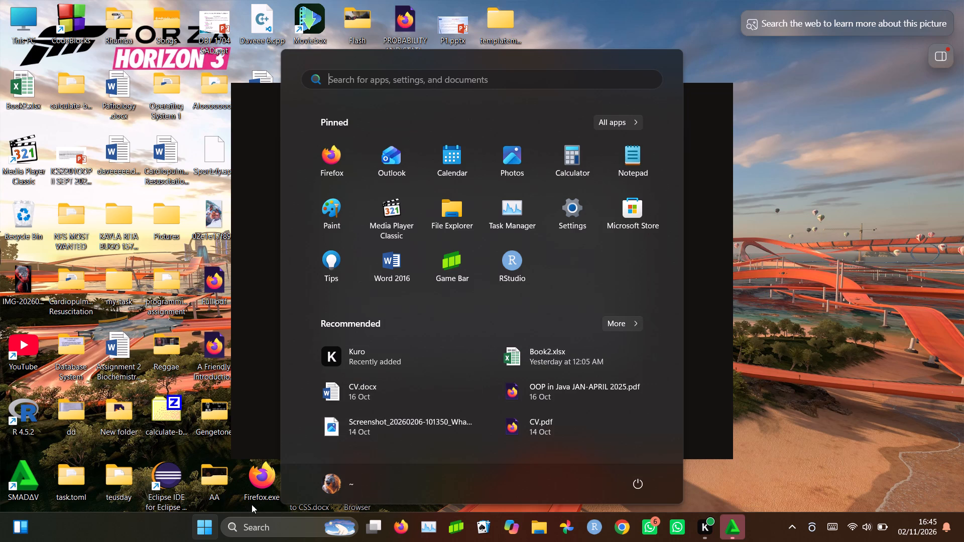
Search the installed apps for "exc" and launch Excel 2016.
{"action": "left_click", "coordinate": [203, 524]}
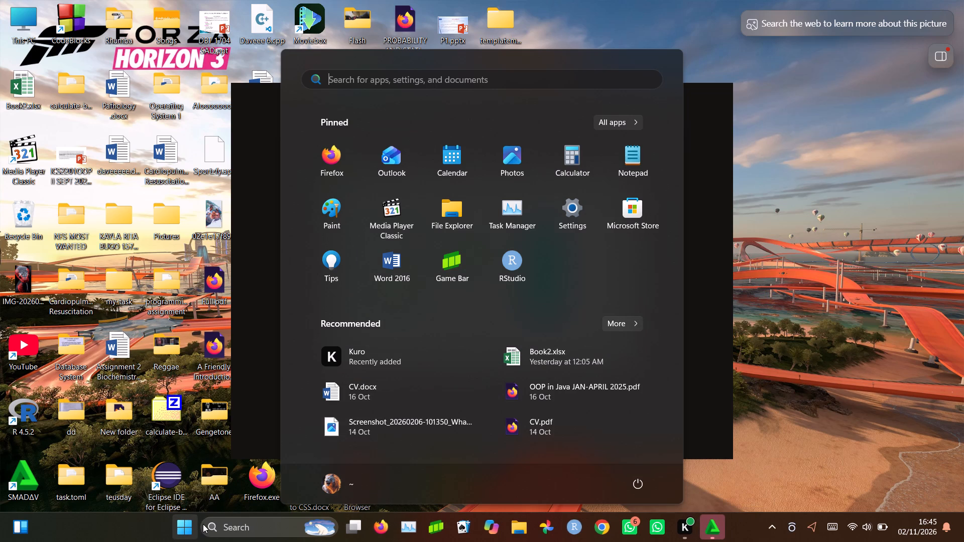
{"action": "left_click", "coordinate": [188, 527]}
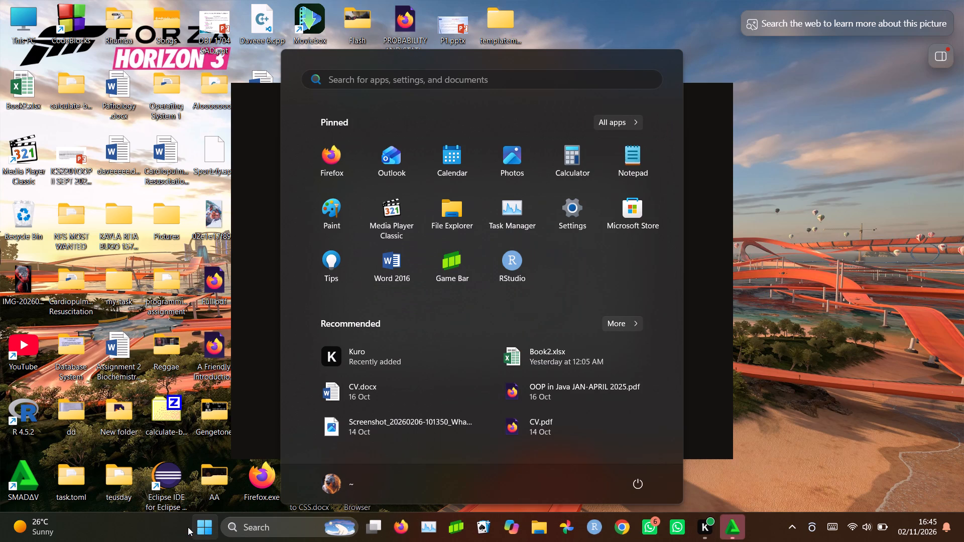
{"action": "key", "text": "e"}
{"action": "type", "text": "xc"}
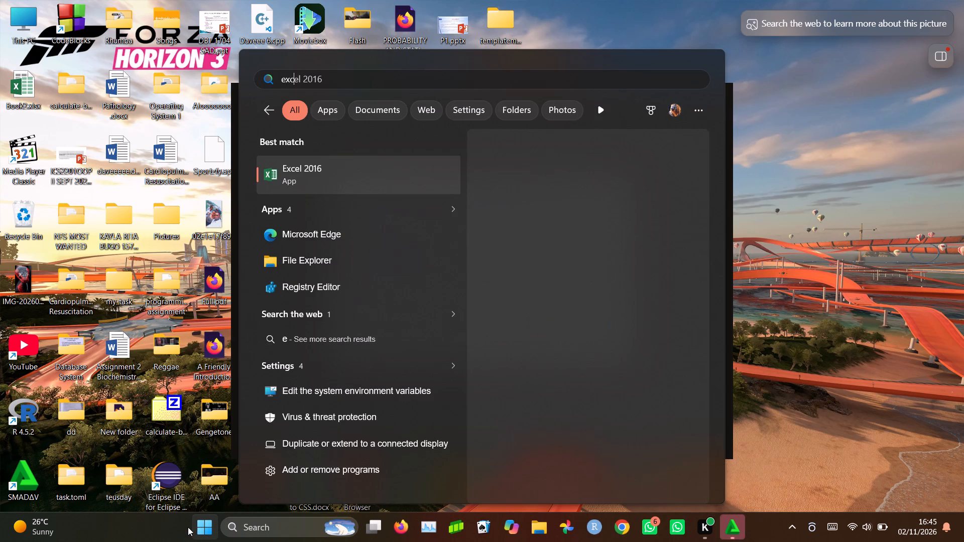
{"action": "key", "text": "Return"}
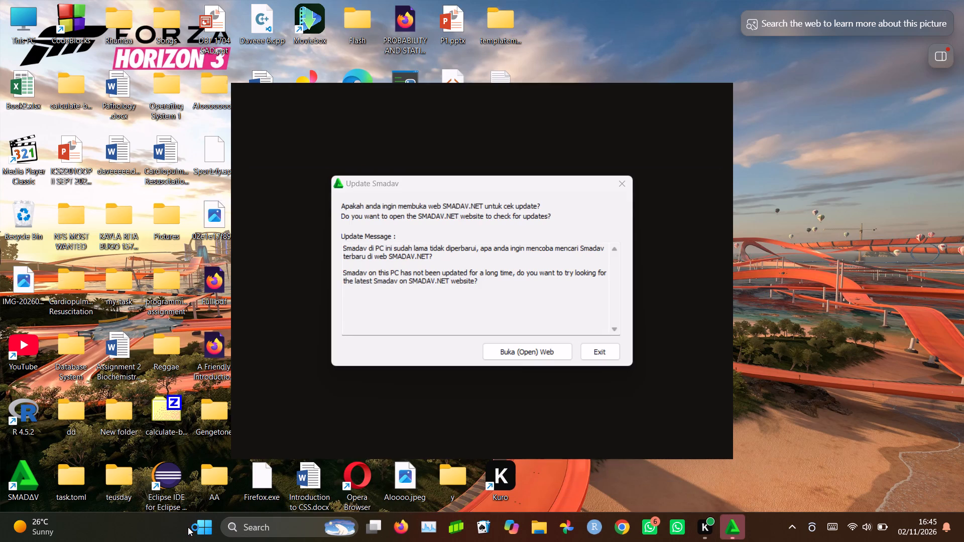
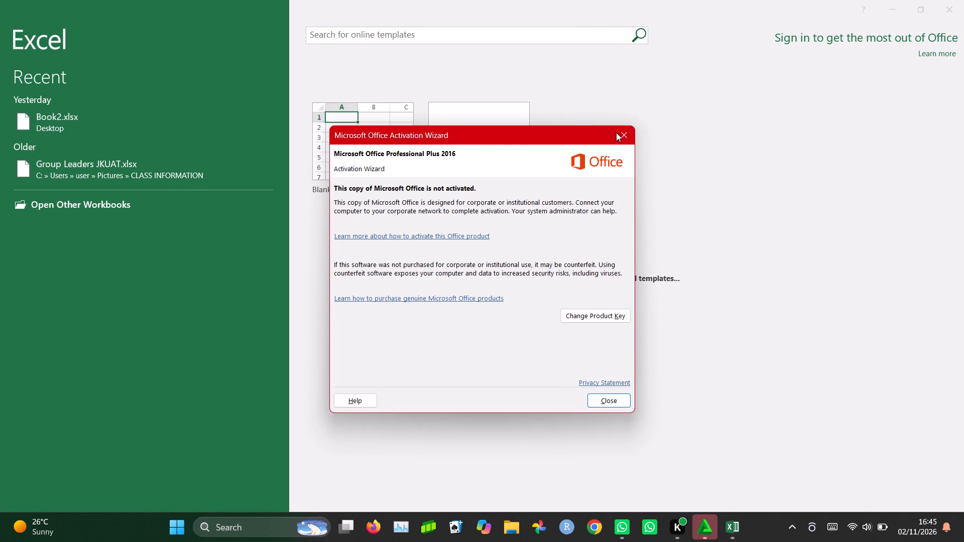
Dismiss the Office activation wizard and create a new blank workbook.
{"action": "left_click", "coordinate": [620, 132]}
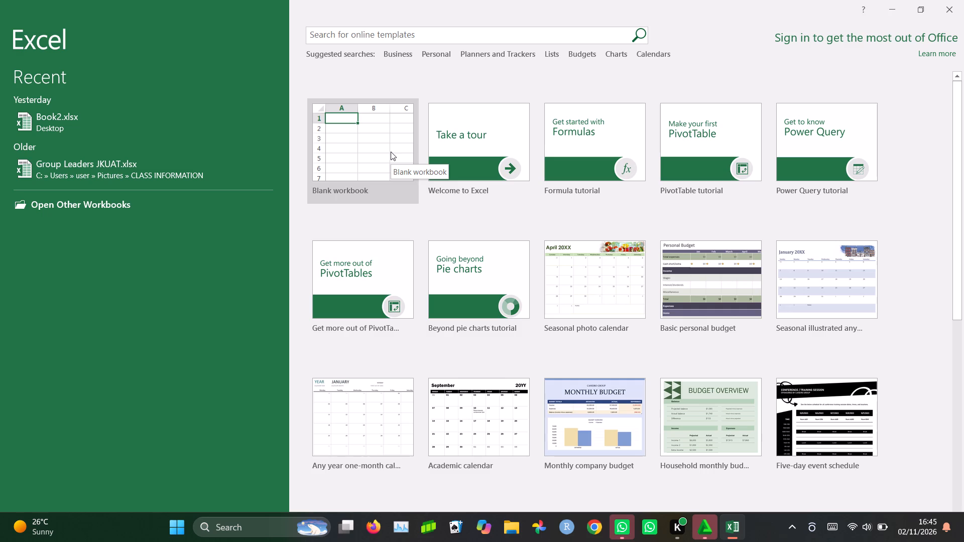
{"action": "left_click", "coordinate": [391, 152]}
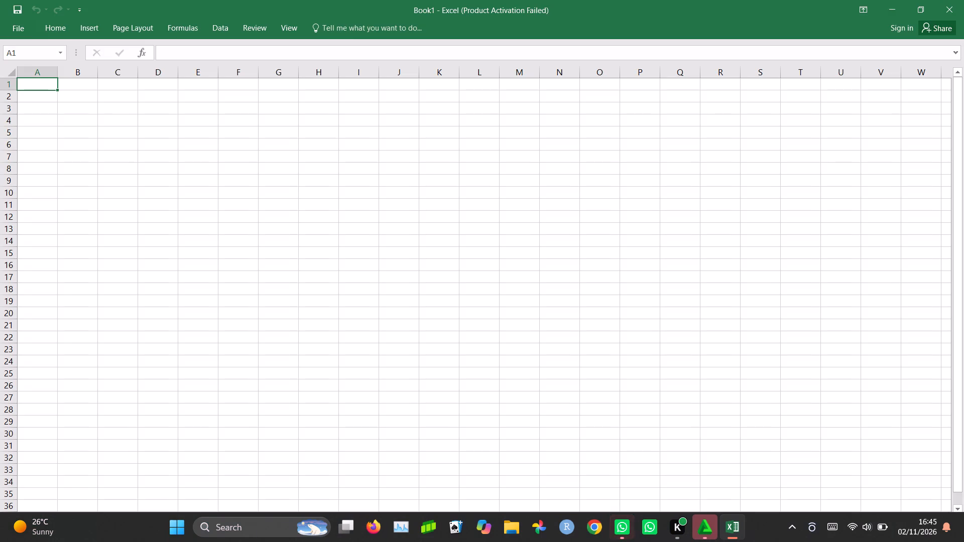
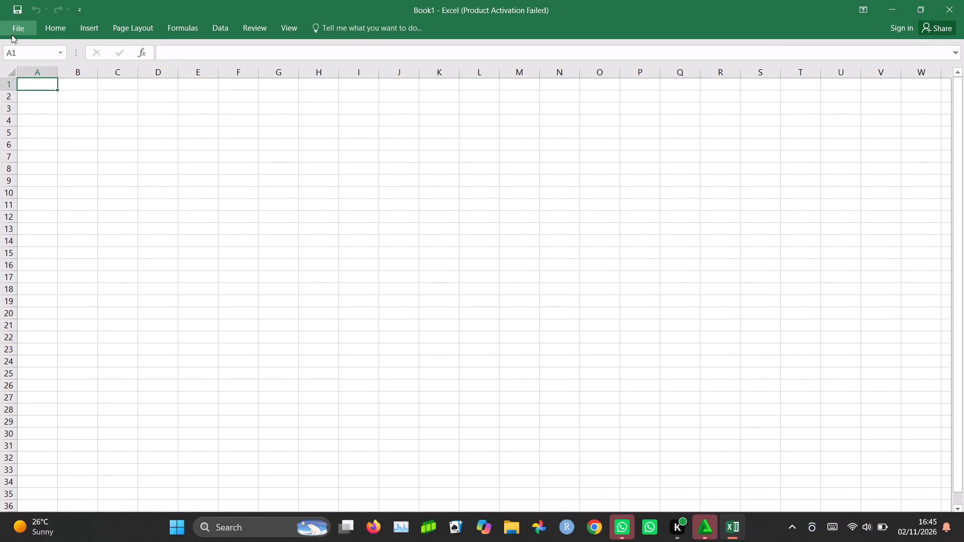
Open the file management (Backstage) view for the new blank workbook.
{"action": "left_click", "coordinate": [10, 35]}
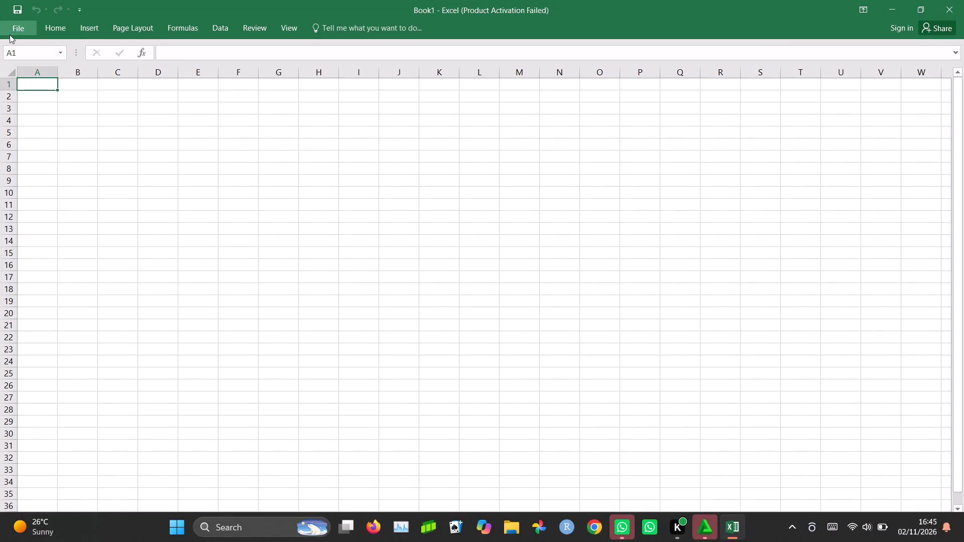
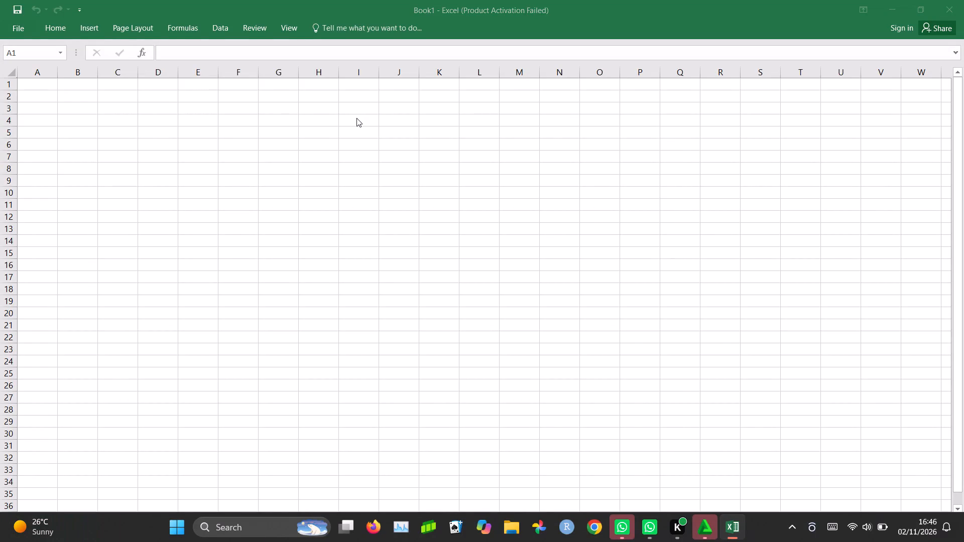
Examine the student results sheet in Book2.xlsx, from the subject scores down to the subject totals and grade distribution table.
{"action": "scroll", "coordinate": [298, 184], "scroll_direction": "down", "scroll_amount": 2}
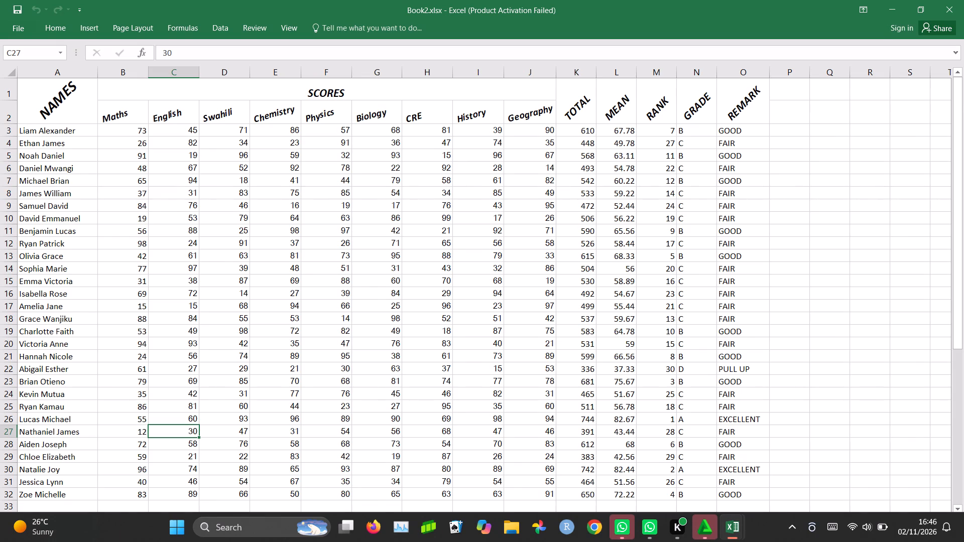
{"action": "scroll", "coordinate": [298, 184], "scroll_direction": "down", "scroll_amount": 3}
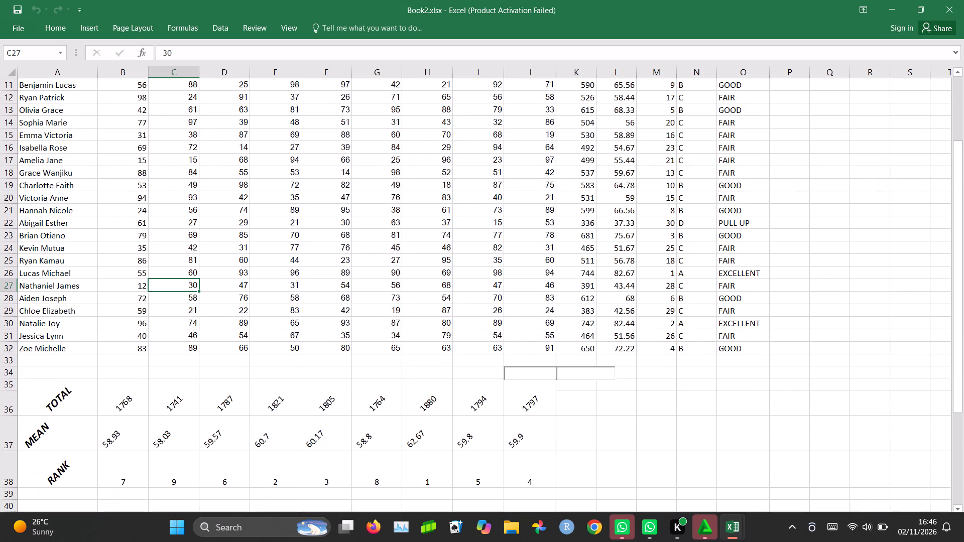
{"action": "scroll", "coordinate": [298, 184], "scroll_direction": "down", "scroll_amount": 2}
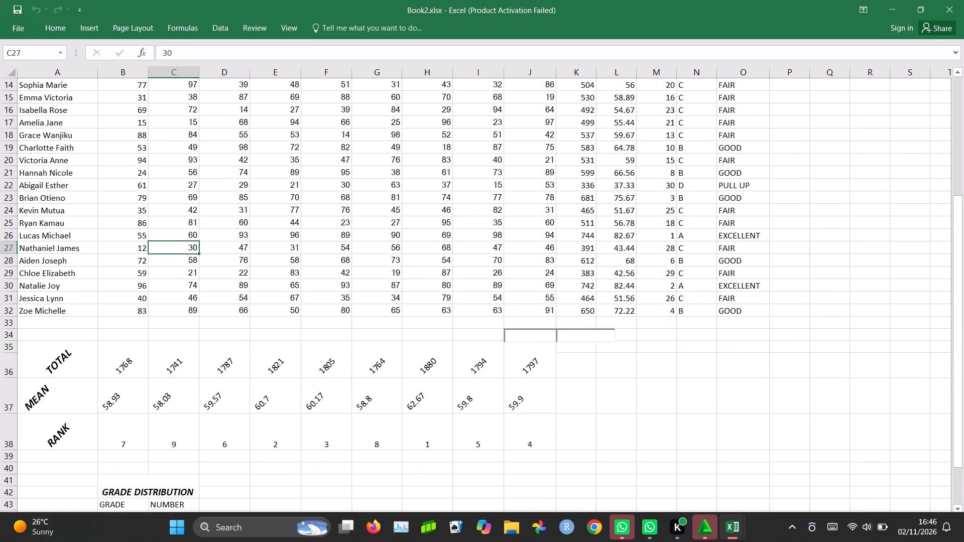
{"action": "scroll", "coordinate": [298, 184], "scroll_direction": "down", "scroll_amount": 2}
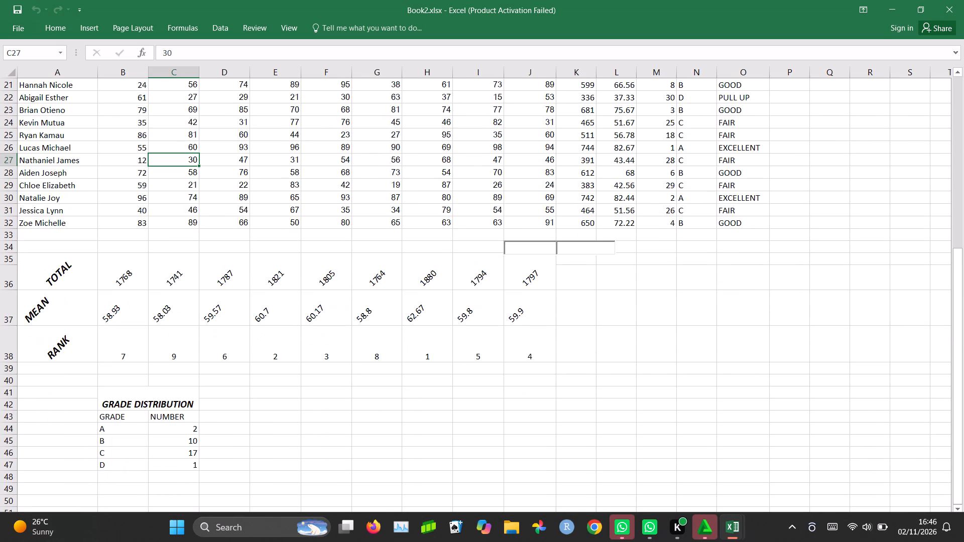
{"action": "scroll", "coordinate": [298, 184], "scroll_direction": "up", "scroll_amount": 1}
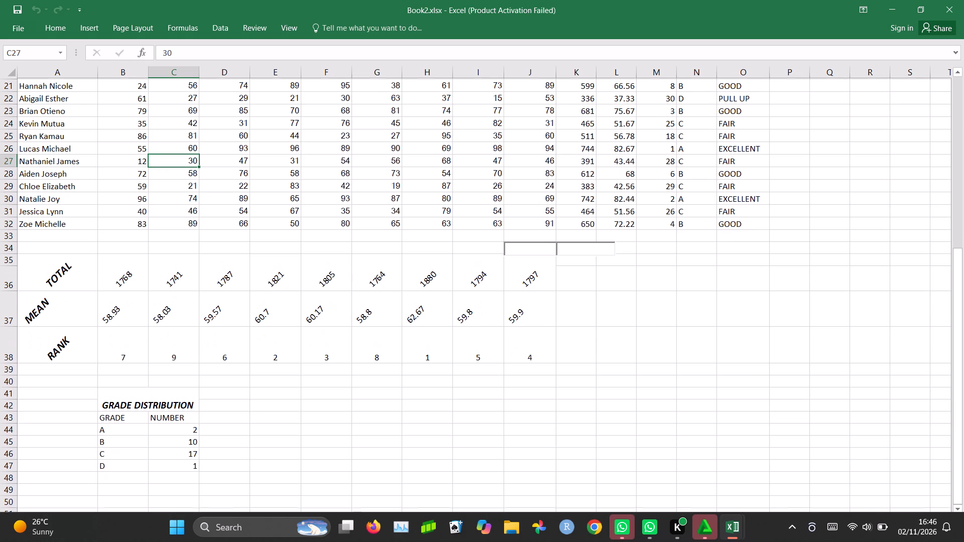
{"action": "scroll", "coordinate": [298, 184], "scroll_direction": "up", "scroll_amount": 3}
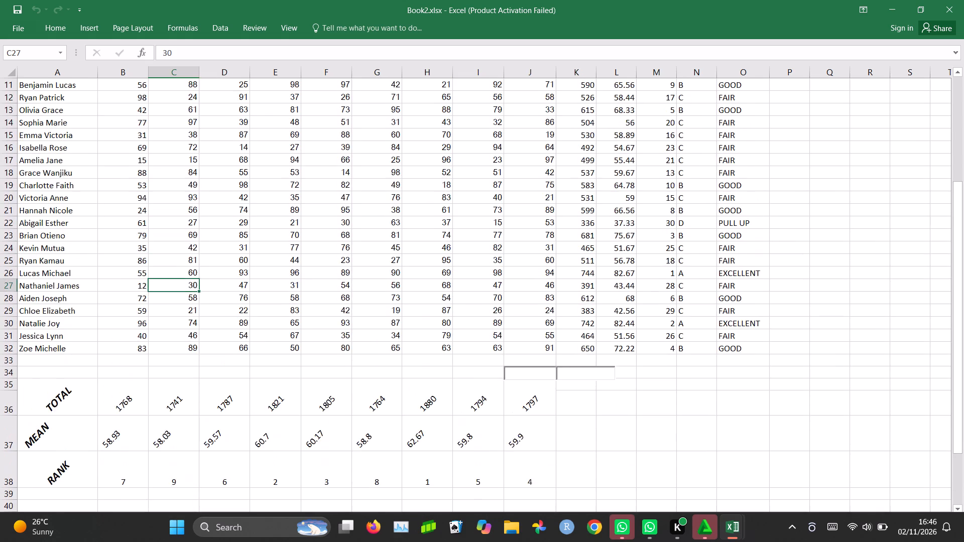
{"action": "scroll", "coordinate": [298, 184], "scroll_direction": "up", "scroll_amount": 3}
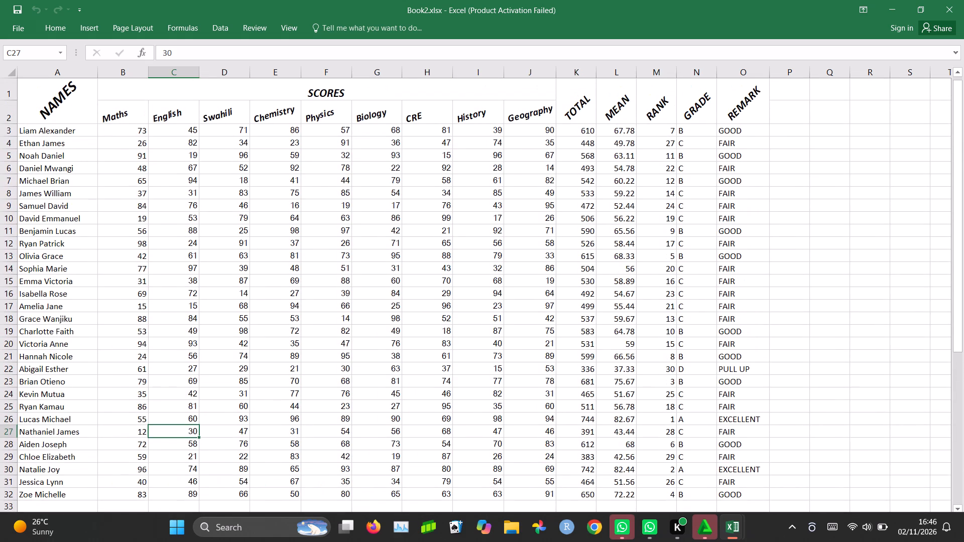
{"action": "scroll", "coordinate": [298, 184], "scroll_direction": "up", "scroll_amount": 1}
Bring up the page of new workbook templates in the file management view of Book2.xlsx.
{"action": "left_click", "coordinate": [24, 30]}
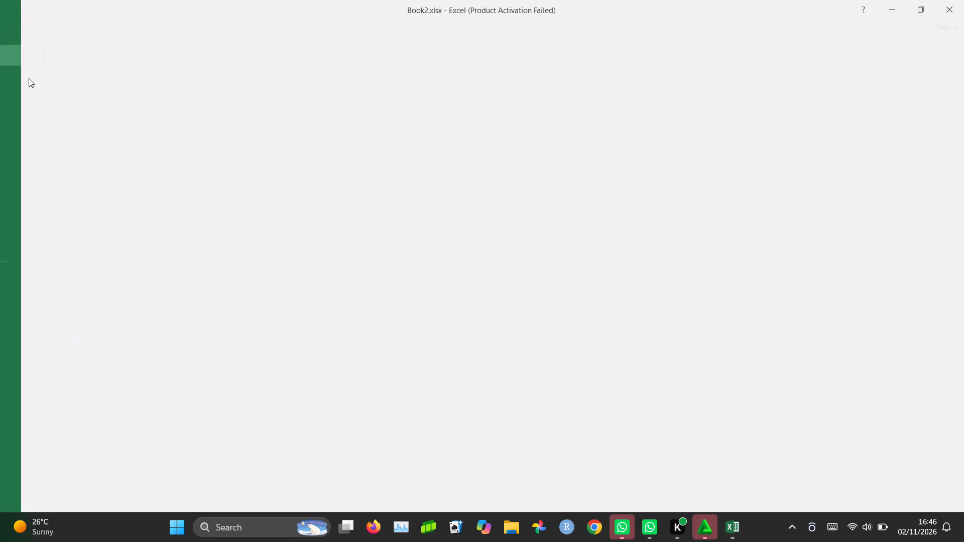
{"action": "left_click", "coordinate": [33, 100]}
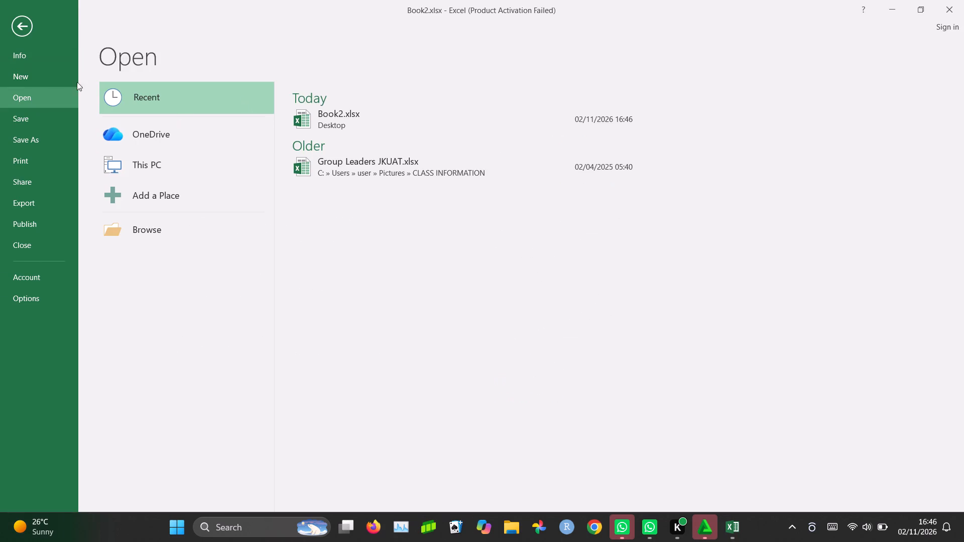
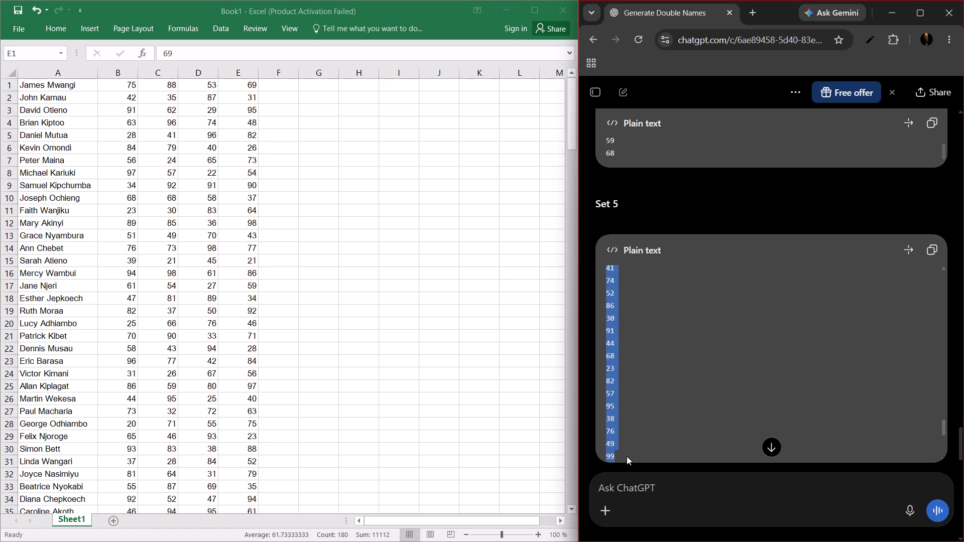
{"action": "left_click_drag", "start_coordinate": [627, 456], "coordinate": [621, 385]}
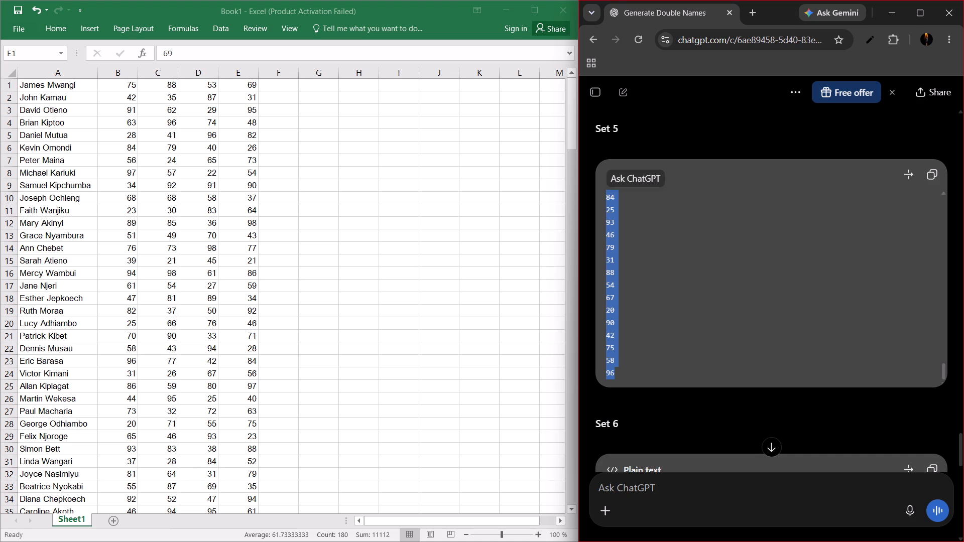
{"action": "key", "text": "ctrl+c"}
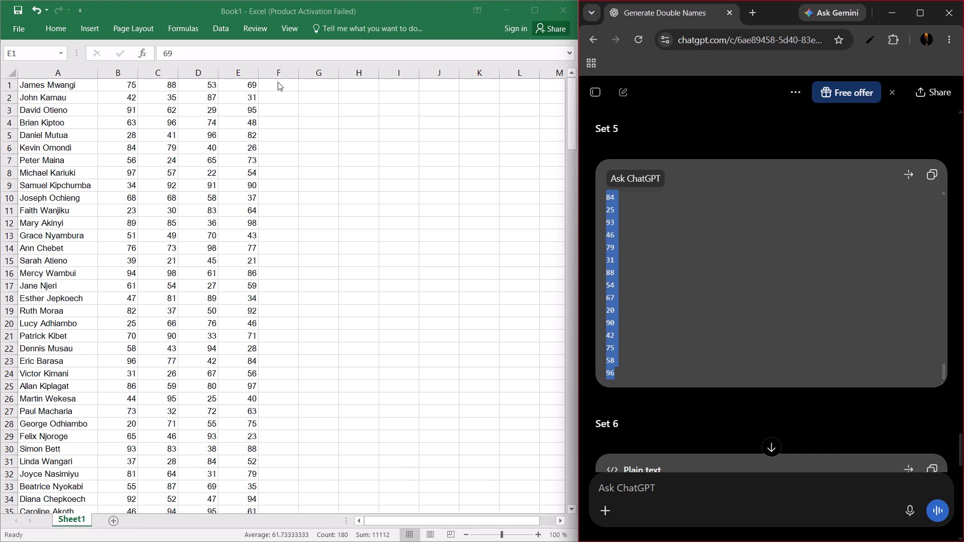
Switch to Book1 in Excel and paste the Set 5 scores into column F, starting at cell F1.
{"action": "double_click", "coordinate": [278, 82]}
{"action": "left_click", "coordinate": [278, 82]}
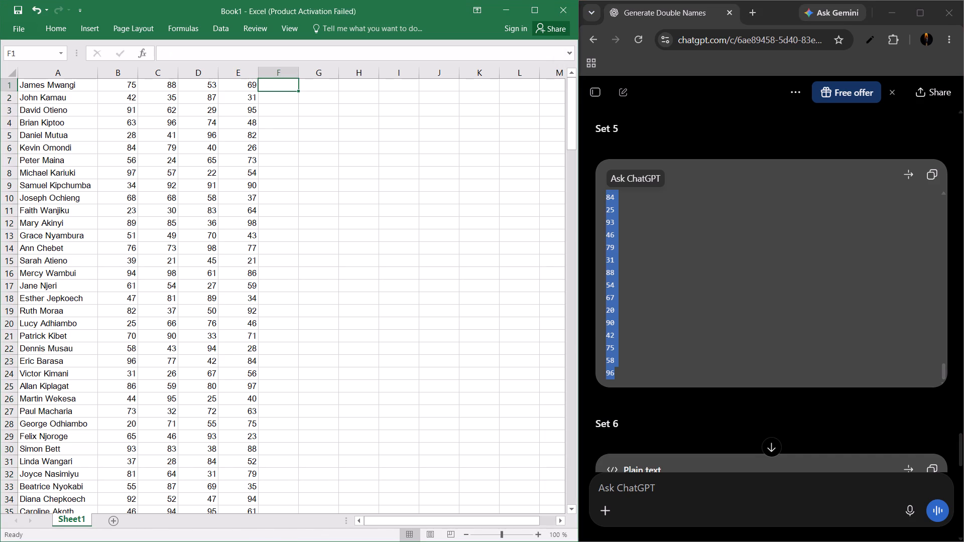
{"action": "key", "text": "ctrl+v"}
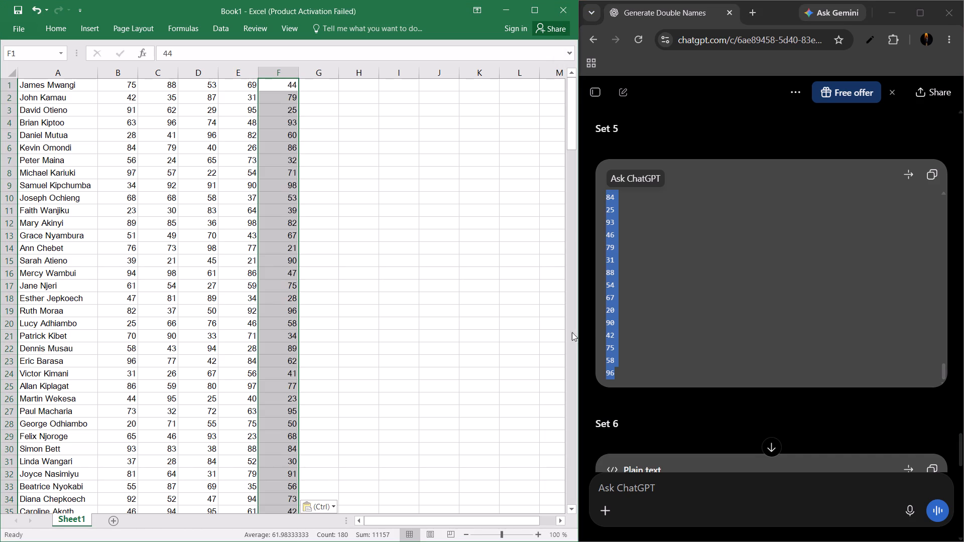
Switch to the ChatGPT reply in Chrome and copy all the Set 6 scores, from the first value 97 to the last value 98.
{"action": "scroll", "coordinate": [595, 429], "scroll_direction": "down", "scroll_amount": 4}
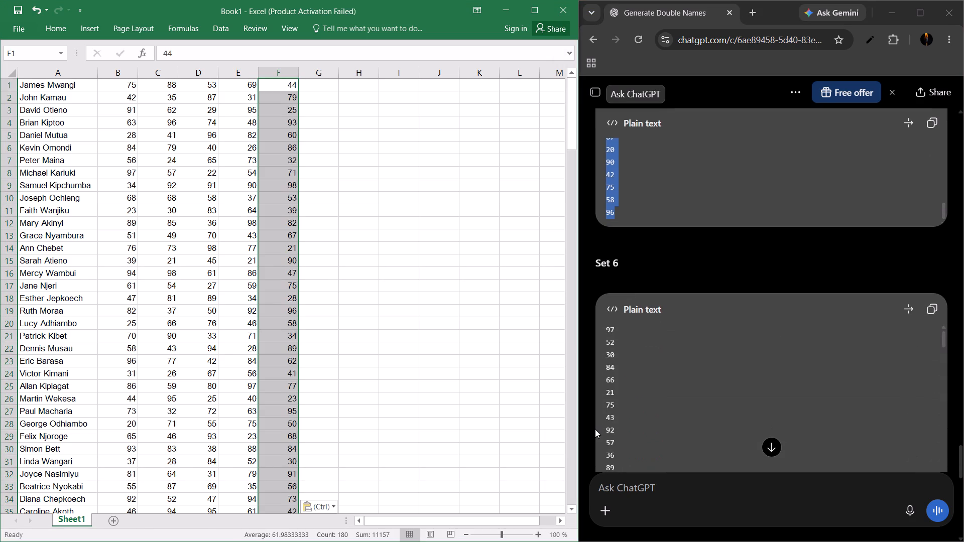
{"action": "scroll", "coordinate": [588, 276], "scroll_direction": "down", "scroll_amount": 1}
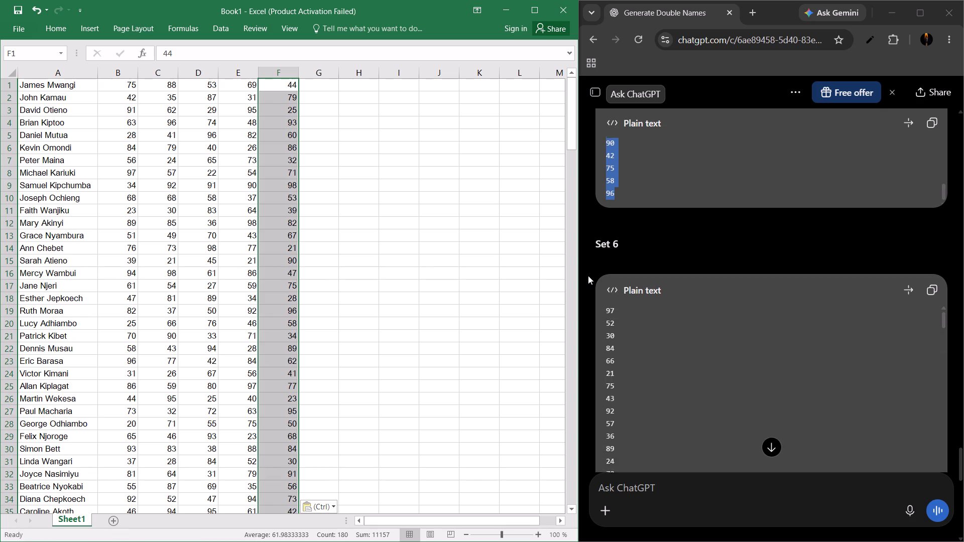
{"action": "scroll", "coordinate": [588, 276], "scroll_direction": "down", "scroll_amount": 1}
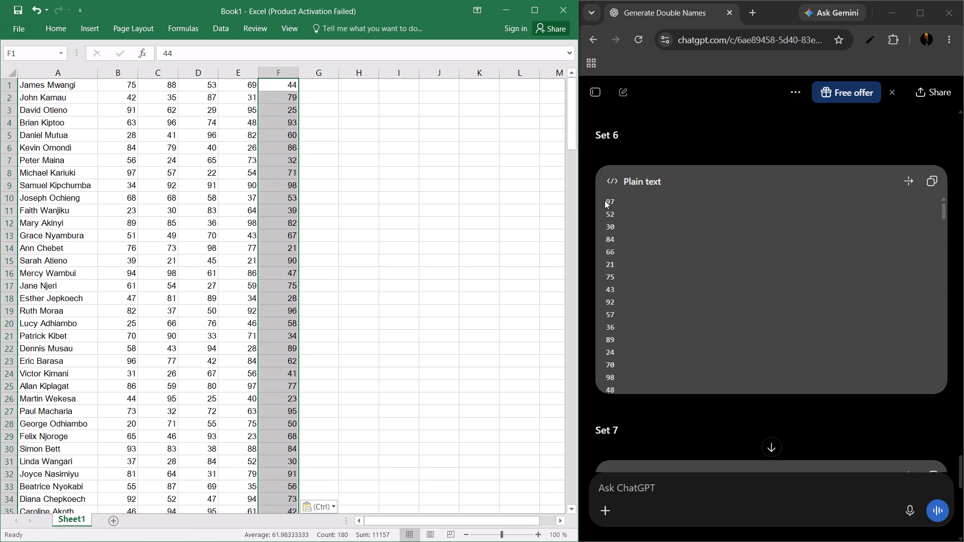
{"action": "left_click_drag", "start_coordinate": [605, 200], "coordinate": [622, 388]}
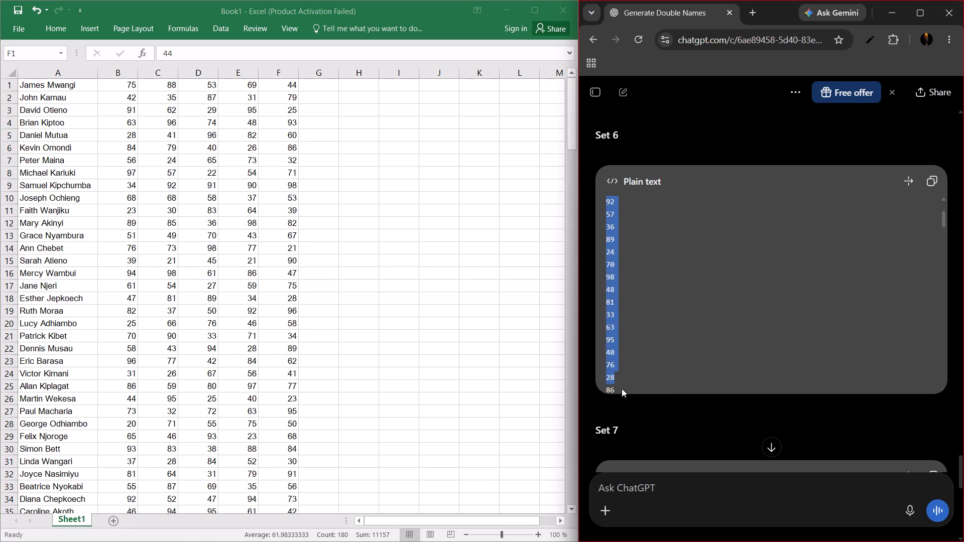
{"action": "left_click_drag", "start_coordinate": [622, 388], "coordinate": [622, 386]}
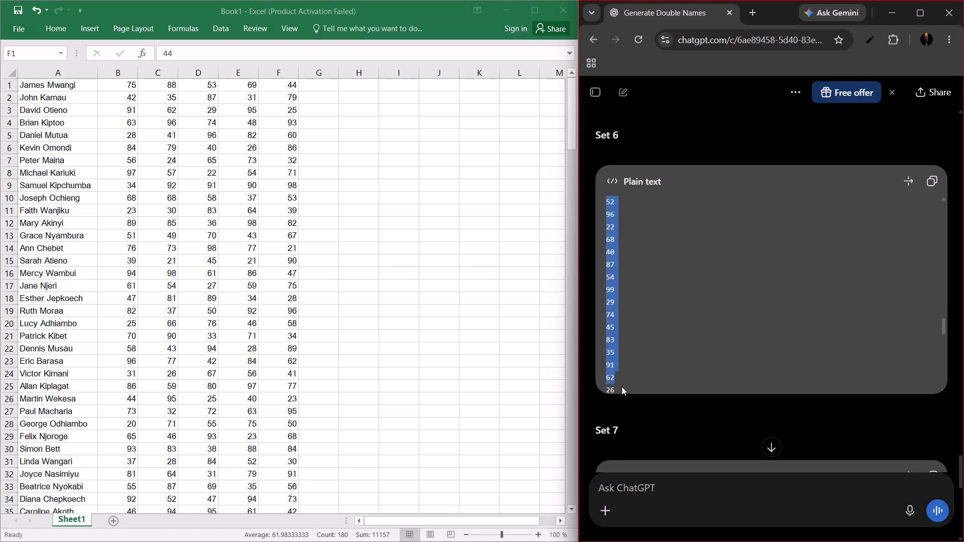
{"action": "left_click_drag", "start_coordinate": [622, 386], "coordinate": [622, 386]}
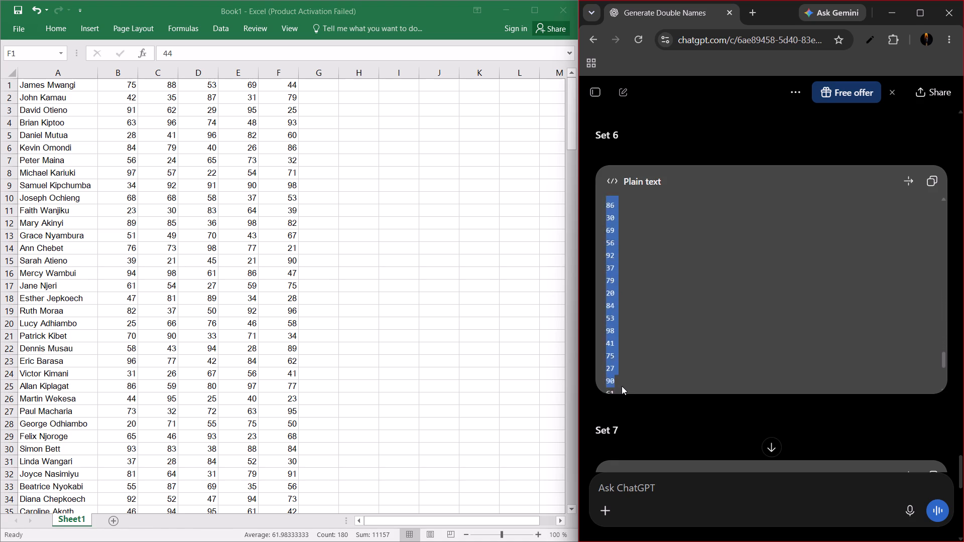
{"action": "left_click_drag", "start_coordinate": [622, 386], "coordinate": [621, 364]}
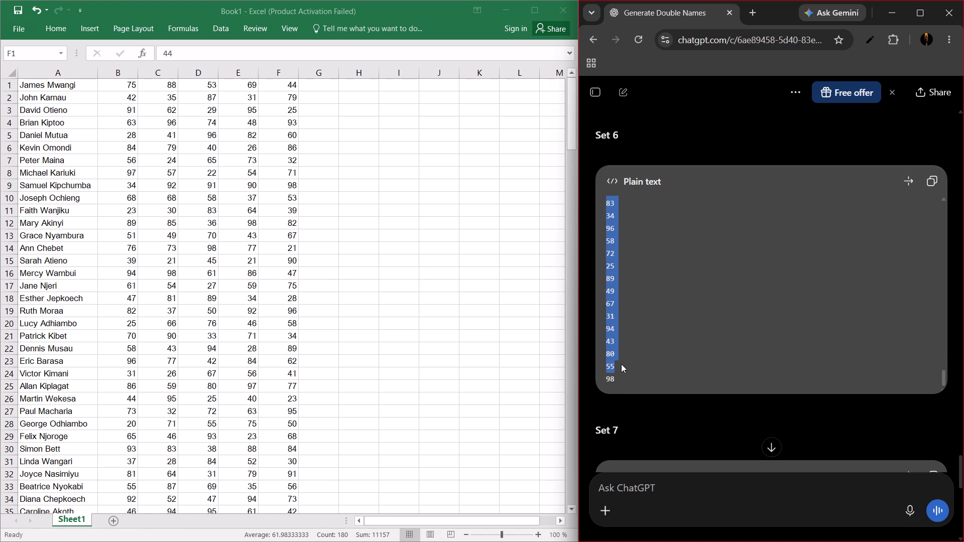
{"action": "left_click_drag", "start_coordinate": [621, 364], "coordinate": [621, 380]}
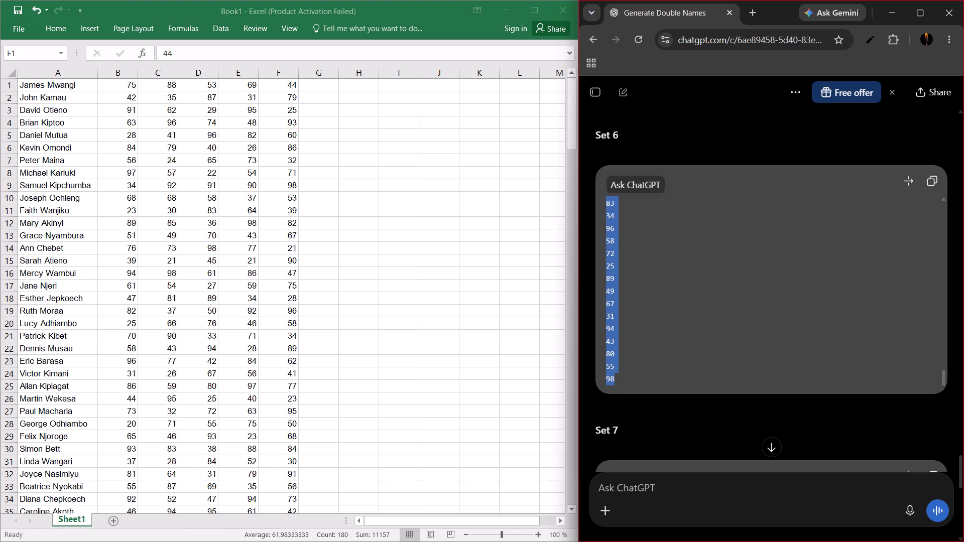
{"action": "key", "text": "ctrl+c"}
Switch to Book1 in Excel and paste the Set 6 scores into column G, starting at cell G1.
{"action": "left_click", "coordinate": [325, 88]}
{"action": "left_click", "coordinate": [325, 88]}
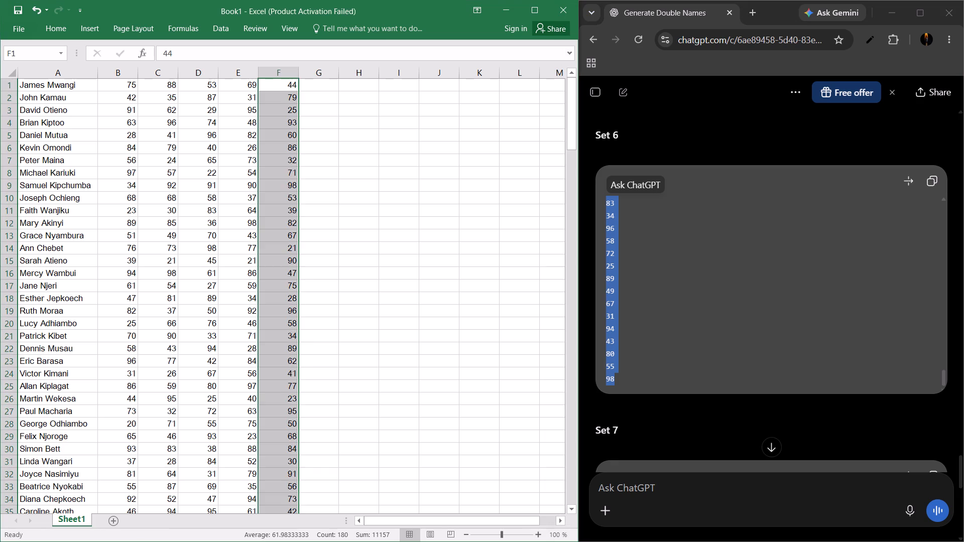
{"action": "key", "text": "ctrl+v"}
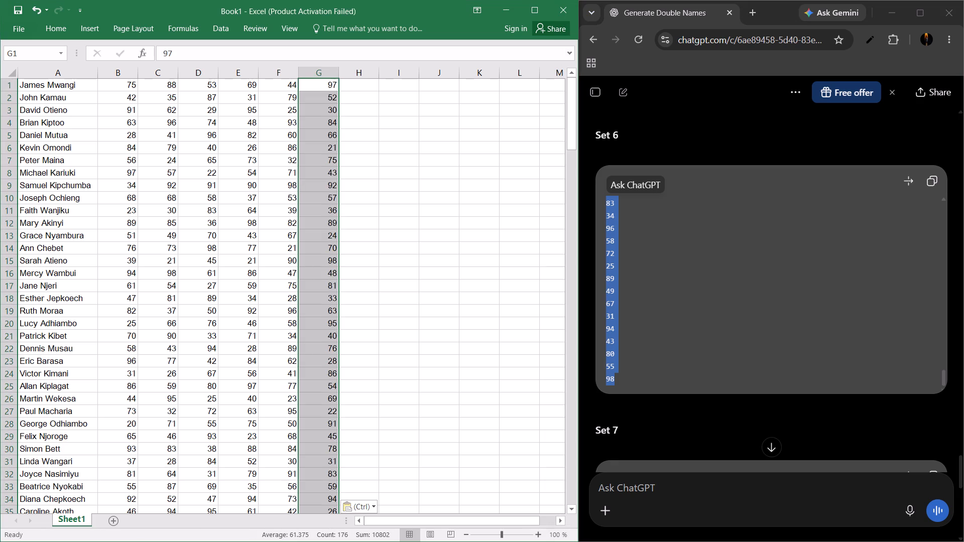
Switch to the ChatGPT reply in Chrome and copy all the Set 7 scores, from the first value 61 to the last value 98.
{"action": "scroll", "coordinate": [584, 417], "scroll_direction": "down", "scroll_amount": 5}
{"action": "left_click_drag", "start_coordinate": [605, 221], "coordinate": [618, 434]}
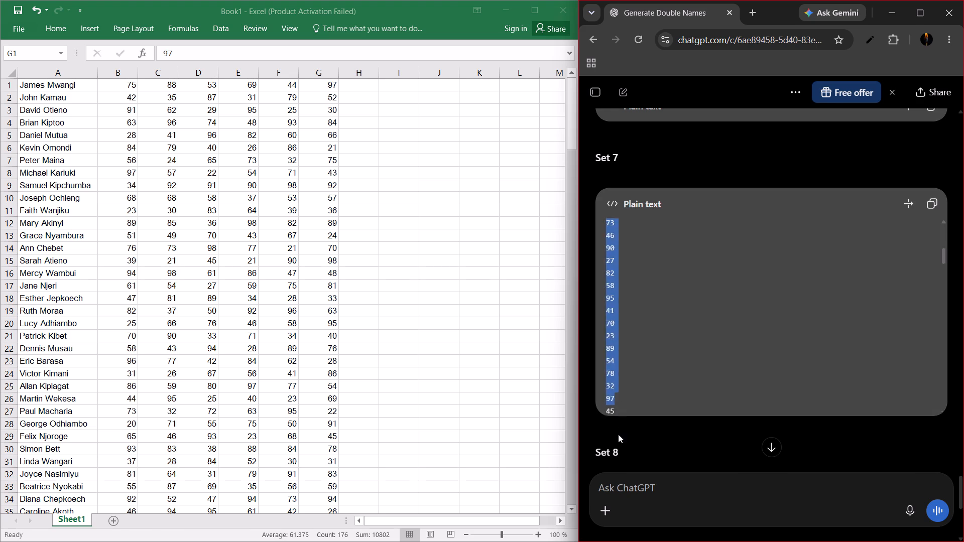
{"action": "left_click_drag", "start_coordinate": [618, 434], "coordinate": [622, 410]}
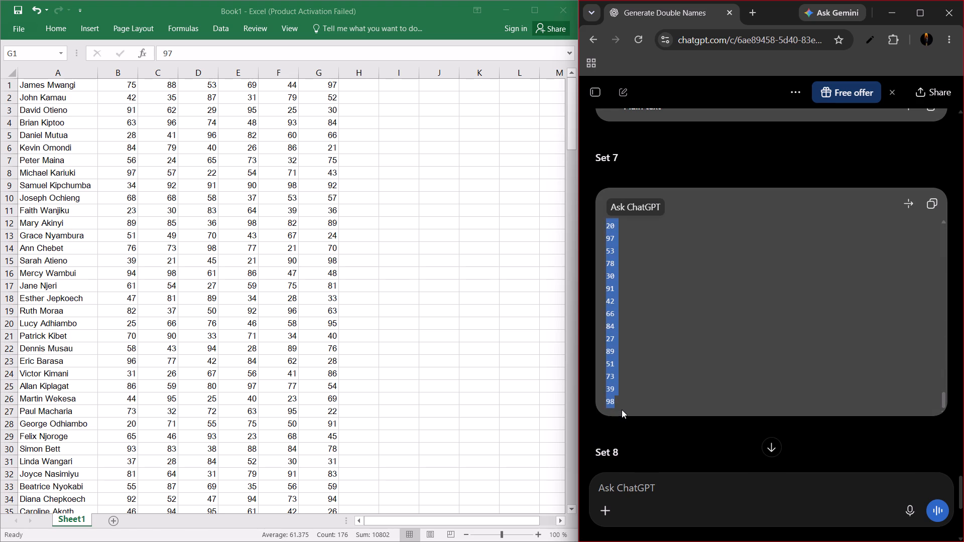
{"action": "key", "text": "ctrl+c"}
Switch to Book1 in Excel and paste the Set 7 scores into column H, starting at cell H1.
{"action": "left_click", "coordinate": [363, 85]}
{"action": "left_click", "coordinate": [363, 85]}
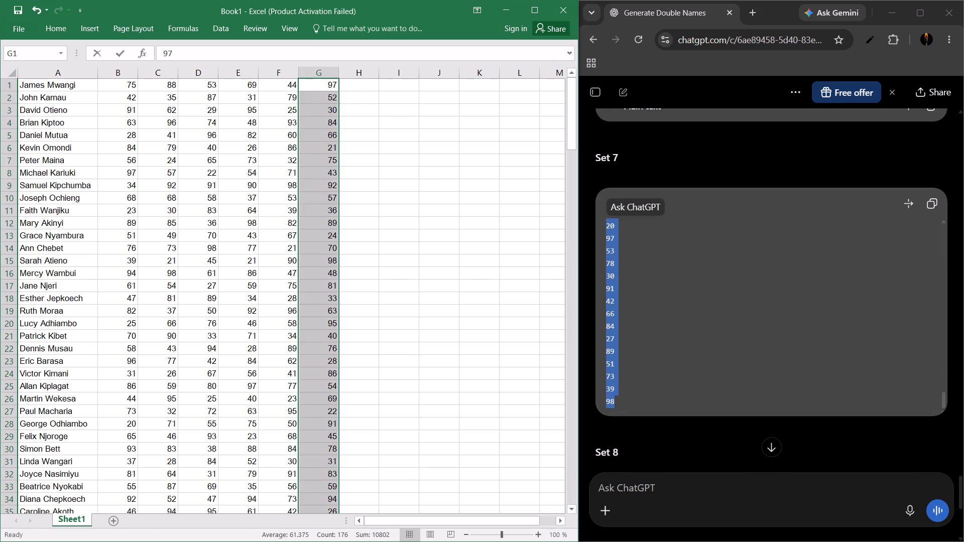
{"action": "left_click", "coordinate": [363, 85]}
{"action": "key", "text": "ctrl+v"}
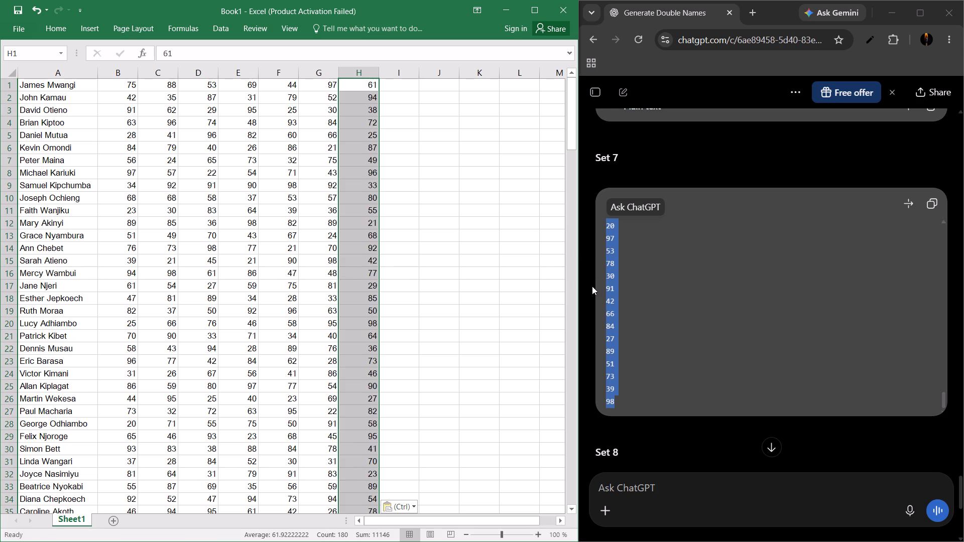
Switch to the ChatGPT reply in Chrome and copy all the Set 8 scores, from the first value 83 to the last value 90.
{"action": "scroll", "coordinate": [592, 286], "scroll_direction": "down", "scroll_amount": 6}
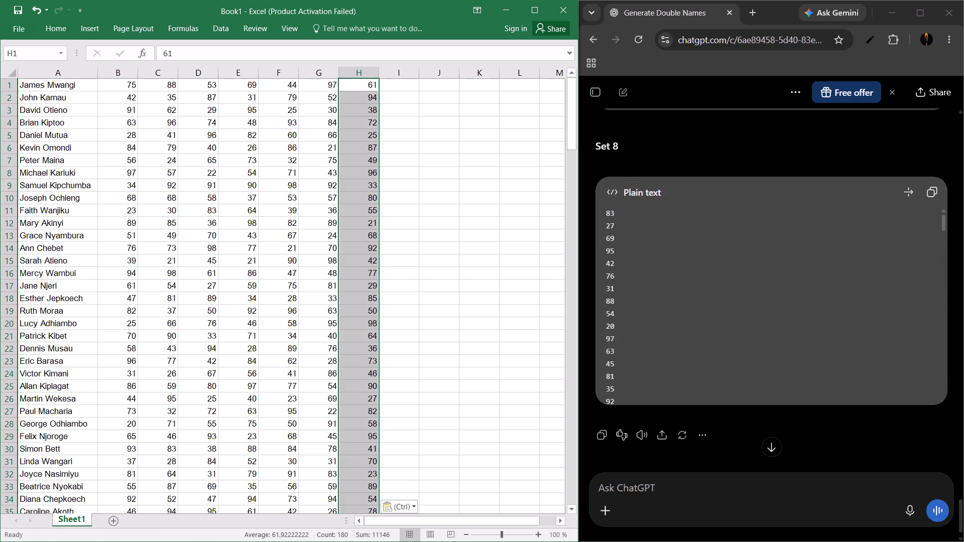
{"action": "left_click_drag", "start_coordinate": [607, 213], "coordinate": [617, 410]}
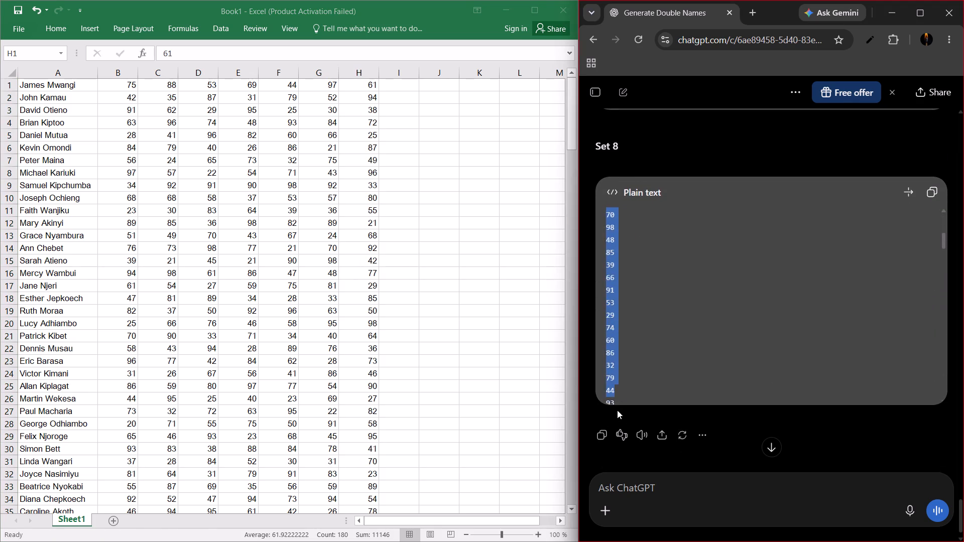
{"action": "left_click_drag", "start_coordinate": [617, 410], "coordinate": [617, 402]}
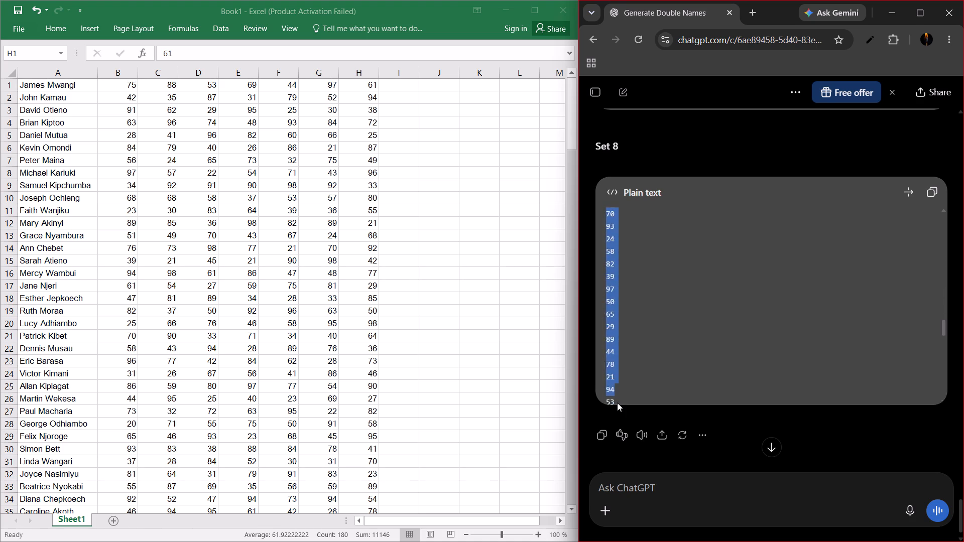
{"action": "left_click_drag", "start_coordinate": [617, 402], "coordinate": [617, 395]}
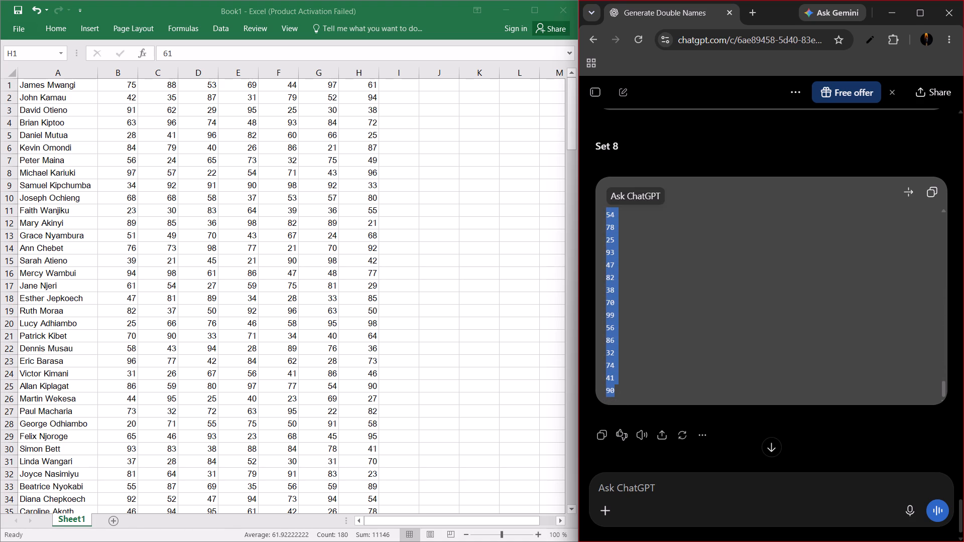
{"action": "key", "text": "ctrl+c"}
Switch to Book1 in Excel and paste the Set 8 scores into column I, starting at cell I1.
{"action": "left_click", "coordinate": [404, 82]}
{"action": "left_click", "coordinate": [404, 82]}
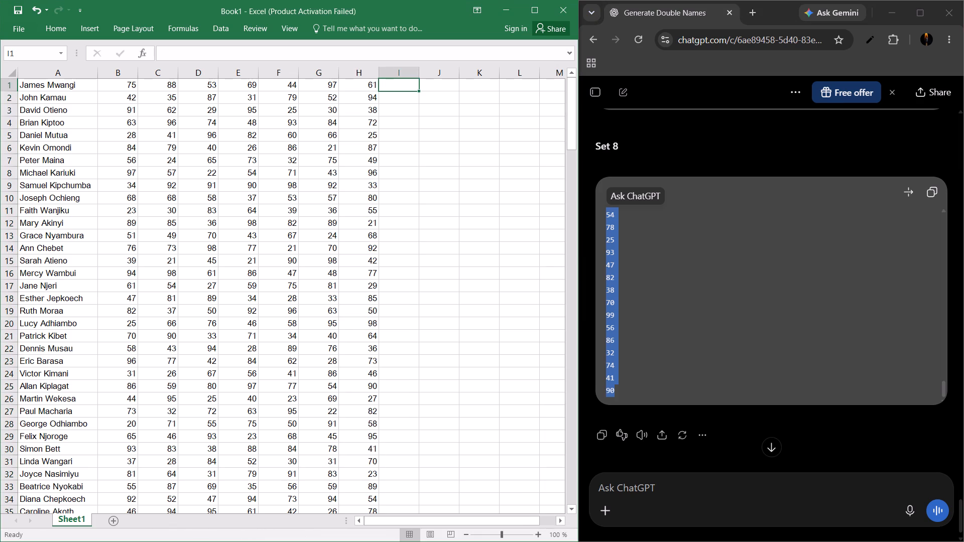
{"action": "key", "text": "ctrl+v"}
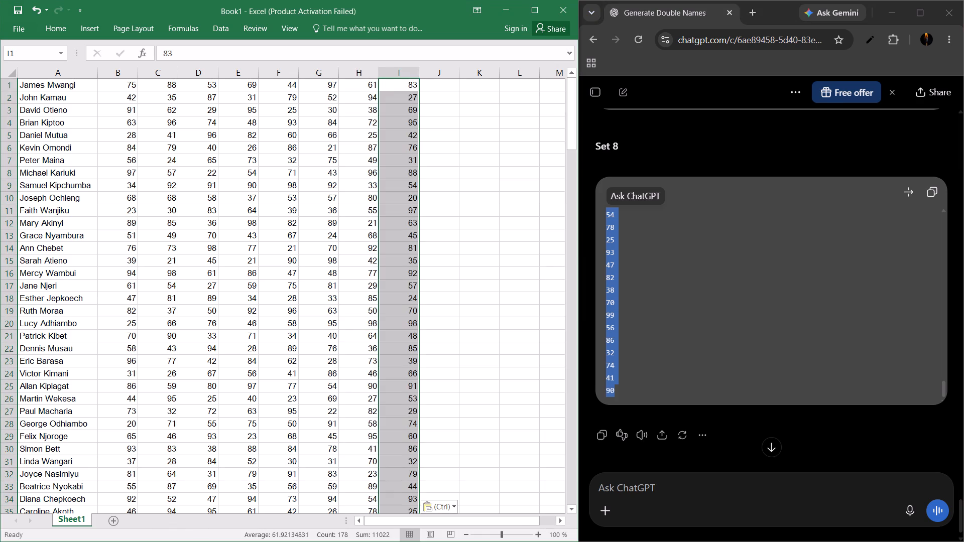
Maximize the Book1 window and keep the ribbon commands permanently expanded above the sheet.
{"action": "left_click", "coordinate": [539, 7]}
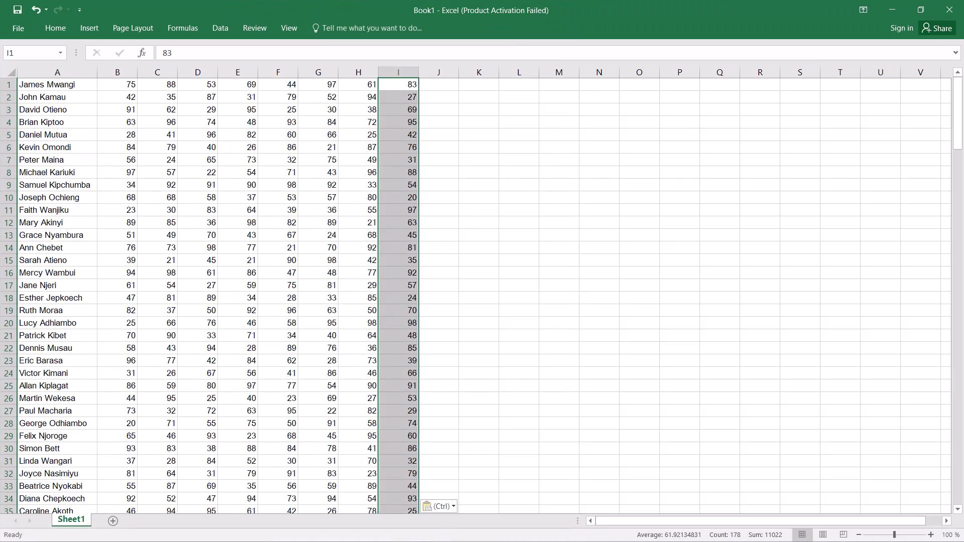
{"action": "scroll", "coordinate": [205, 143], "scroll_direction": "up", "scroll_amount": 1}
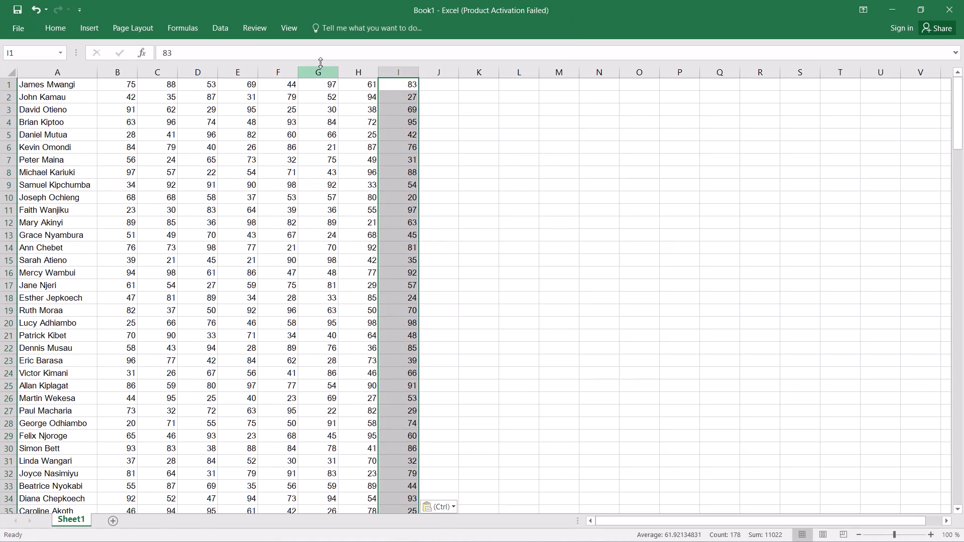
{"action": "left_click", "coordinate": [59, 26]}
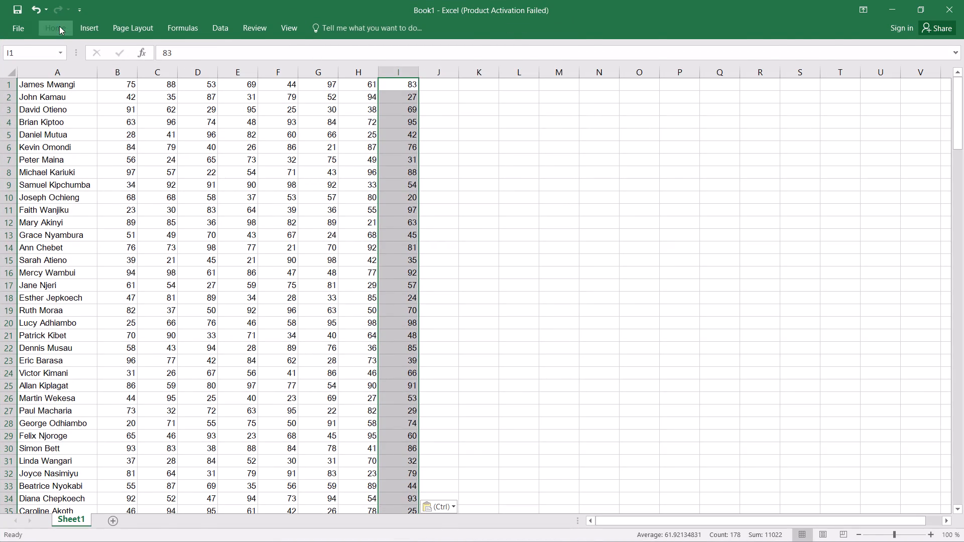
{"action": "left_click", "coordinate": [953, 85]}
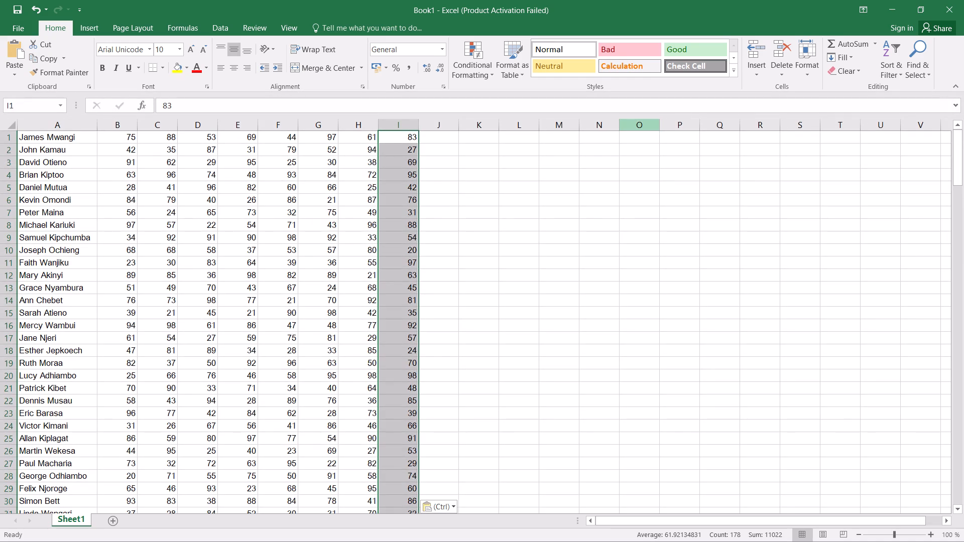
Insert two blank rows above the first student's row for the table headings.
{"action": "left_click", "coordinate": [12, 139]}
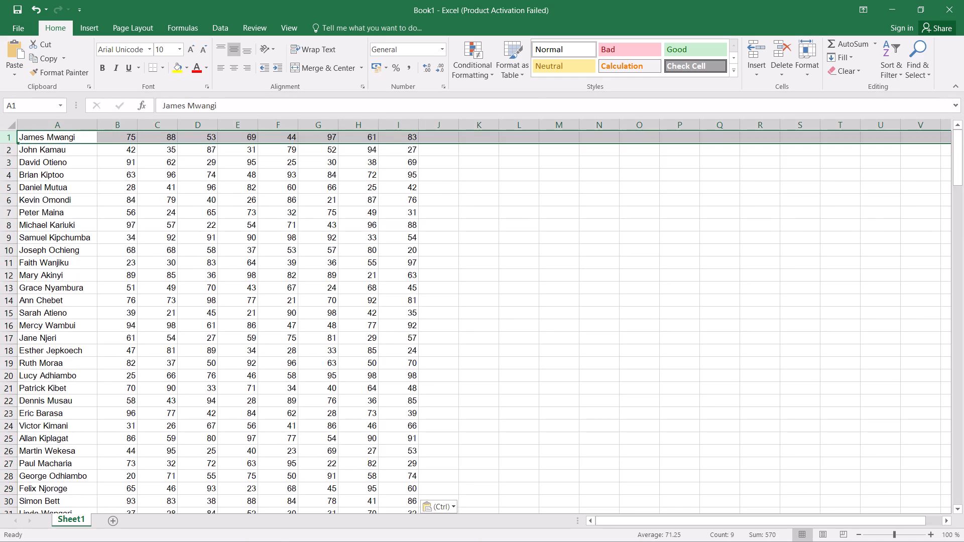
{"action": "left_click", "coordinate": [762, 55]}
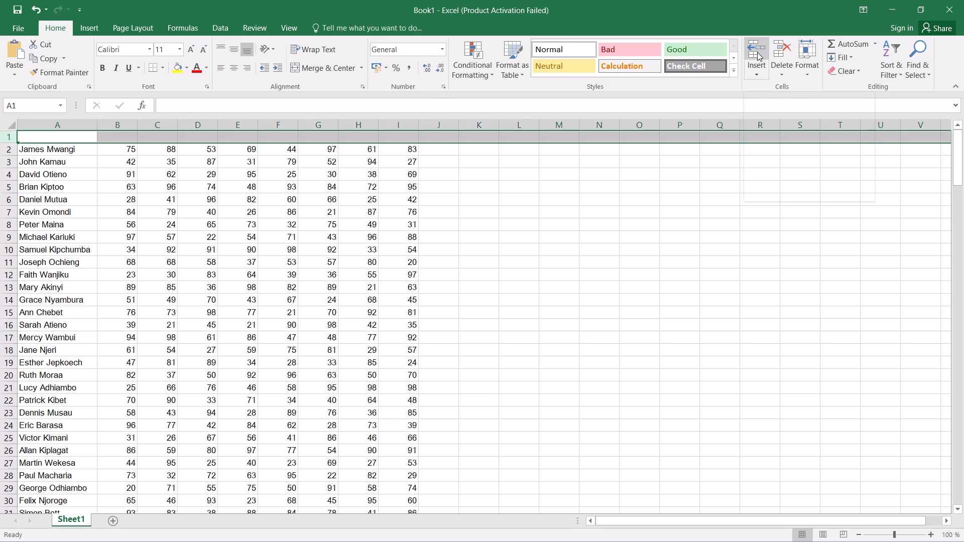
{"action": "left_click", "coordinate": [10, 138]}
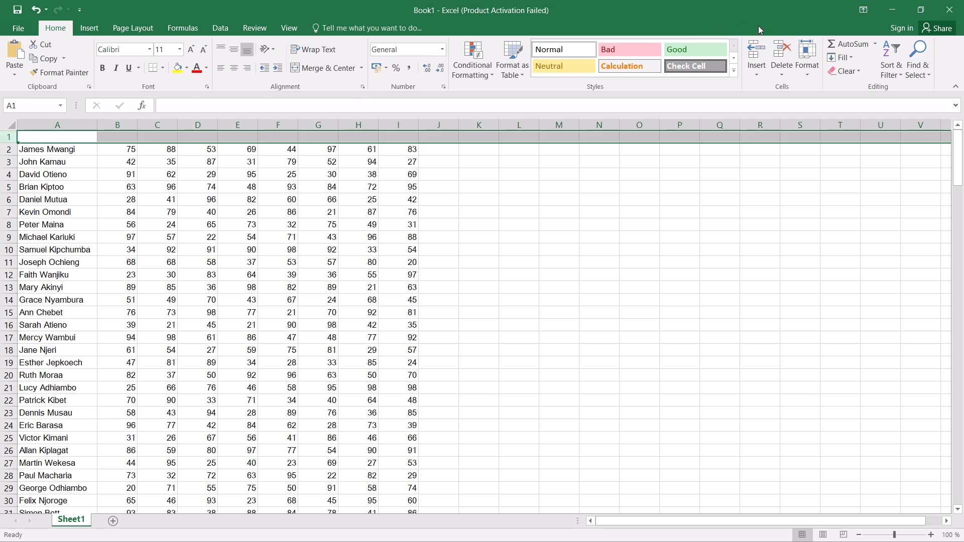
{"action": "left_click", "coordinate": [761, 45]}
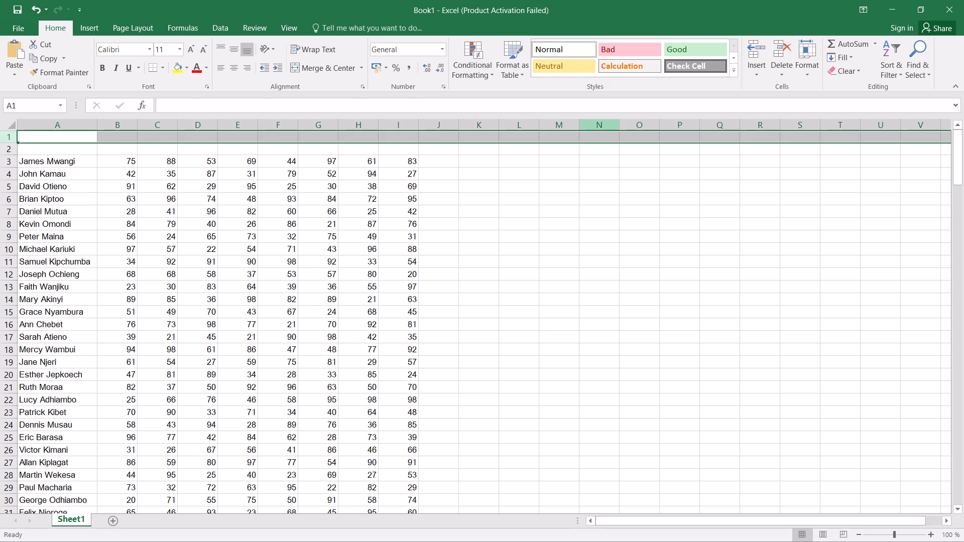
Merge and center cells A1 and A2 above the student names column.
{"action": "left_click", "coordinate": [44, 135]}
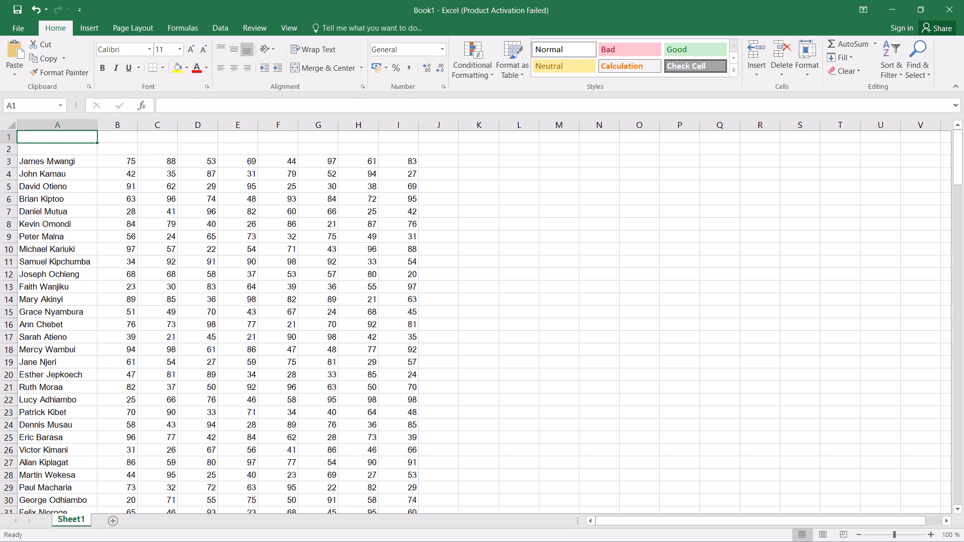
{"action": "left_click_drag", "start_coordinate": [32, 134], "coordinate": [36, 150]}
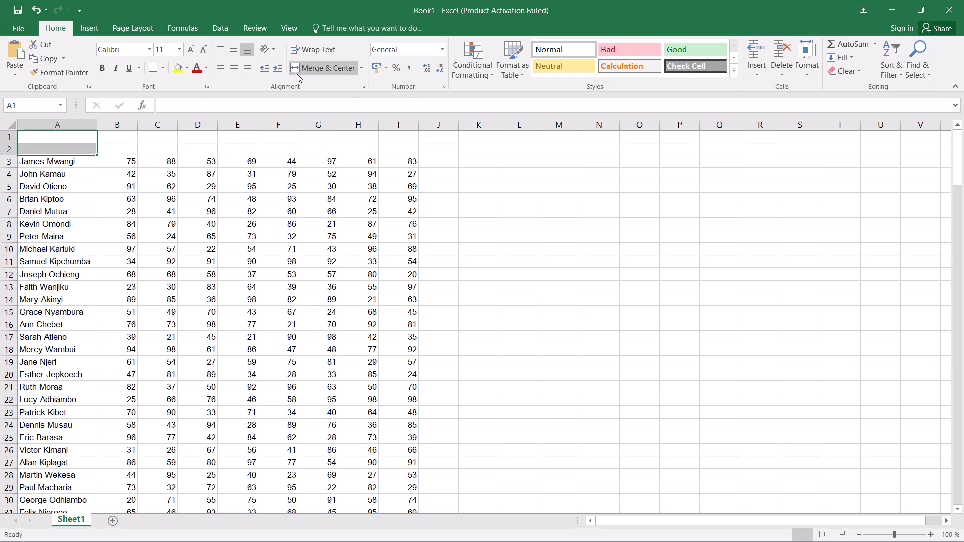
{"action": "left_click", "coordinate": [309, 72]}
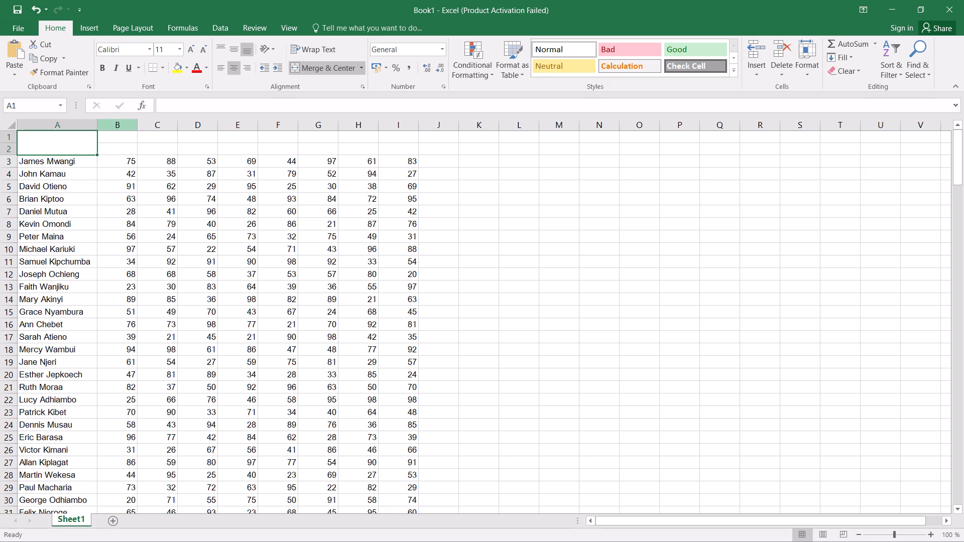
Enter the heading NAMES in the merged cell A1 and format it bold, italic, size 16.
{"action": "key", "text": "n"}
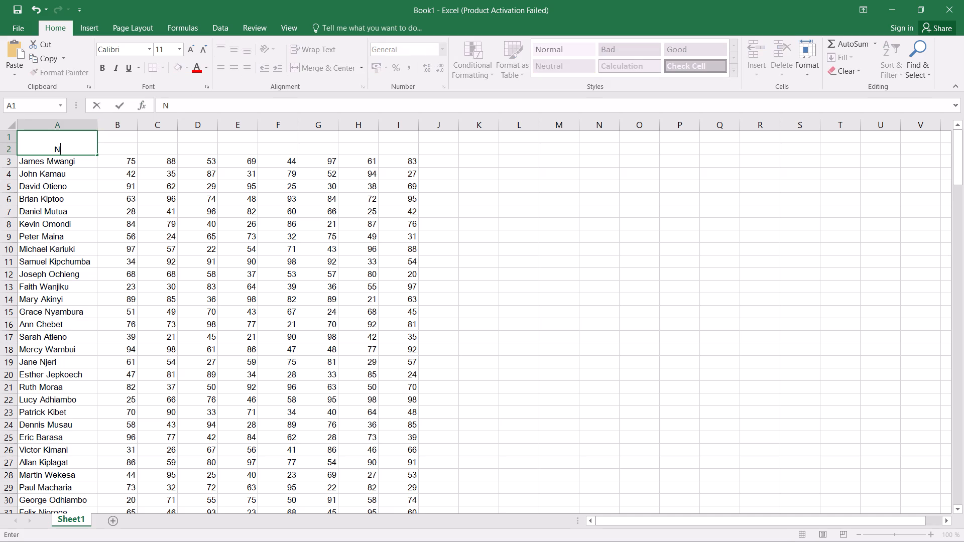
{"action": "type", "text": "MA"}
{"action": "key", "text": "BackSpace"}
{"action": "key", "text": "BackSpace"}
{"action": "type", "text": "AMES"}
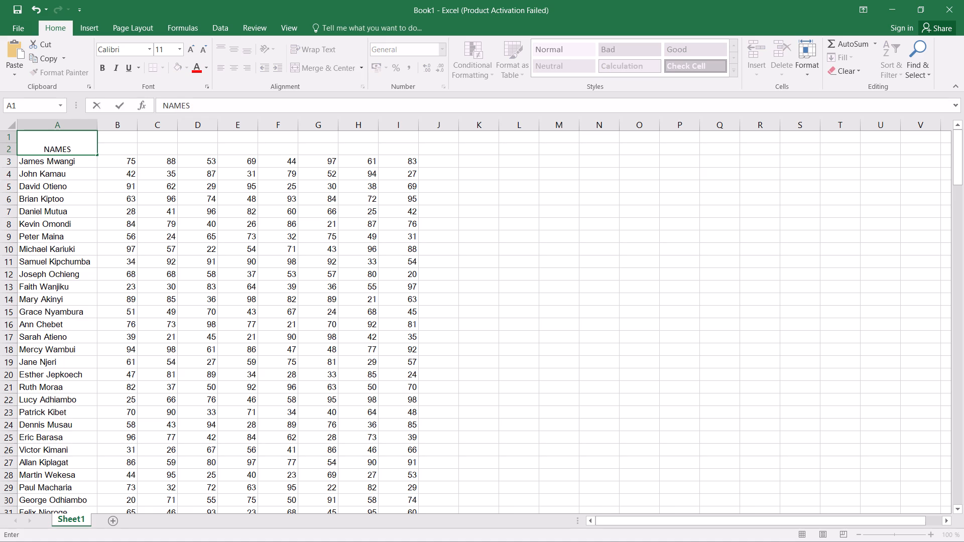
{"action": "left_click_drag", "start_coordinate": [70, 149], "coordinate": [43, 148]}
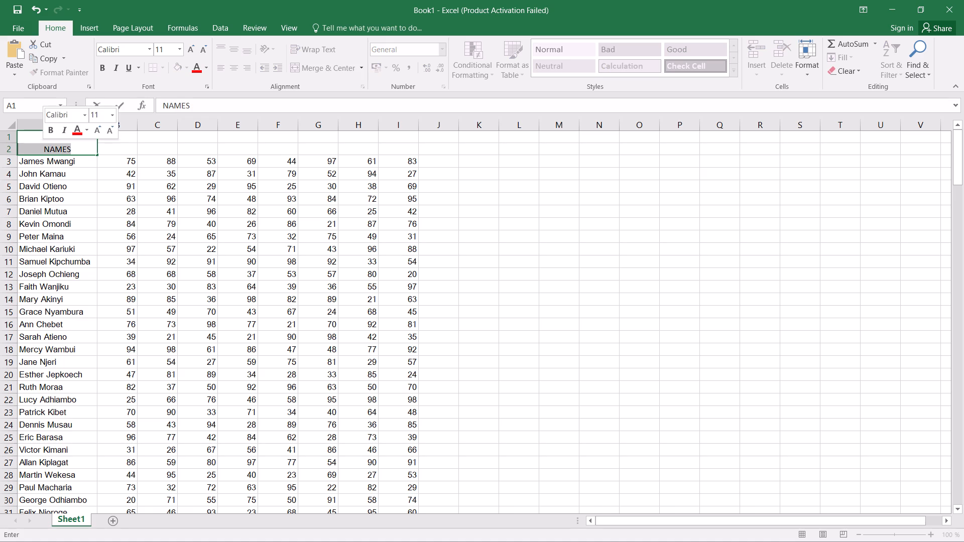
{"action": "left_click", "coordinate": [106, 67]}
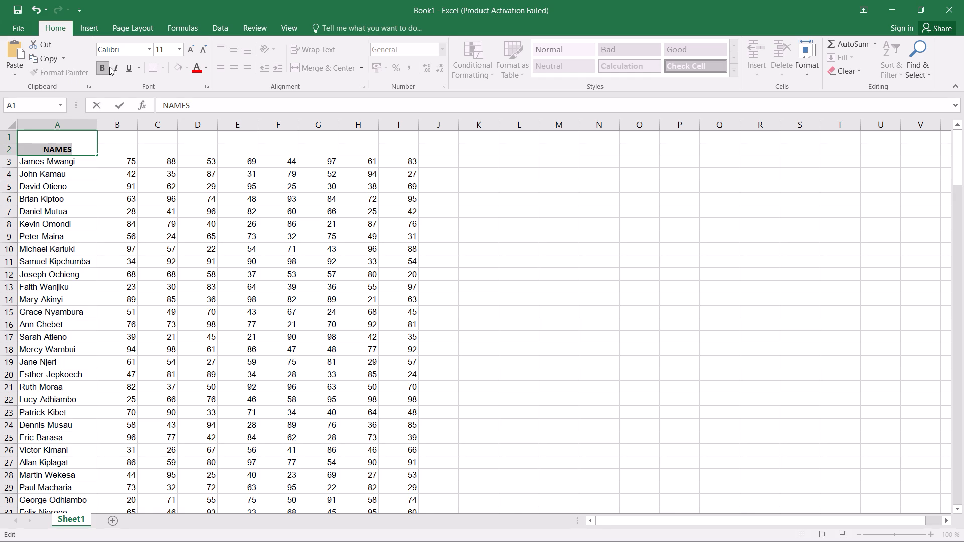
{"action": "left_click", "coordinate": [114, 66]}
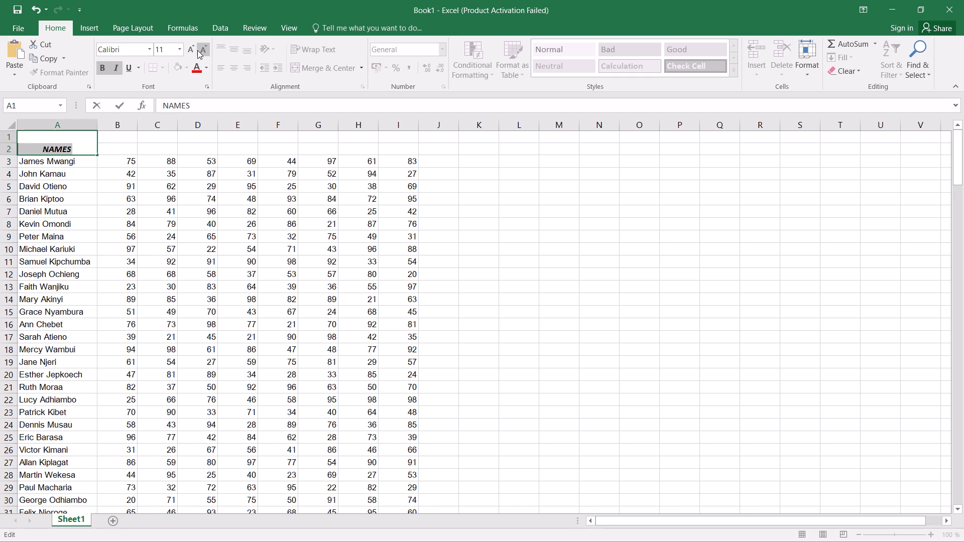
{"action": "left_click", "coordinate": [195, 48]}
{"action": "left_click", "coordinate": [195, 48]}
{"action": "left_click", "coordinate": [195, 48]}
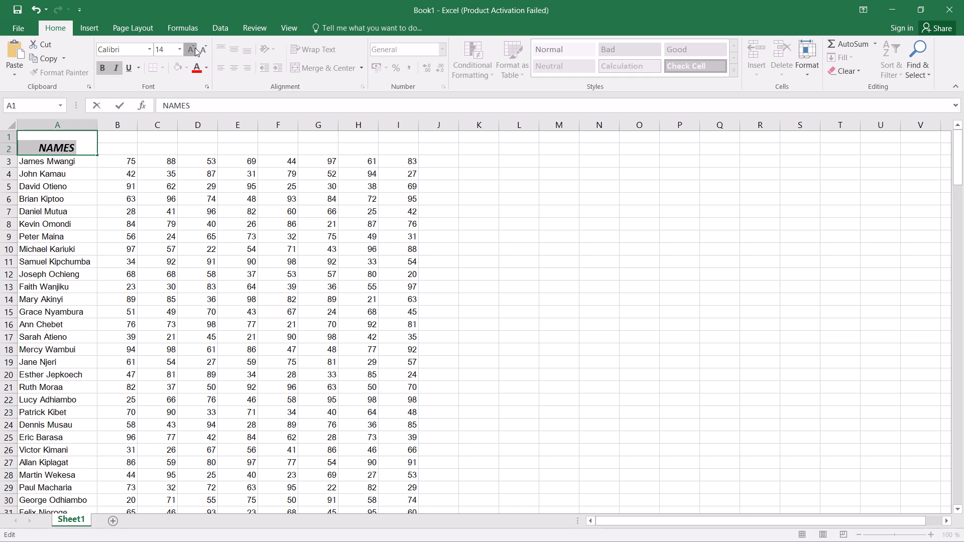
Merge and center cells B1 to I1 above the eight score columns.
{"action": "left_click", "coordinate": [122, 140]}
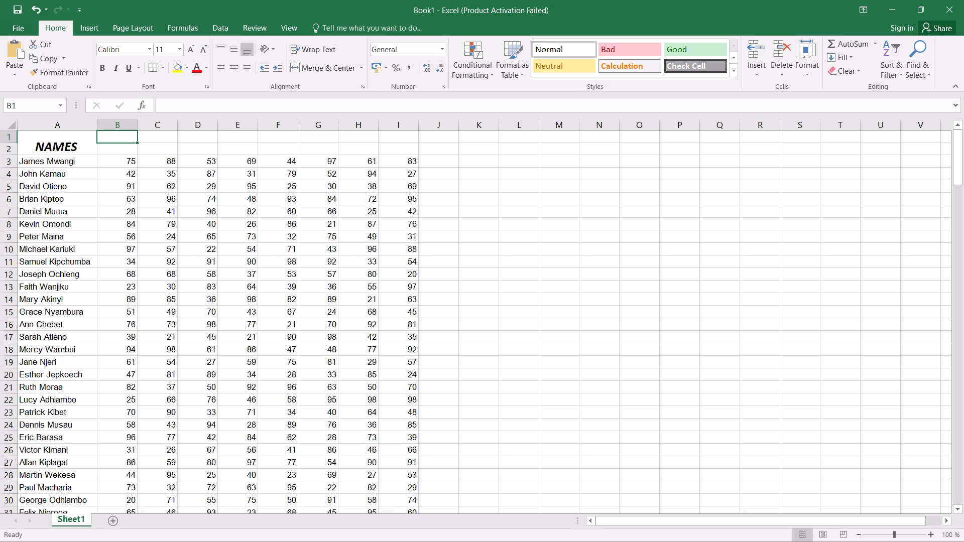
{"action": "left_click_drag", "start_coordinate": [127, 137], "coordinate": [315, 132]}
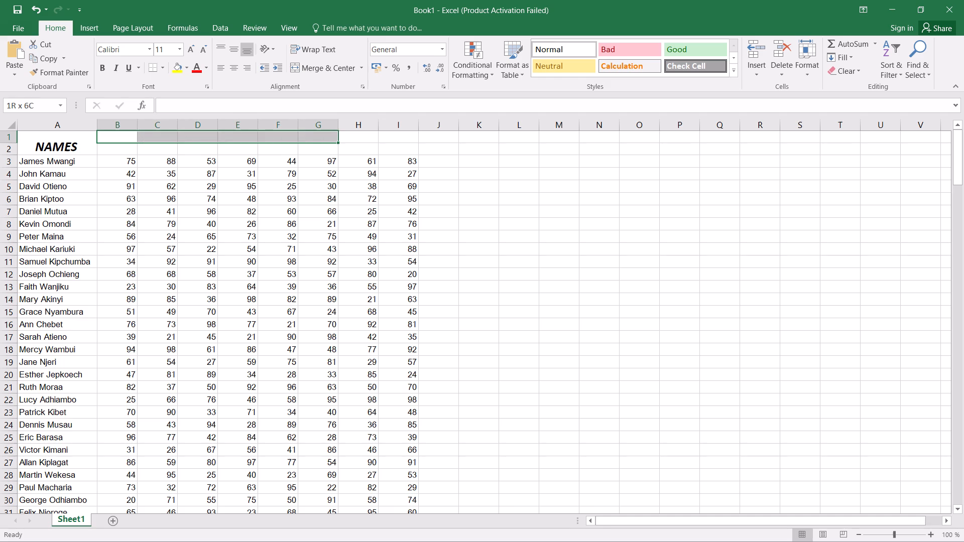
{"action": "left_click_drag", "start_coordinate": [315, 132], "coordinate": [384, 135]}
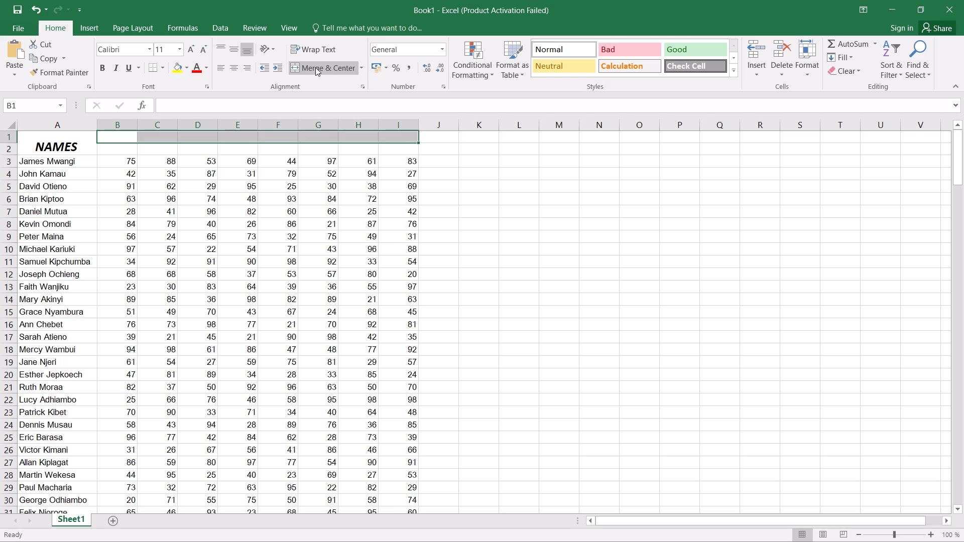
{"action": "left_click", "coordinate": [315, 67]}
Enter the heading SCORES in the merged cell B1 and format it bold, italic, size 14.
{"action": "left_click", "coordinate": [218, 135]}
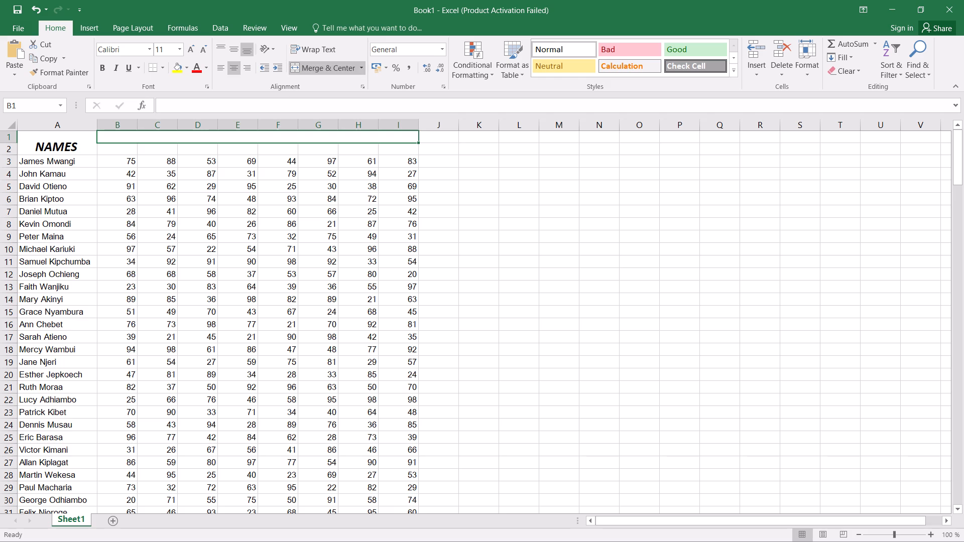
{"action": "type", "text": "SCORE"}
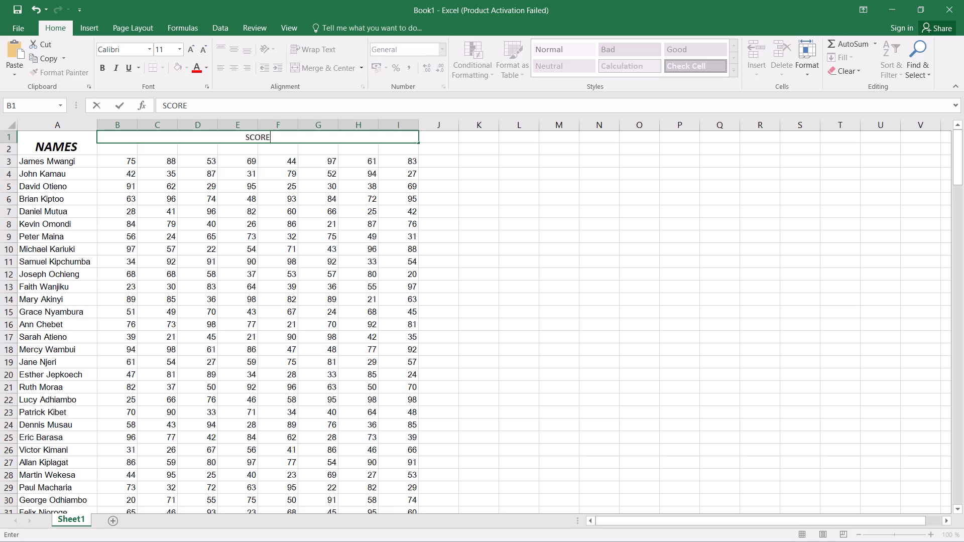
{"action": "key", "text": "s"}
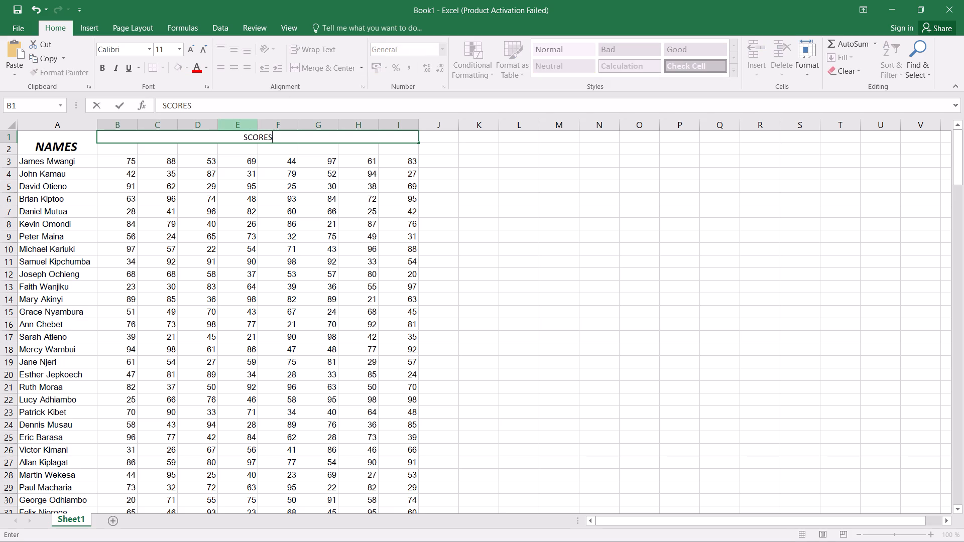
{"action": "left_click_drag", "start_coordinate": [275, 135], "coordinate": [245, 135]}
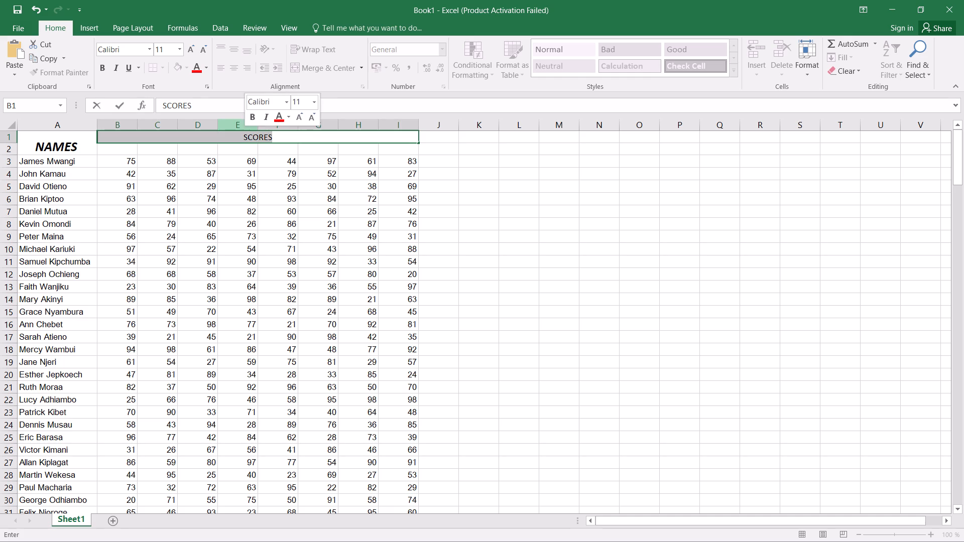
{"action": "left_click", "coordinate": [107, 65]}
{"action": "left_click", "coordinate": [117, 65]}
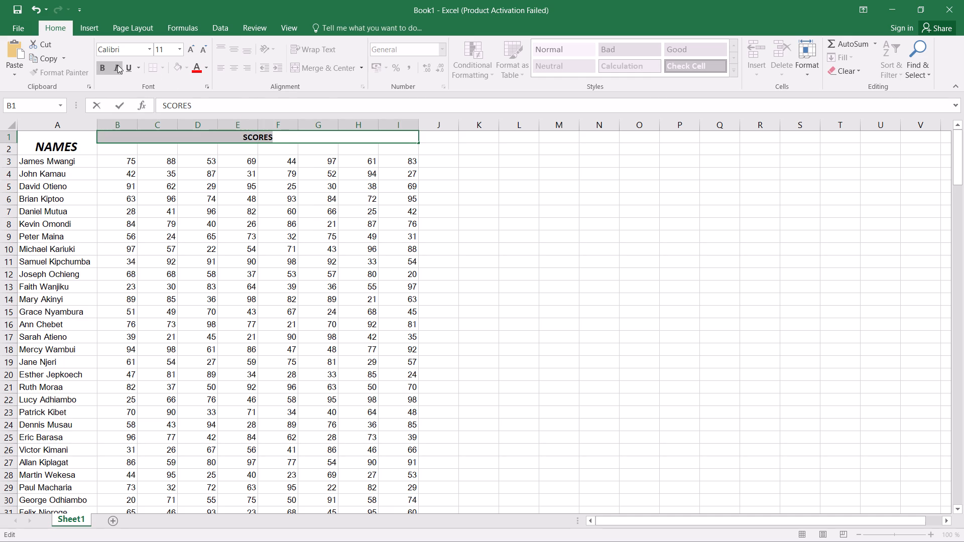
{"action": "left_click", "coordinate": [192, 46]}
{"action": "left_click", "coordinate": [192, 46]}
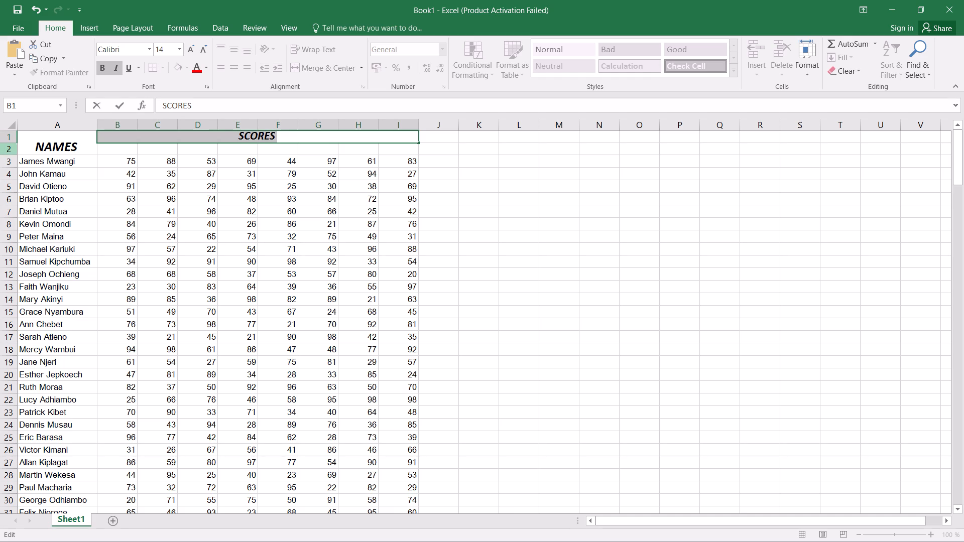
{"action": "left_click", "coordinate": [127, 150]}
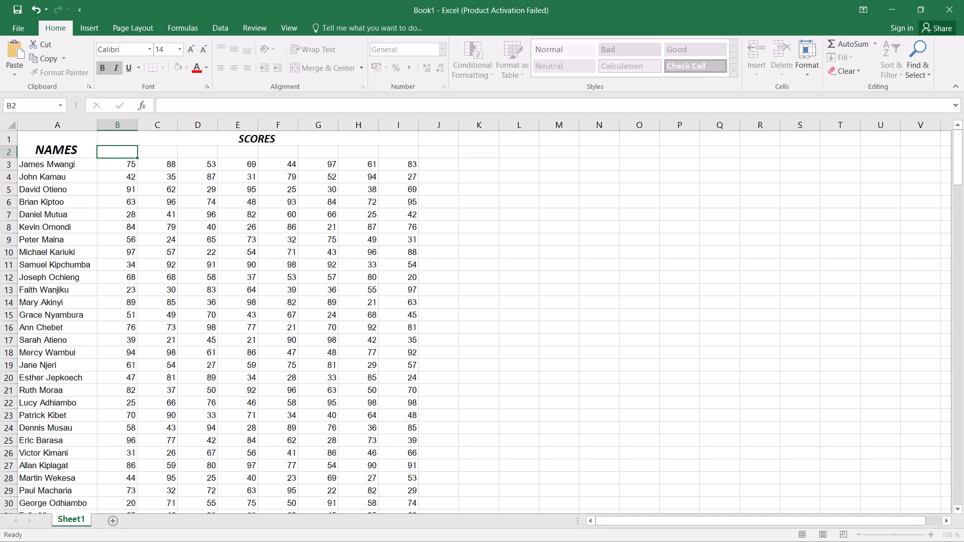
Increase the height of row 1 to about twice a standard row.
{"action": "left_click_drag", "start_coordinate": [13, 146], "coordinate": [13, 153]}
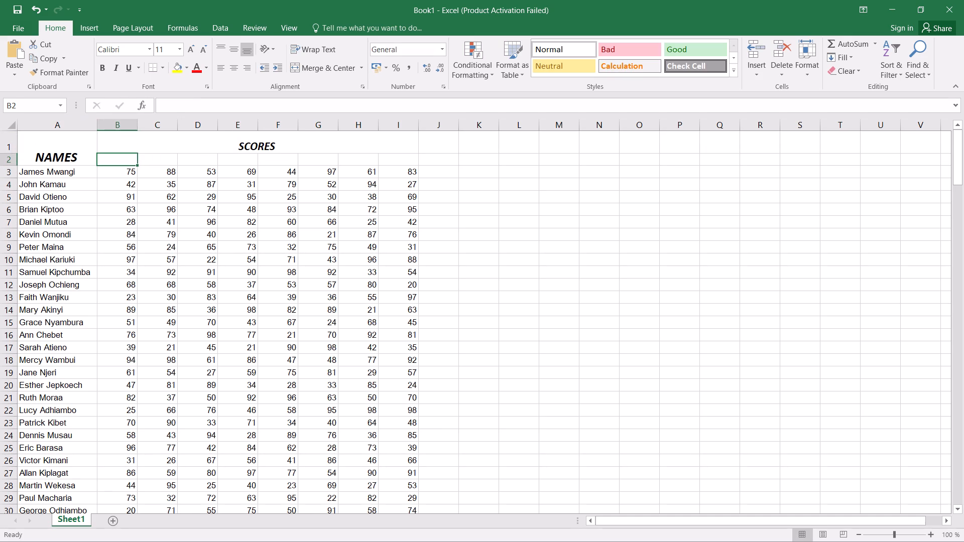
Enlarge the SCORES heading text to font size 16.
{"action": "left_click", "coordinate": [282, 145]}
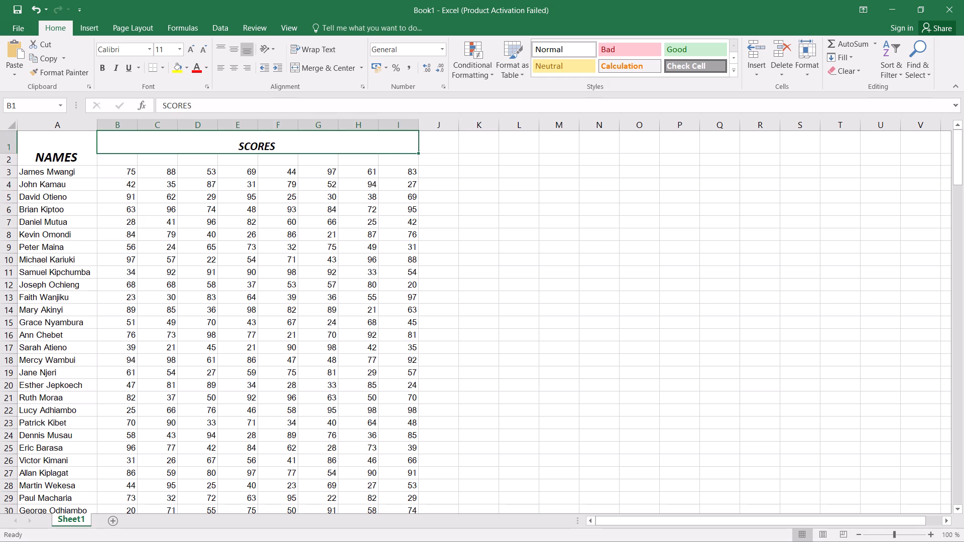
{"action": "left_click", "coordinate": [281, 143]}
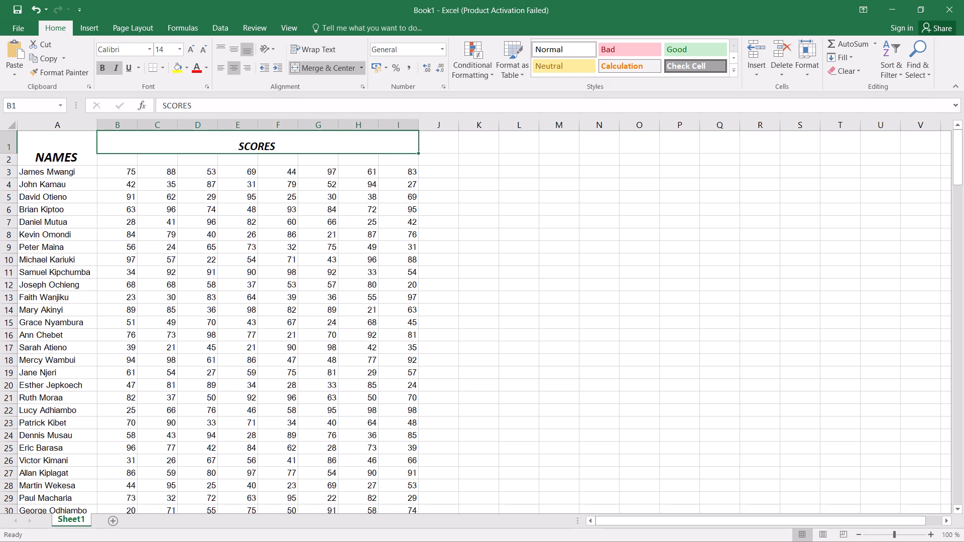
{"action": "left_click_drag", "start_coordinate": [190, 104], "coordinate": [165, 107]}
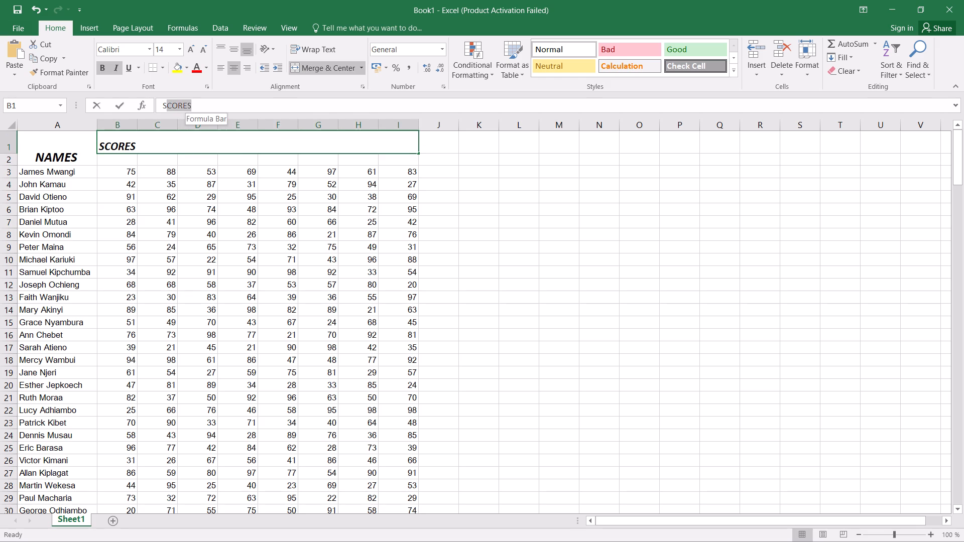
{"action": "left_click_drag", "start_coordinate": [165, 107], "coordinate": [161, 107]}
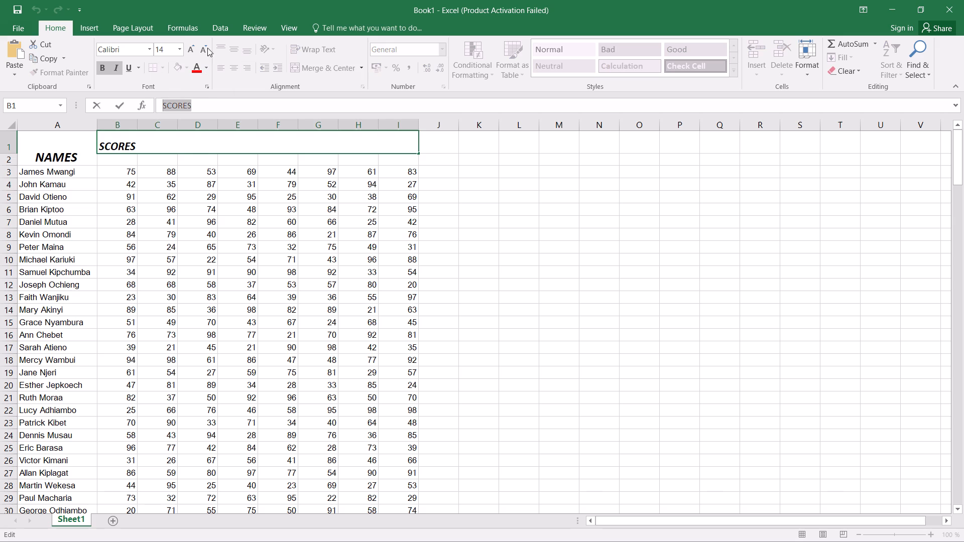
{"action": "left_click", "coordinate": [191, 47]}
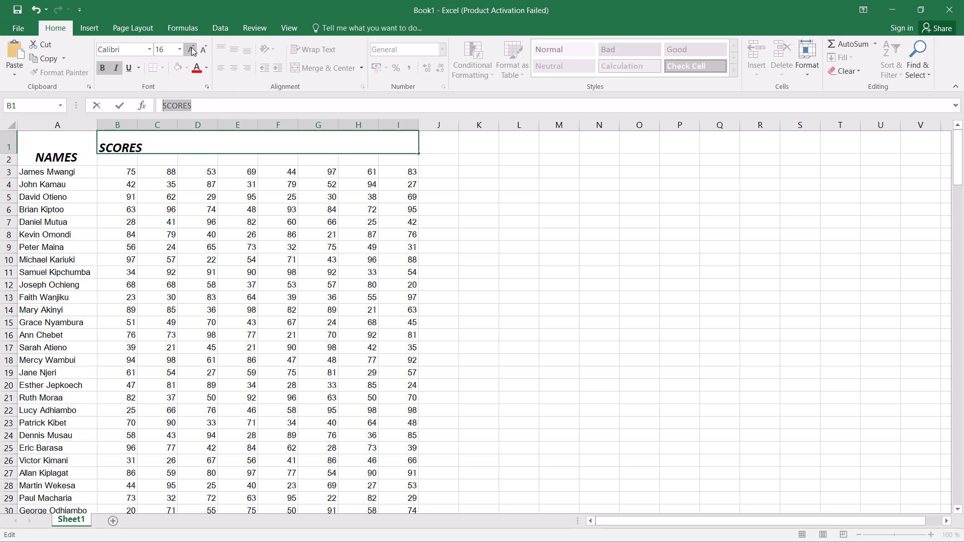
{"action": "left_click", "coordinate": [118, 158]}
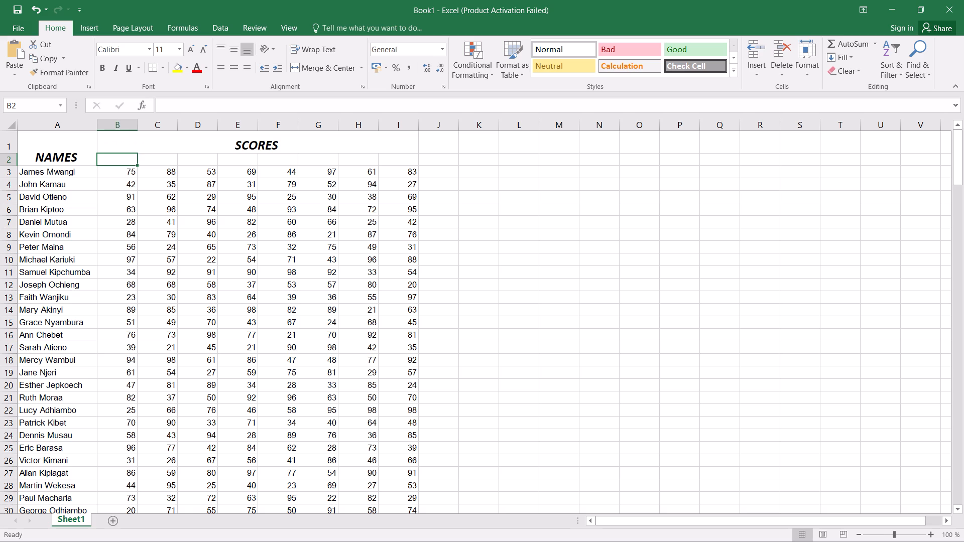
Enter the subject headings MATHS in cell B2 and ENGLISH in cell C2.
{"action": "left_click", "coordinate": [132, 160]}
{"action": "key", "text": "shift+m"}
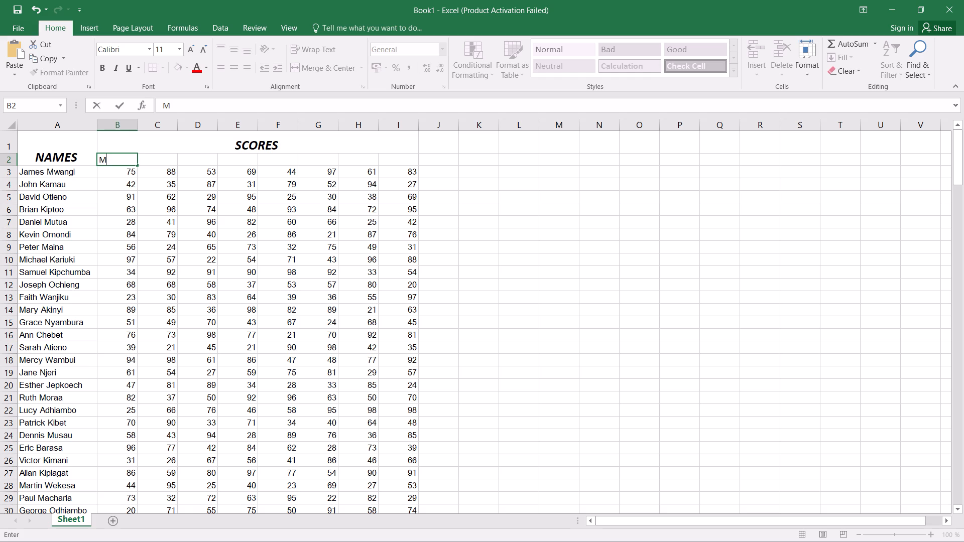
{"action": "type", "text": "AT"}
{"action": "type", "text": "HS"}
{"action": "key", "text": "Right"}
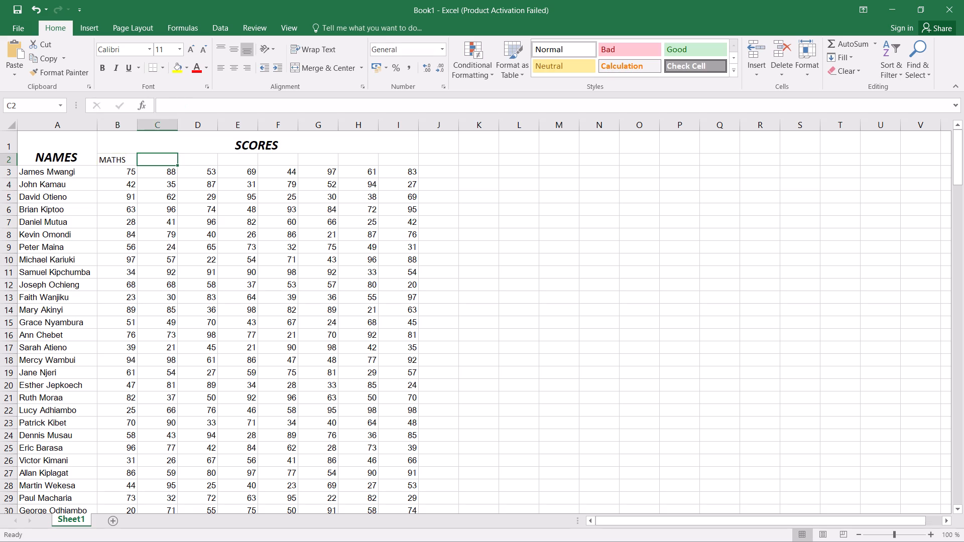
{"action": "type", "text": "ENGLIS"}
{"action": "key", "text": "h"}
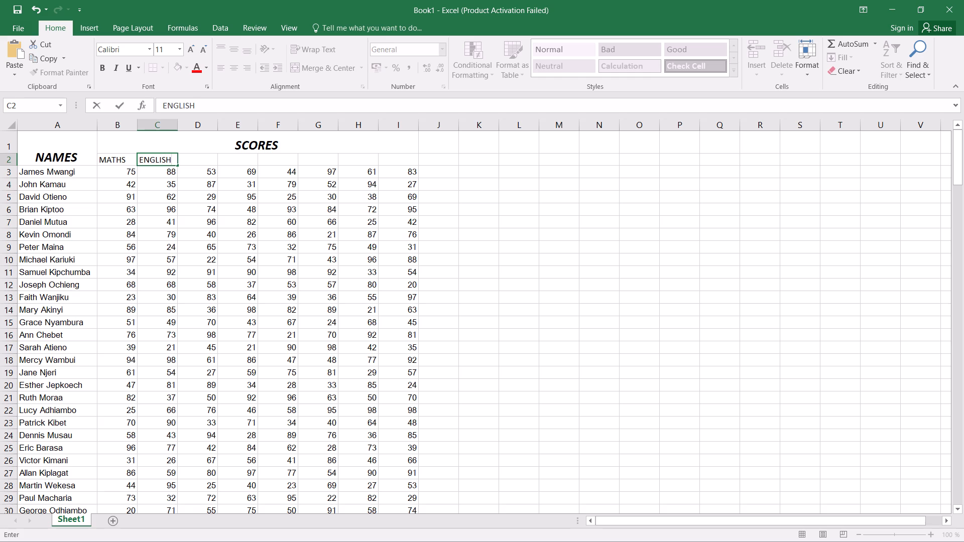
{"action": "key", "text": "Right"}
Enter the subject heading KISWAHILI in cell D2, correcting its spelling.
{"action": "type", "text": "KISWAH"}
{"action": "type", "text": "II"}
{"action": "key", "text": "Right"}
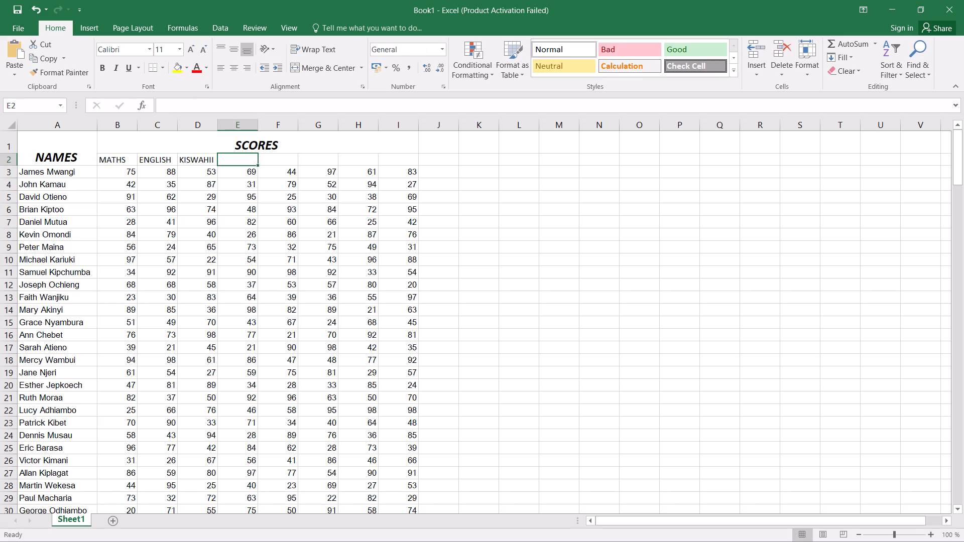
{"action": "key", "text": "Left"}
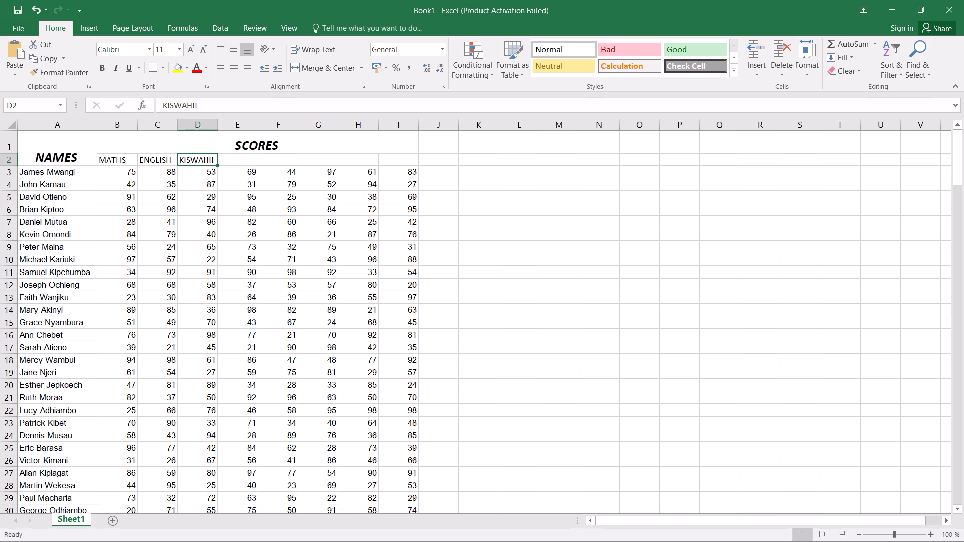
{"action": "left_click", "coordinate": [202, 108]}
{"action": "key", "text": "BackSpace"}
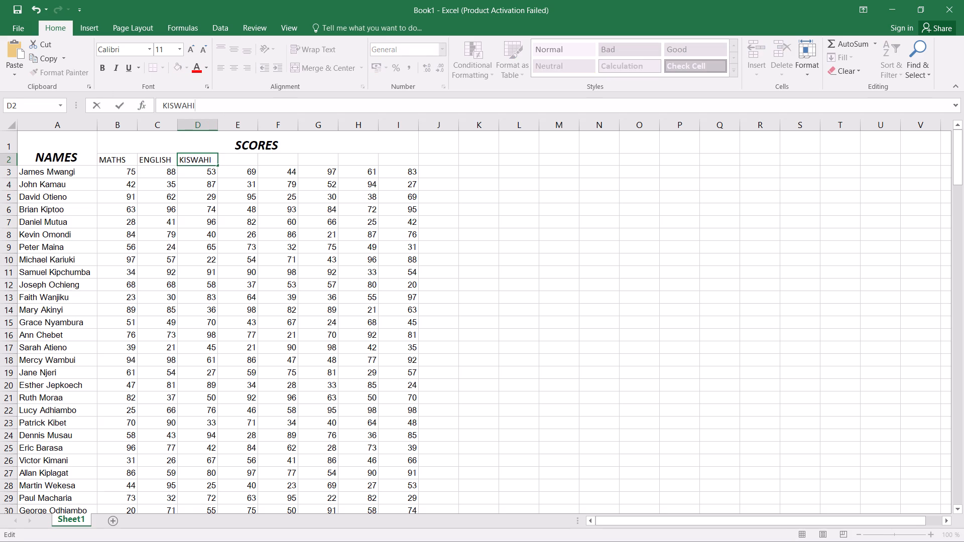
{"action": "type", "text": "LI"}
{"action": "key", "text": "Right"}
Enter the subject heading CHEM in cell E2.
{"action": "left_click", "coordinate": [232, 161]}
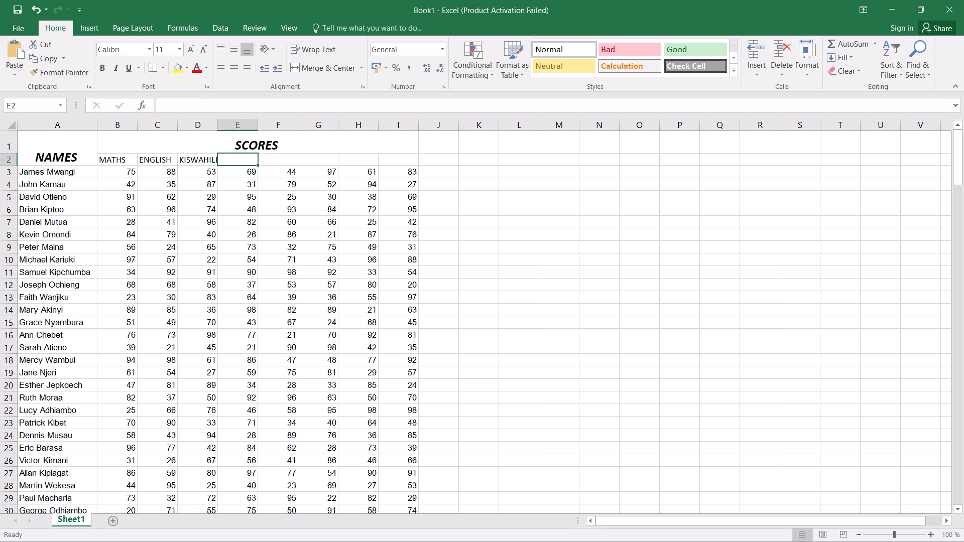
{"action": "type", "text": "CH"}
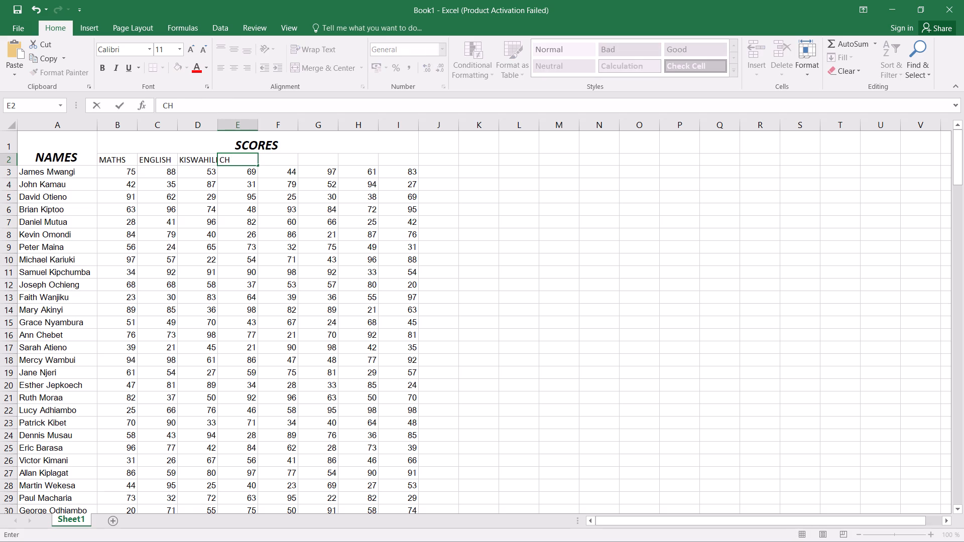
{"action": "key", "text": "e"}
{"action": "key", "text": "m"}
Re-enter MATHS in cell B2 and abbreviate the next two subject headings to ENG in C2 and KIS in D2.
{"action": "key", "text": "Left"}
{"action": "key", "text": "Left"}
{"action": "key", "text": "Left"}
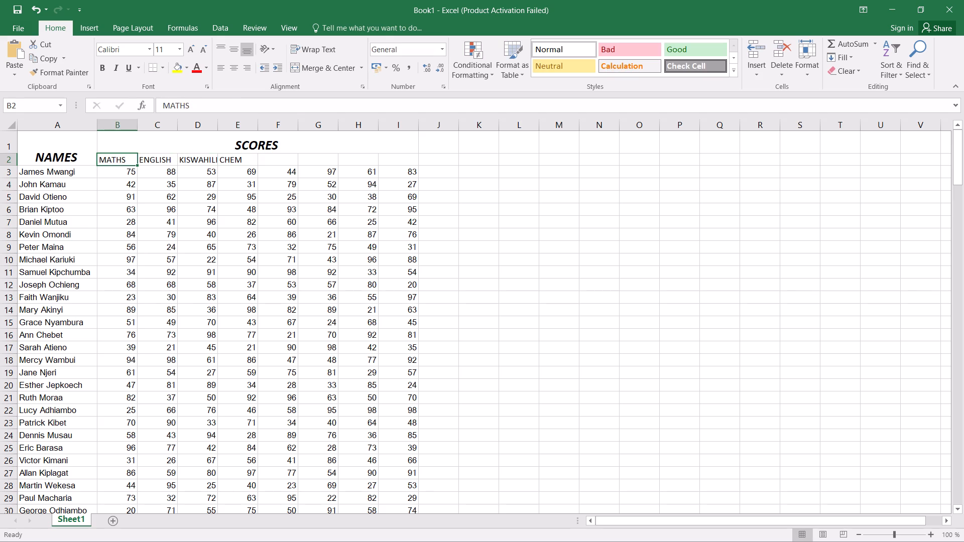
{"action": "key", "text": "BackSpace"}
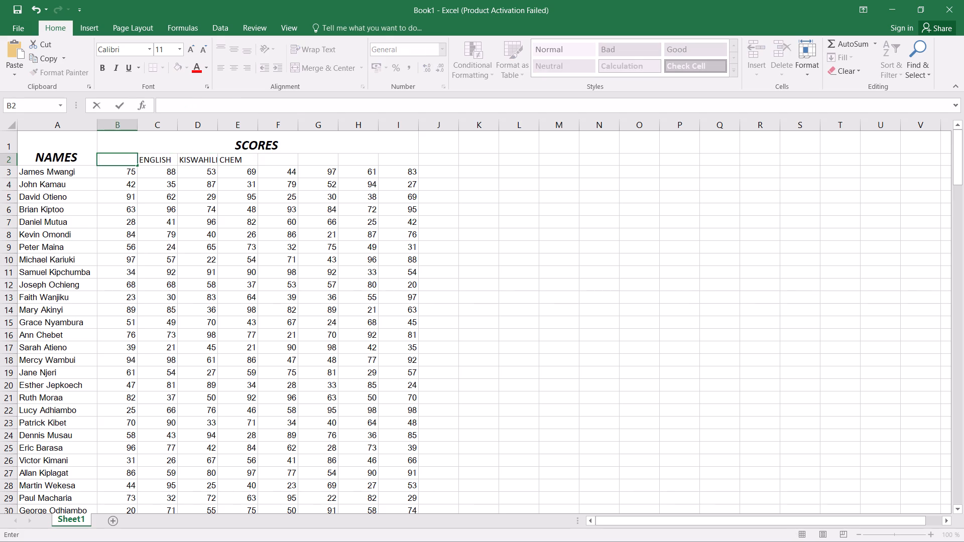
{"action": "type", "text": "MATHS"}
{"action": "key", "text": "Right"}
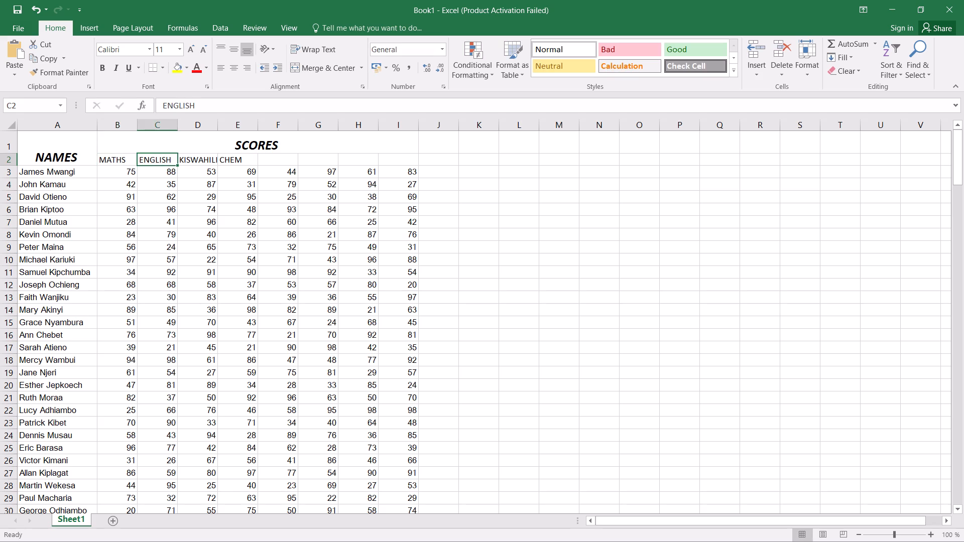
{"action": "type", "text": "EN"}
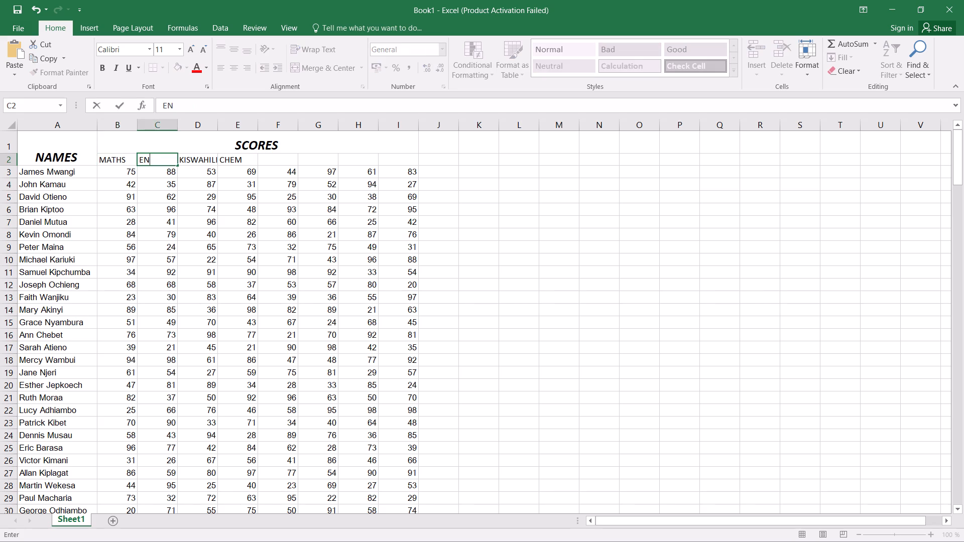
{"action": "key", "text": "m"}
{"action": "key", "text": "BackSpace"}
{"action": "key", "text": "g"}
{"action": "key", "text": "Right"}
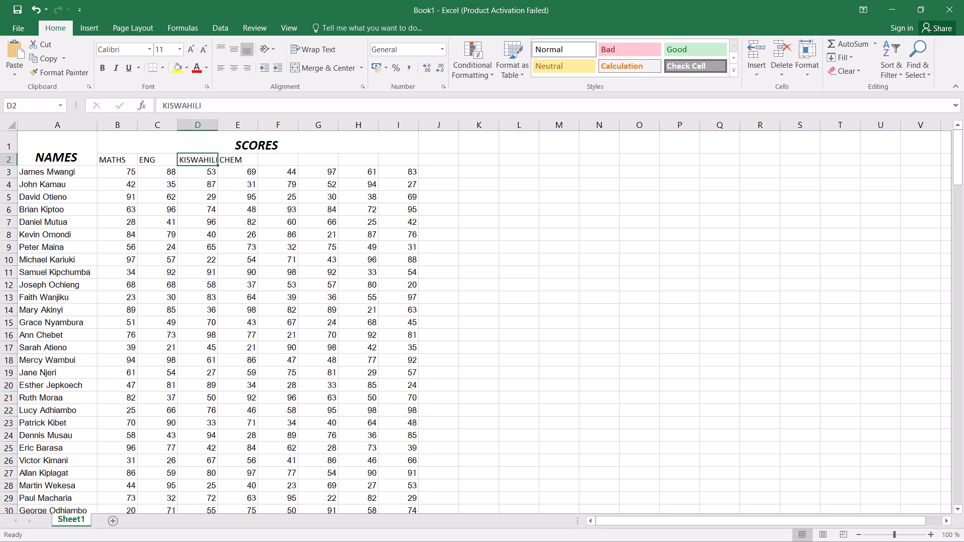
{"action": "type", "text": "KIS"}
{"action": "key", "text": "Right"}
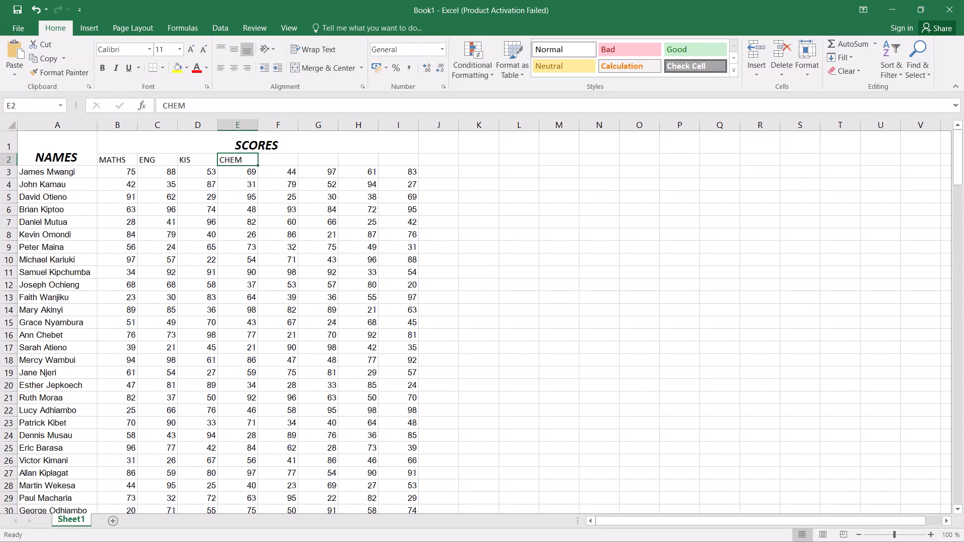
Enter the remaining subject headings PHY, BIO, HIST and COMP in cells F2 to I2.
{"action": "key", "text": "Right"}
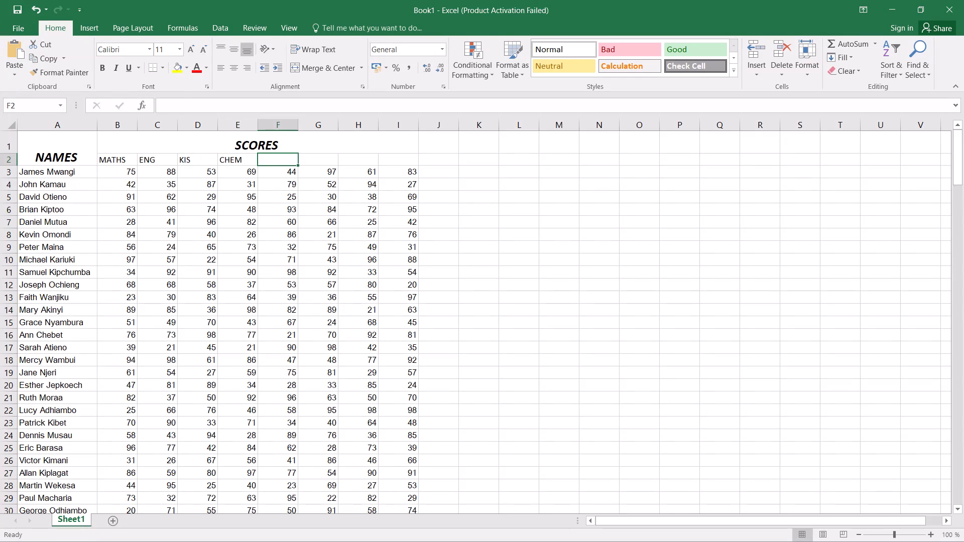
{"action": "key", "text": "p"}
{"action": "type", "text": "HY"}
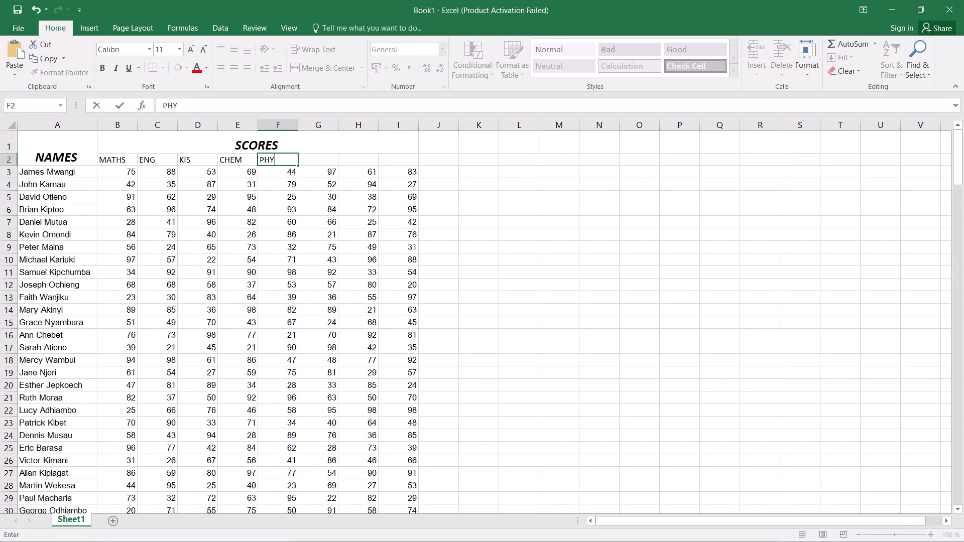
{"action": "key", "text": "Right"}
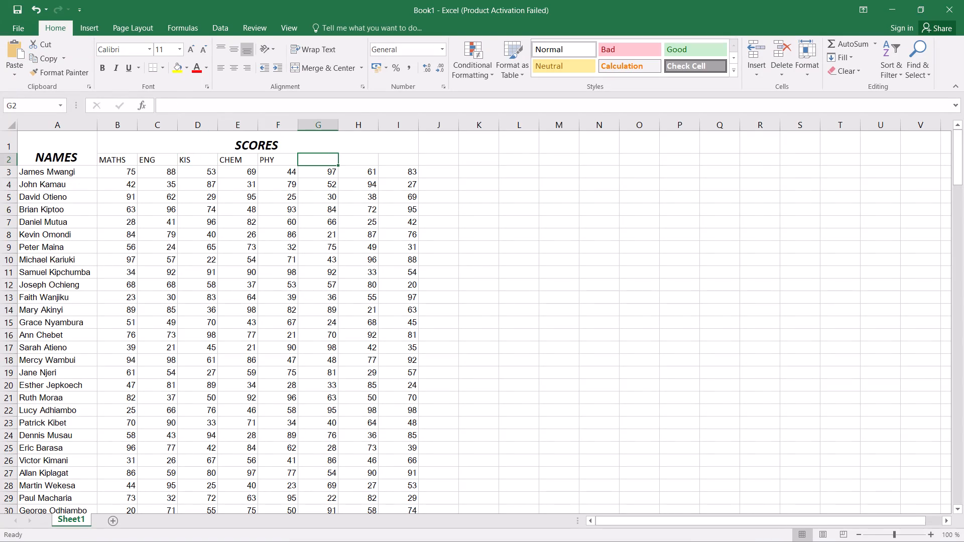
{"action": "type", "text": "BIO"}
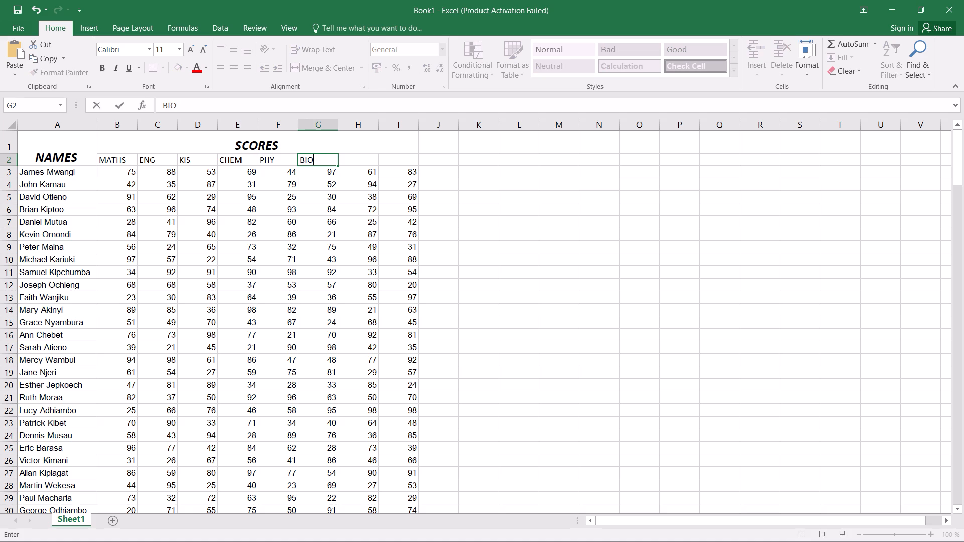
{"action": "key", "text": "Right"}
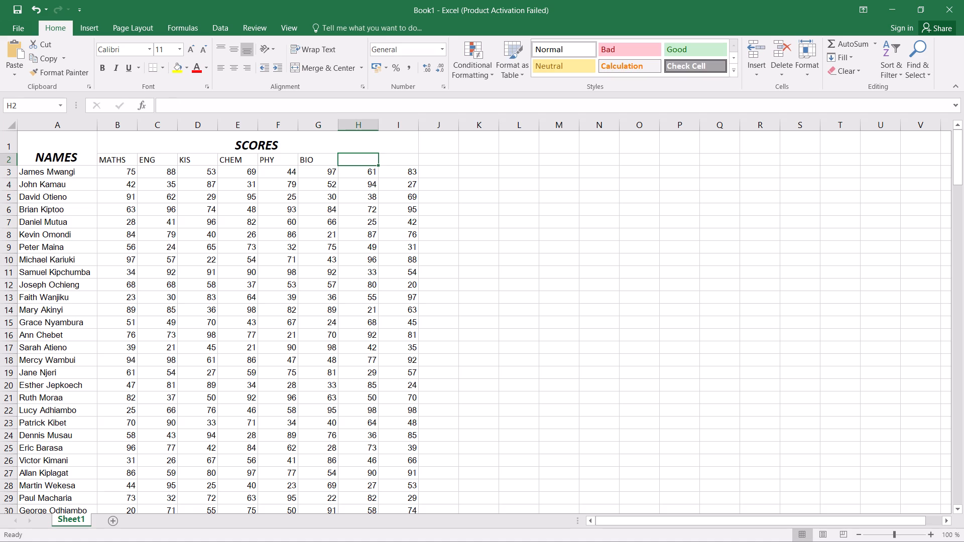
{"action": "type", "text": "HI"}
{"action": "type", "text": "ST"}
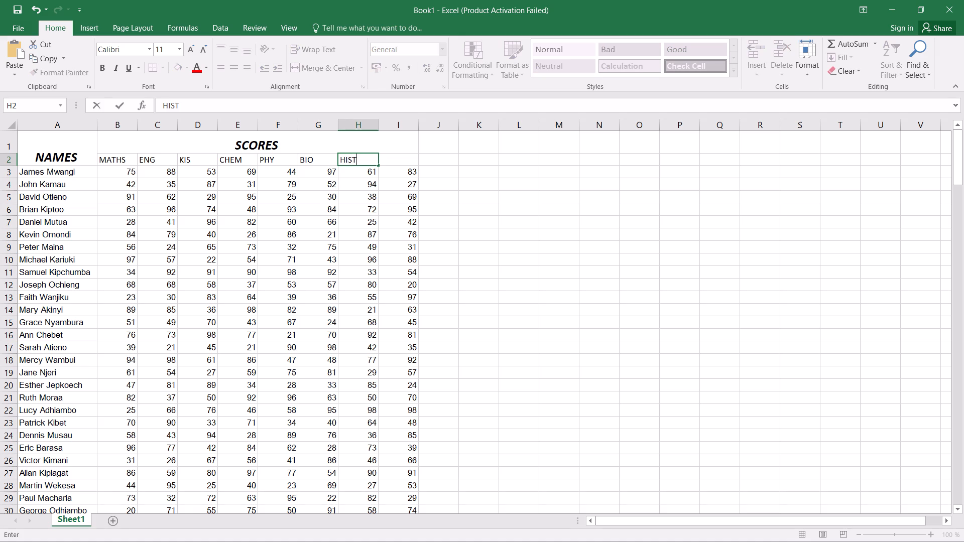
{"action": "key", "text": "Right"}
{"action": "type", "text": "COMP"}
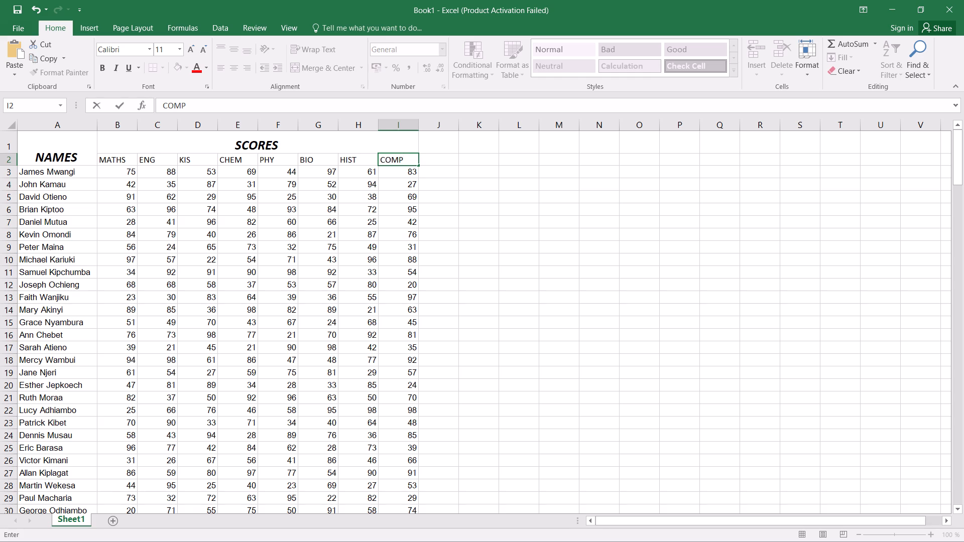
{"action": "left_click", "coordinate": [442, 143]}
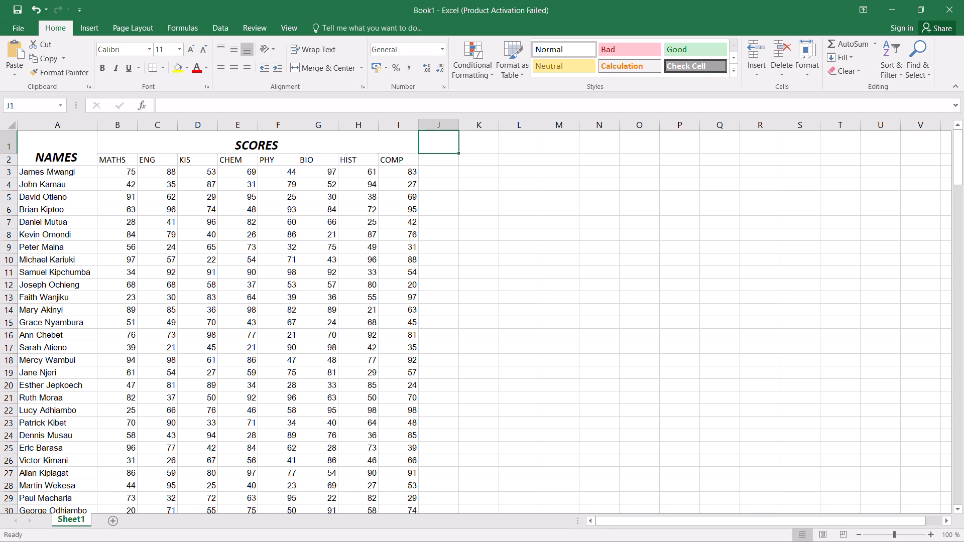
Merge and center cells J1:J2 and enter the heading TOTAL in the merged cell.
{"action": "left_click_drag", "start_coordinate": [438, 145], "coordinate": [438, 160]}
{"action": "left_click", "coordinate": [330, 69]}
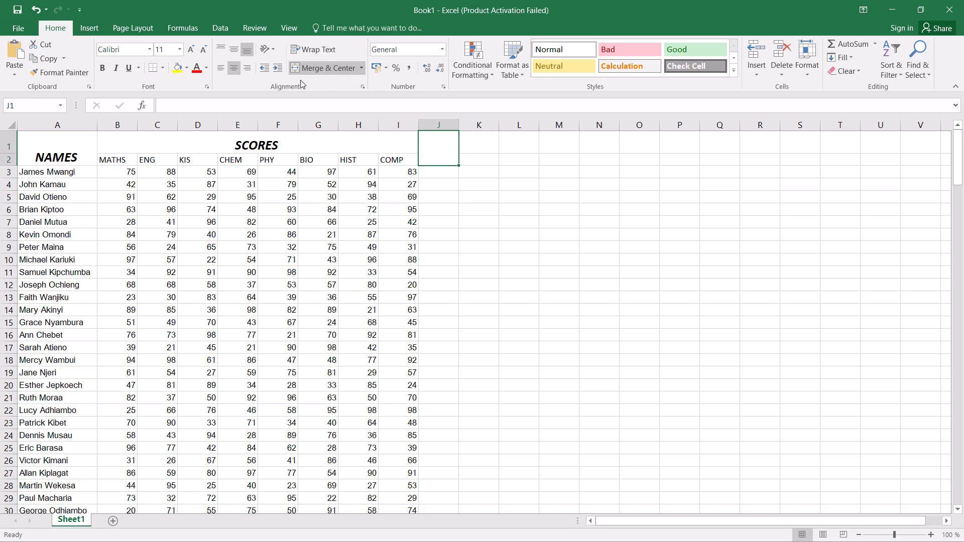
{"action": "type", "text": "TOTAL"}
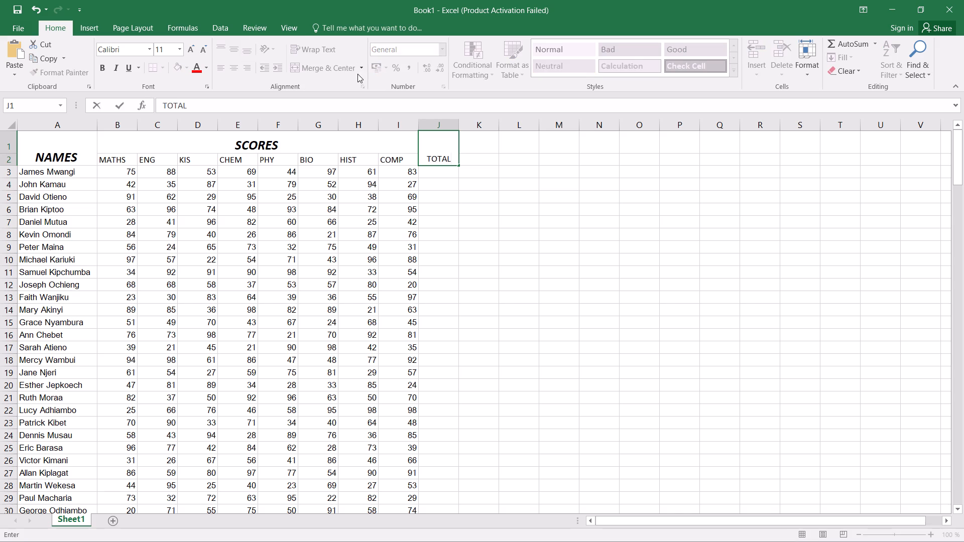
Format the TOTAL heading text bold, italic and size 14.
{"action": "left_click_drag", "start_coordinate": [450, 157], "coordinate": [440, 157]}
{"action": "left_click_drag", "start_coordinate": [440, 157], "coordinate": [426, 155]}
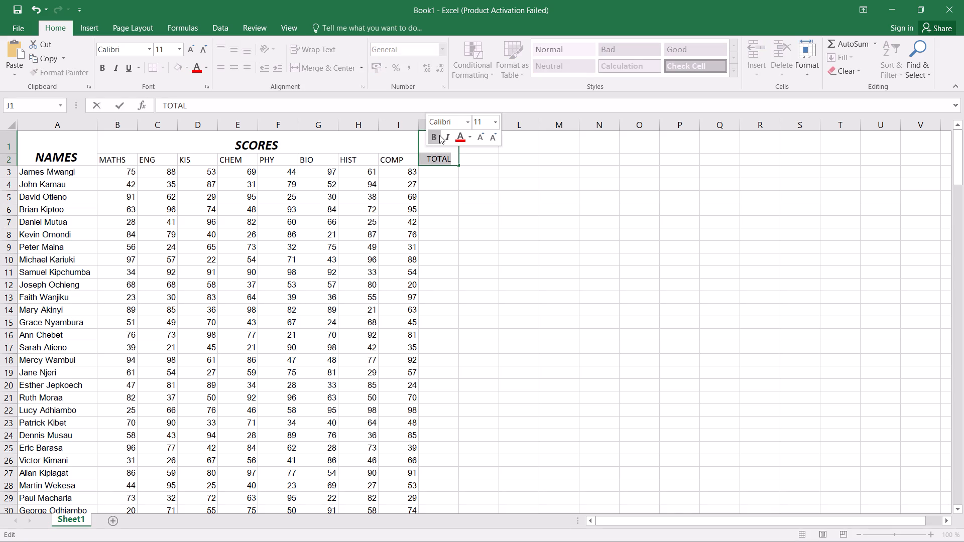
{"action": "left_click", "coordinate": [439, 135]}
{"action": "left_click", "coordinate": [450, 137]}
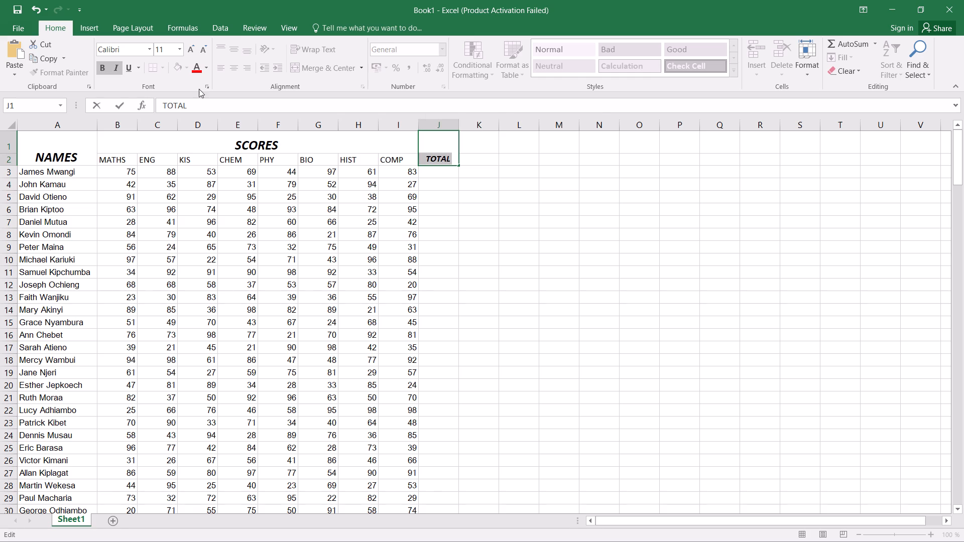
{"action": "left_click", "coordinate": [193, 47]}
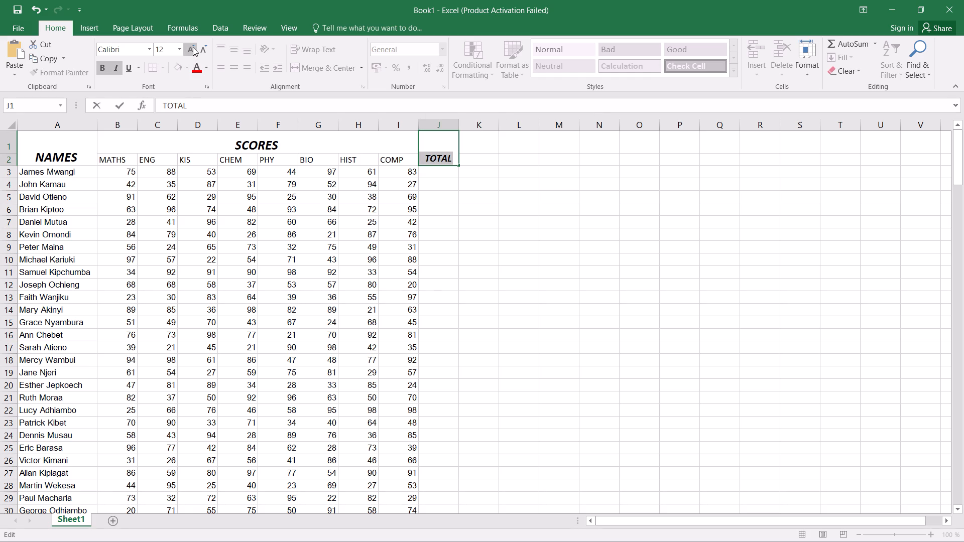
{"action": "left_click", "coordinate": [193, 47]}
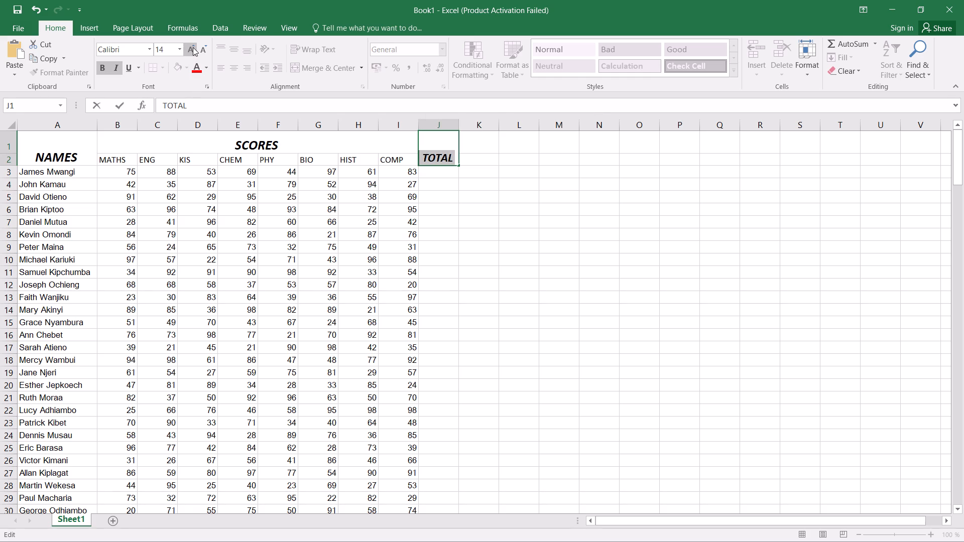
Enter the formula =SUM(B3:I3) in cell J3 to total the first student's scores.
{"action": "left_click", "coordinate": [430, 173]}
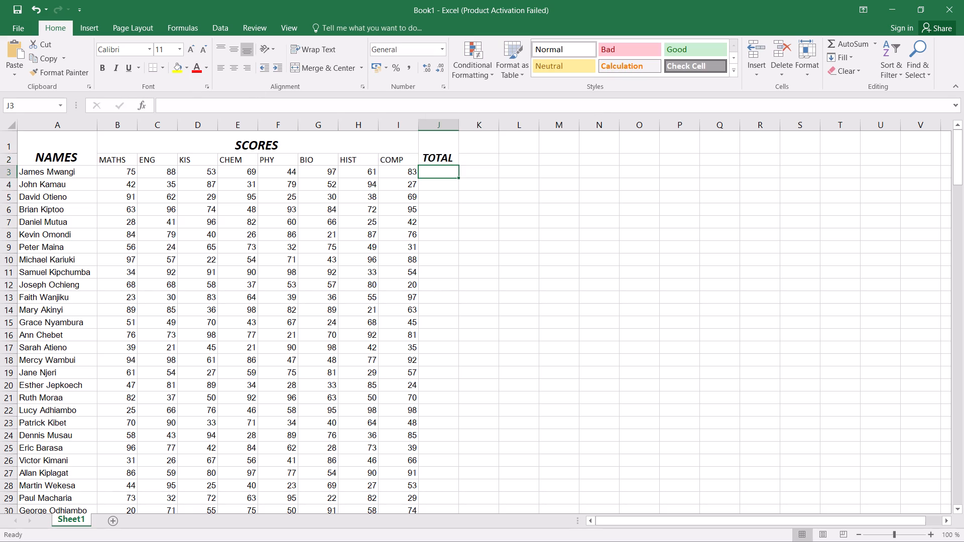
{"action": "key", "text": "equal"}
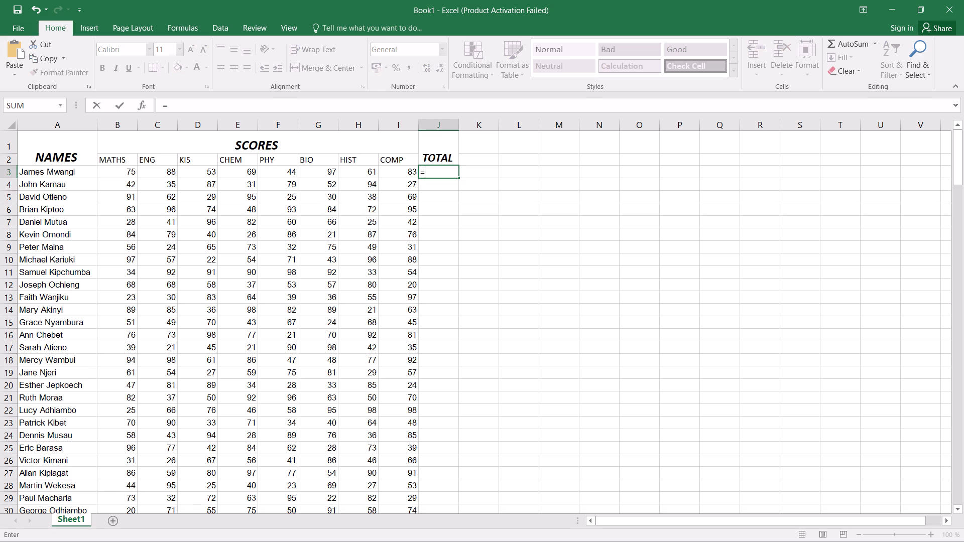
{"action": "type", "text": "SUM"}
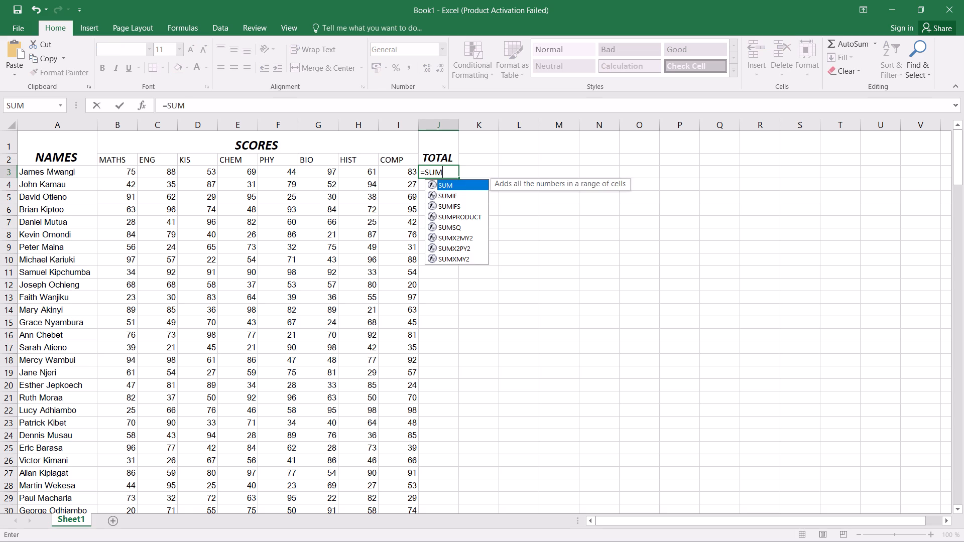
{"action": "key", "text": "shift+parenleft"}
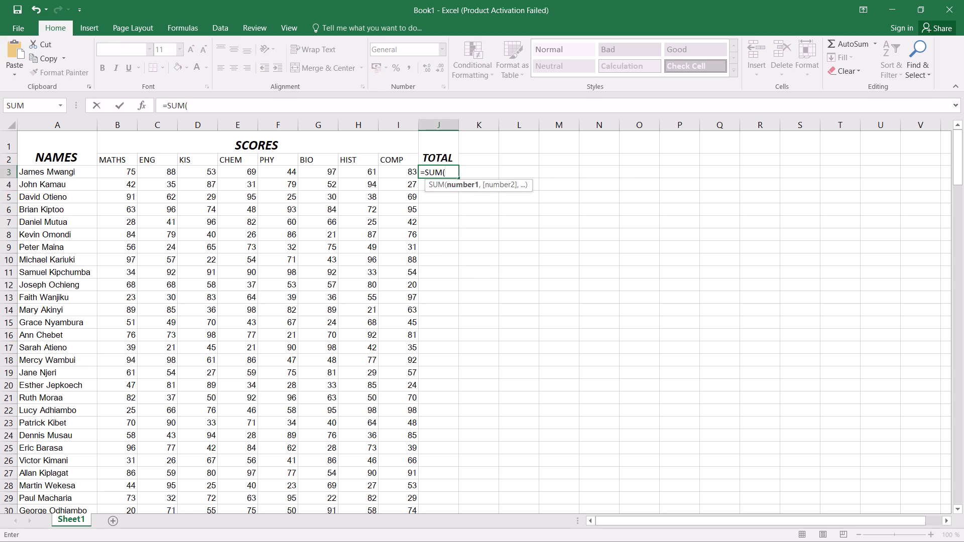
{"action": "left_click", "coordinate": [130, 172]}
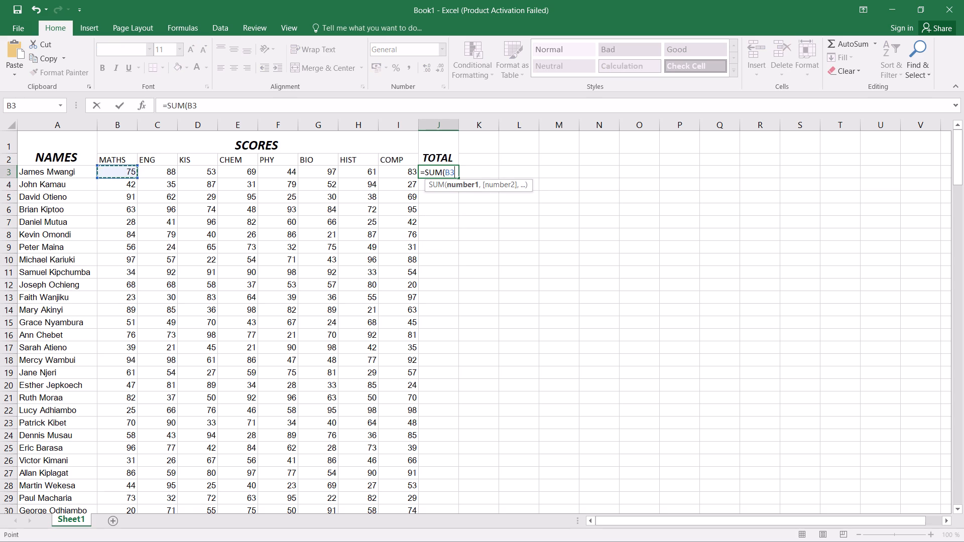
{"action": "left_click_drag", "start_coordinate": [130, 172], "coordinate": [283, 184]}
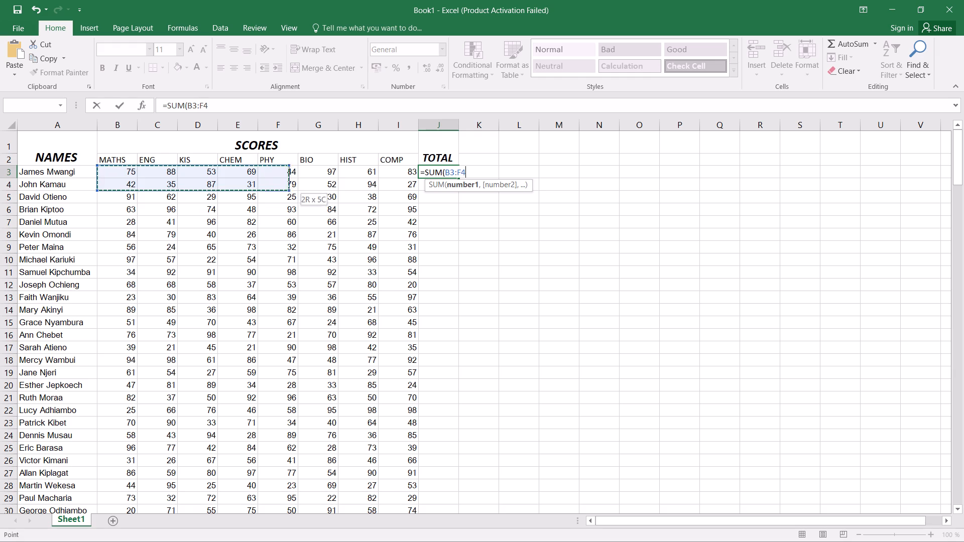
{"action": "left_click_drag", "start_coordinate": [283, 184], "coordinate": [412, 170]}
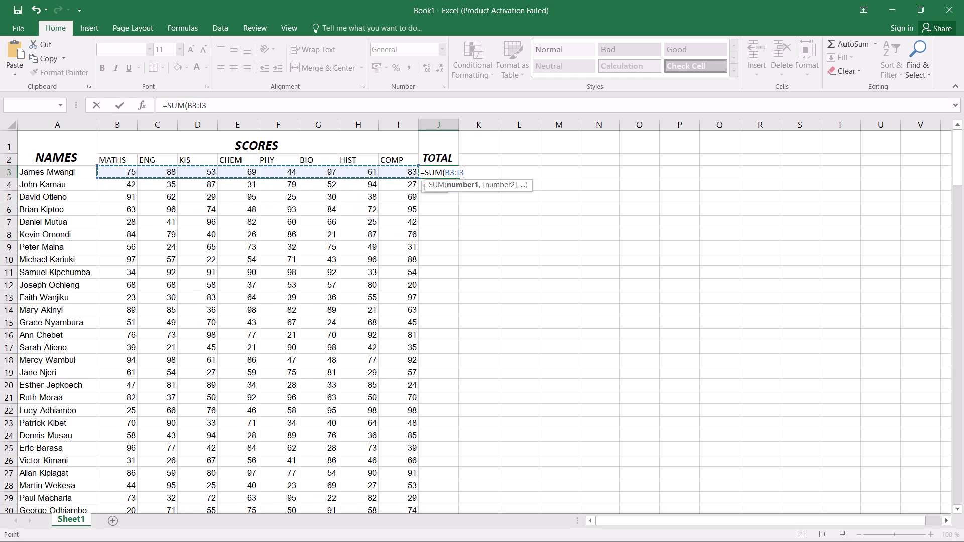
{"action": "left_click_drag", "start_coordinate": [412, 170], "coordinate": [402, 170]}
{"action": "key", "text": "shift+parenright"}
{"action": "key", "text": "Return"}
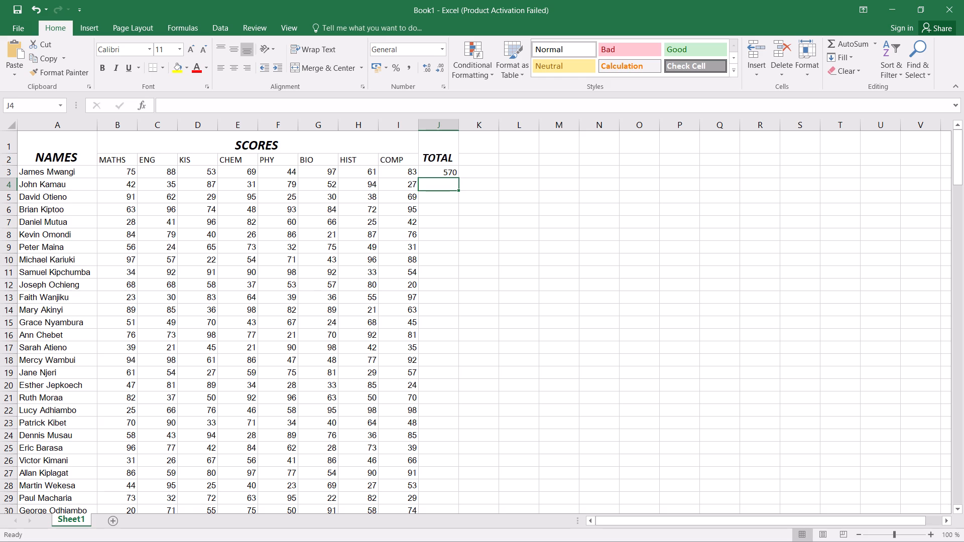
Merge and center cells K1:K2 and enter the heading AVG in the merged cell.
{"action": "left_click_drag", "start_coordinate": [480, 144], "coordinate": [480, 162]}
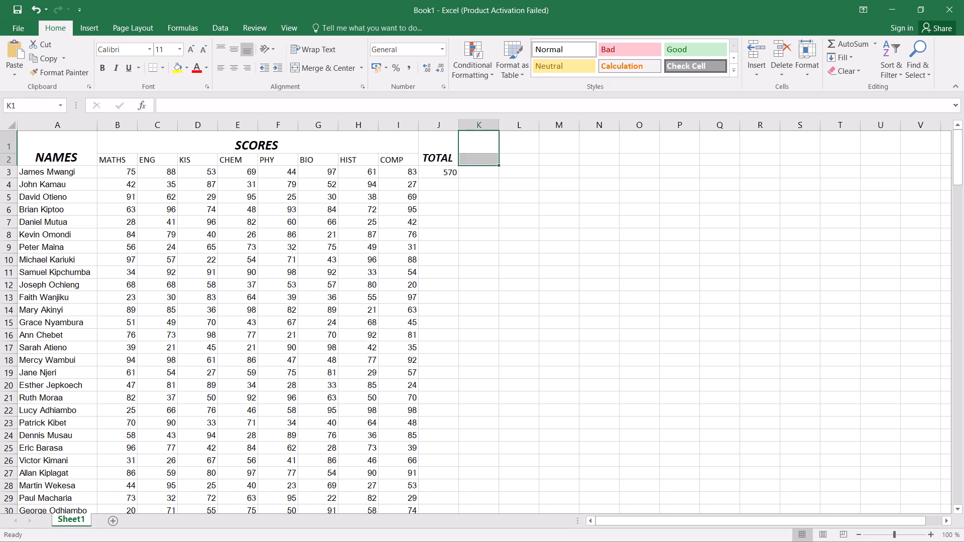
{"action": "left_click", "coordinate": [333, 66]}
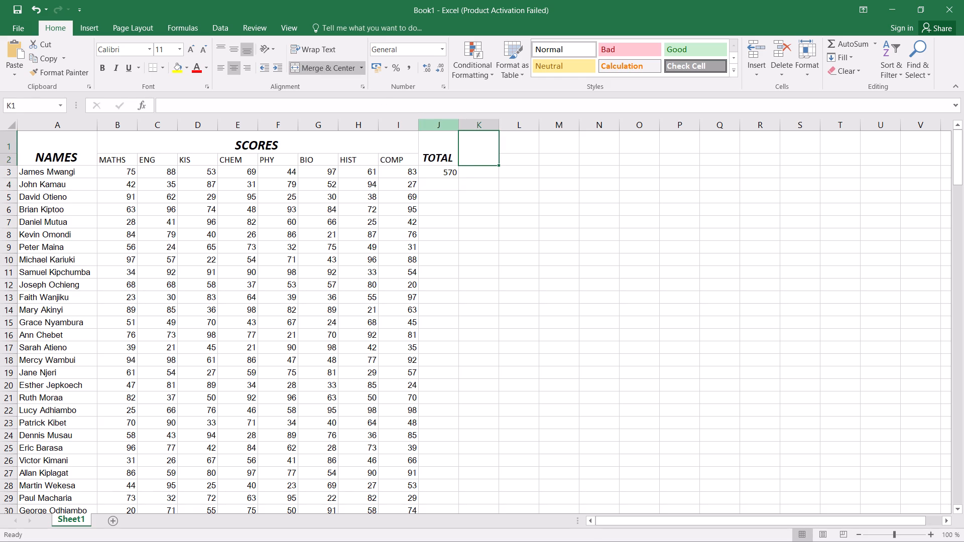
{"action": "key", "text": "a"}
{"action": "type", "text": "VG"}
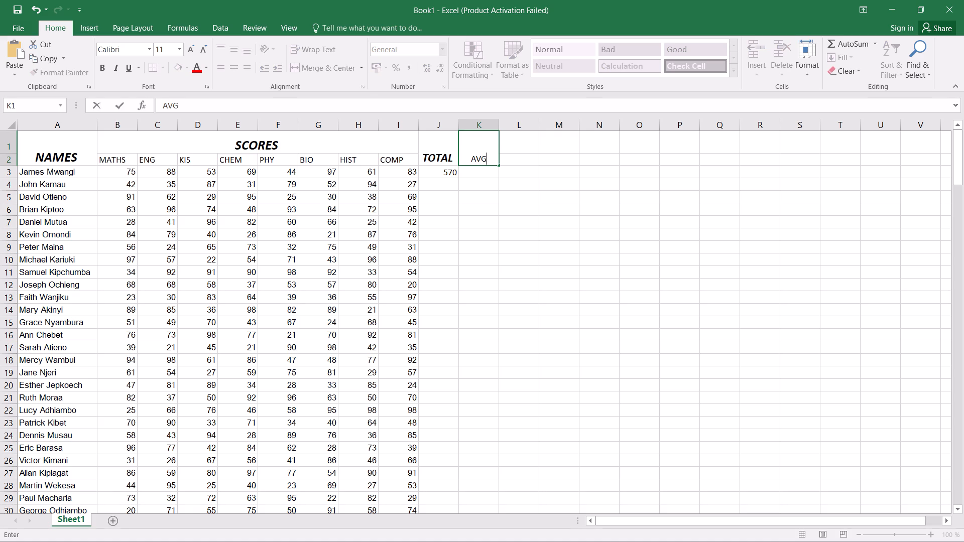
Format the AVG heading text bold, italic and size 14.
{"action": "left_click_drag", "start_coordinate": [489, 158], "coordinate": [469, 158]}
{"action": "left_click", "coordinate": [479, 137]}
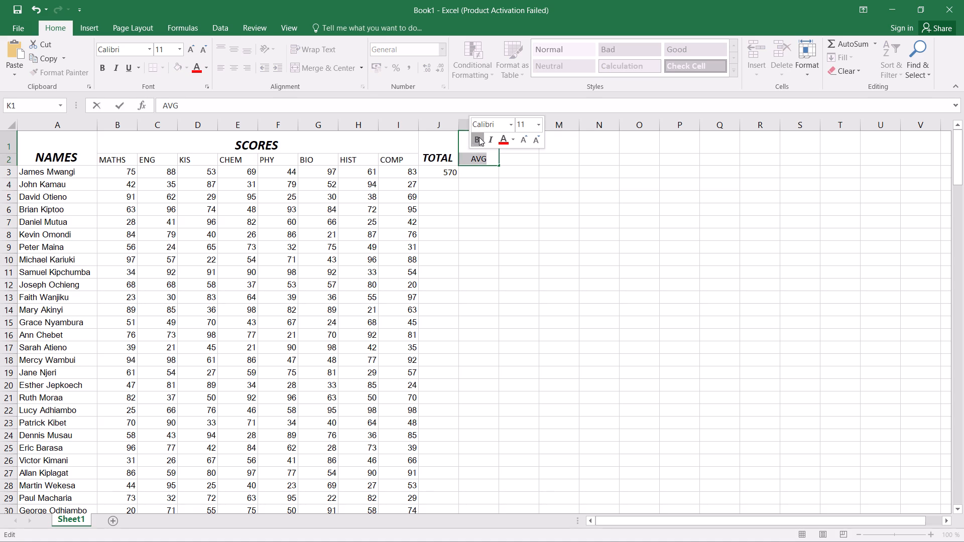
{"action": "left_click", "coordinate": [489, 138]}
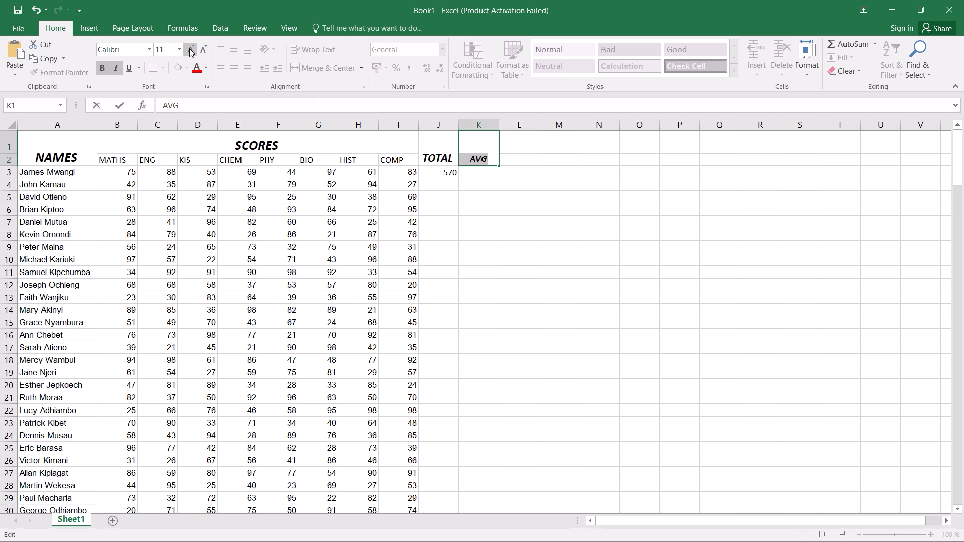
{"action": "left_click", "coordinate": [189, 48]}
{"action": "left_click", "coordinate": [189, 48]}
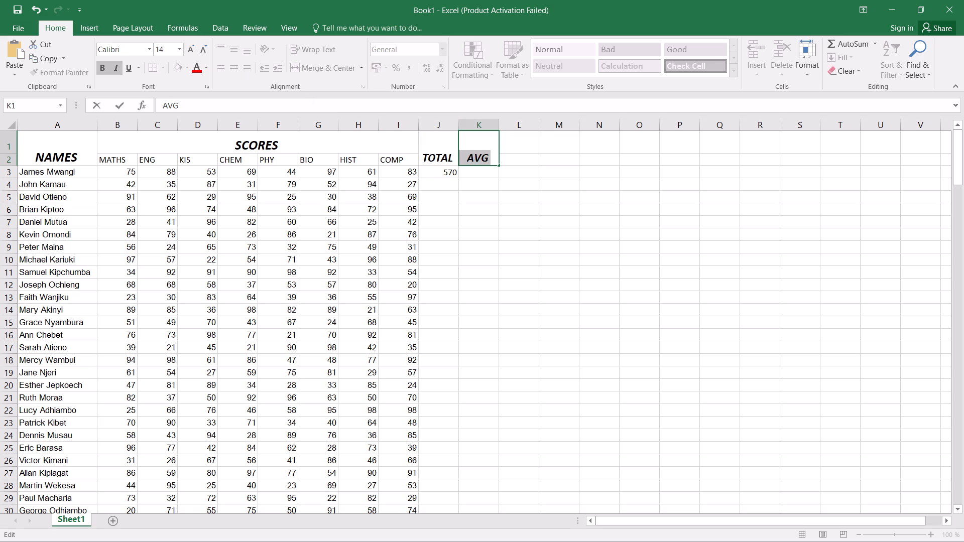
Enter the formula =AVERAGE(B3:I3) in cell K3 to average the first student's scores.
{"action": "left_click", "coordinate": [482, 170]}
{"action": "key", "text": "equal"}
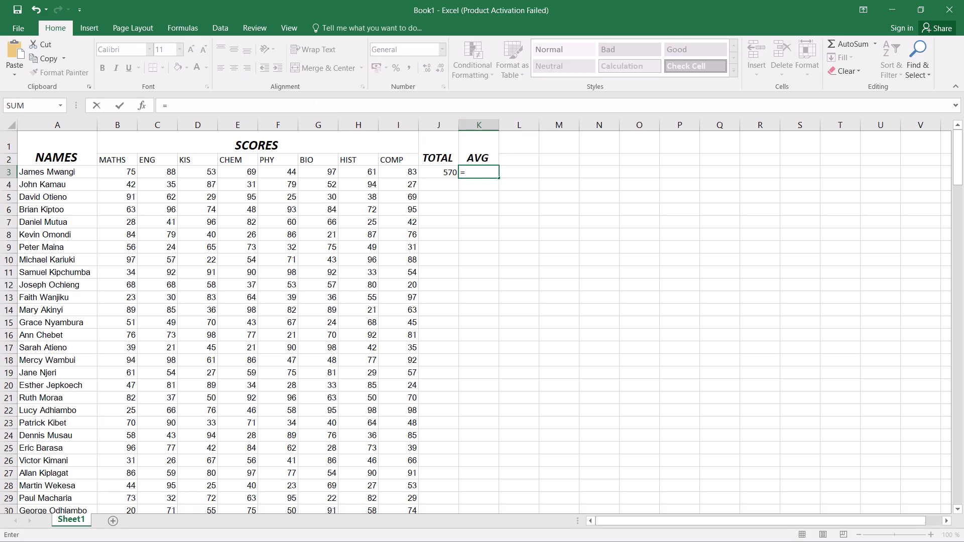
{"action": "type", "text": "AVE"}
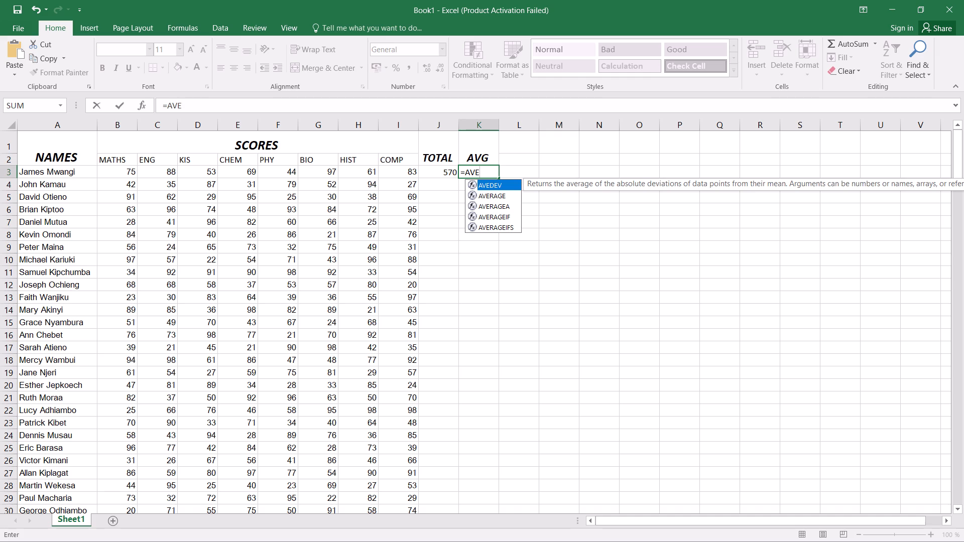
{"action": "double_click", "coordinate": [489, 197]}
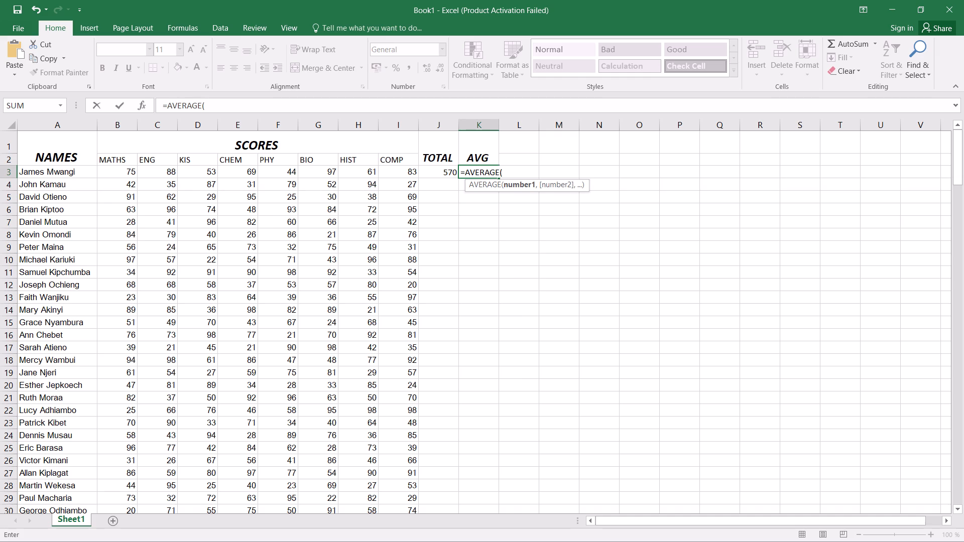
{"action": "left_click", "coordinate": [132, 170]}
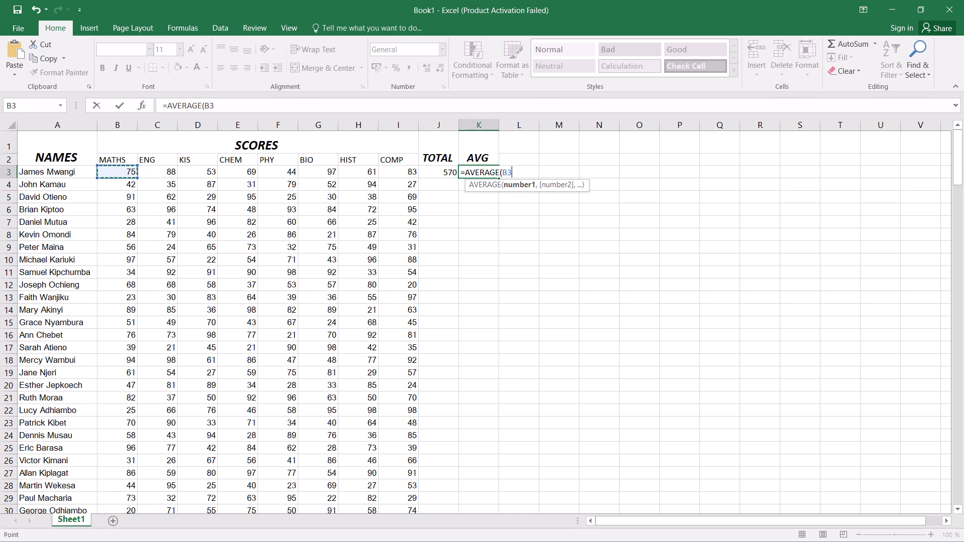
{"action": "left_click_drag", "start_coordinate": [130, 172], "coordinate": [372, 181]}
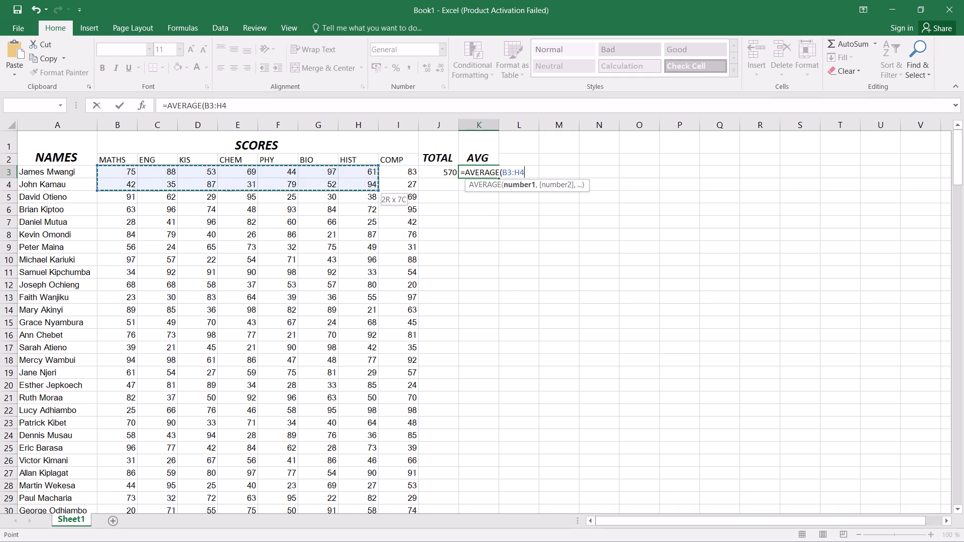
{"action": "left_click_drag", "start_coordinate": [372, 181], "coordinate": [410, 172]}
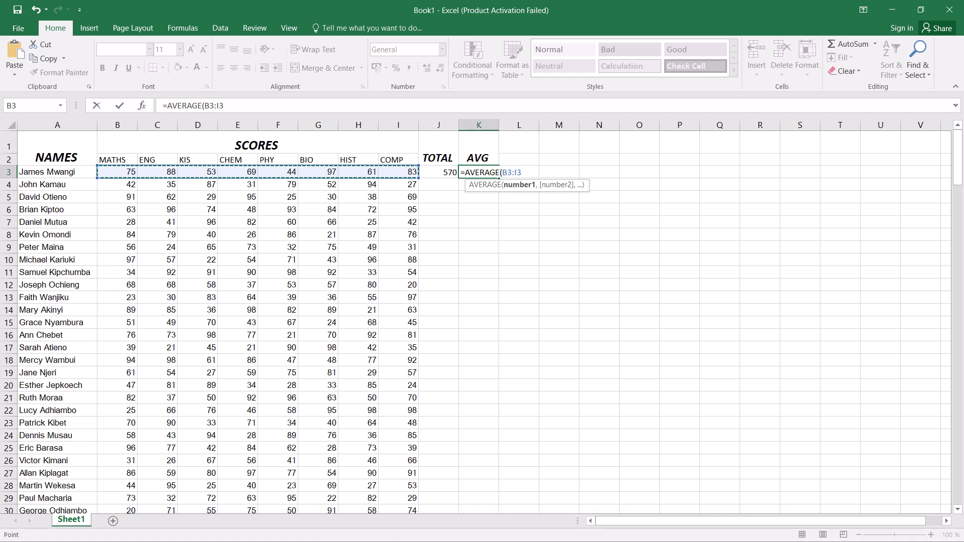
{"action": "key", "text": "shift+parenright"}
{"action": "key", "text": "Return"}
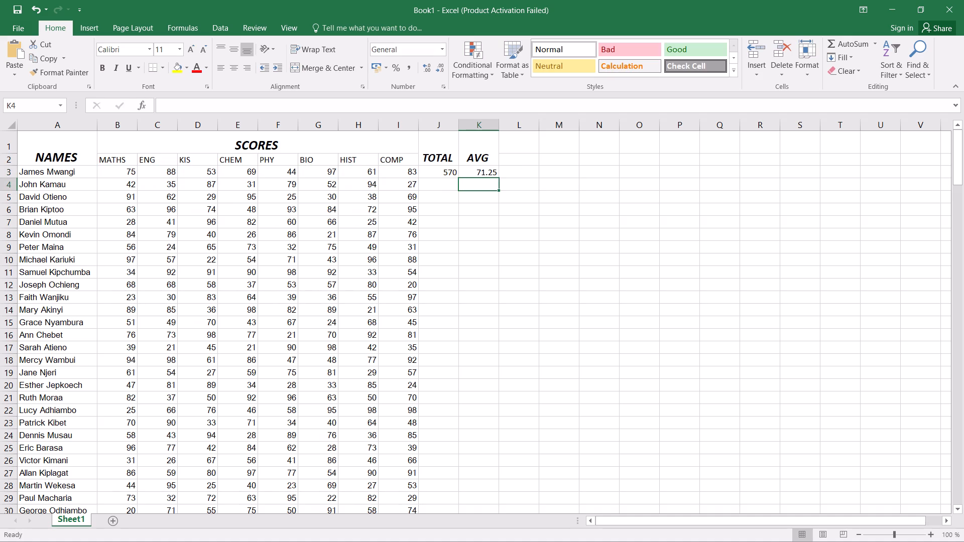
Wrap the average formula in K3 in ROUND with two decimal digits, making it =ROUND(AVERAGE(B3:I3),2).
{"action": "left_click", "coordinate": [481, 171]}
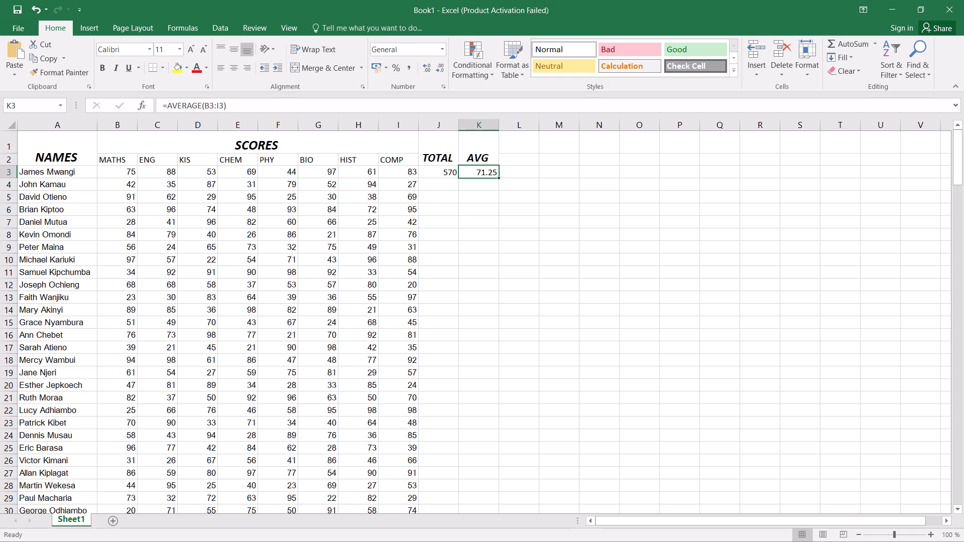
{"action": "left_click", "coordinate": [169, 103]}
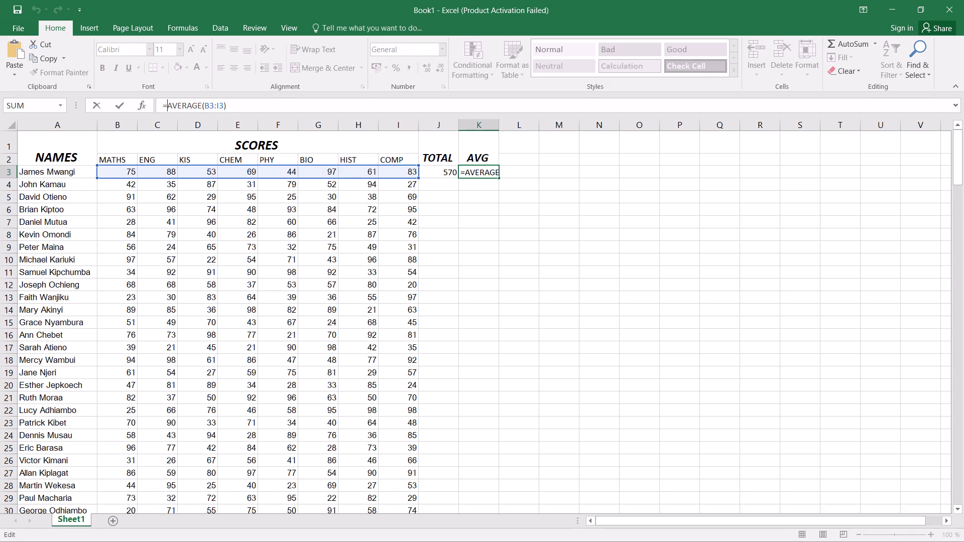
{"action": "type", "text": "ROU"}
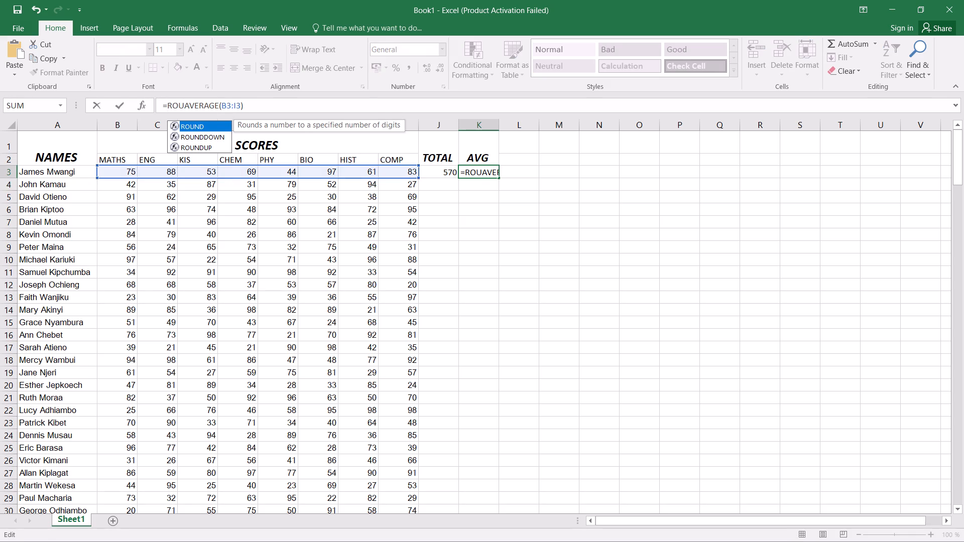
{"action": "type", "text": "ND"}
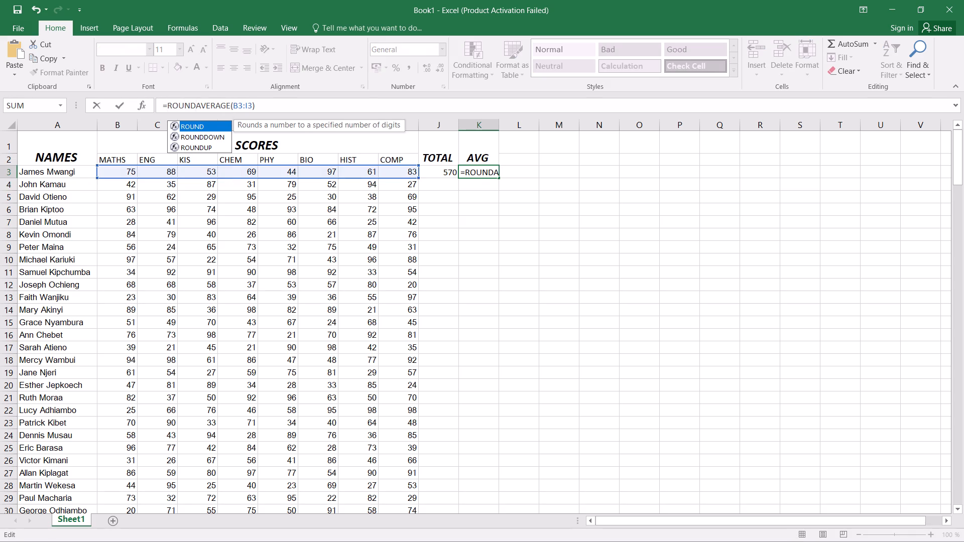
{"action": "key", "text": "shift+parenleft"}
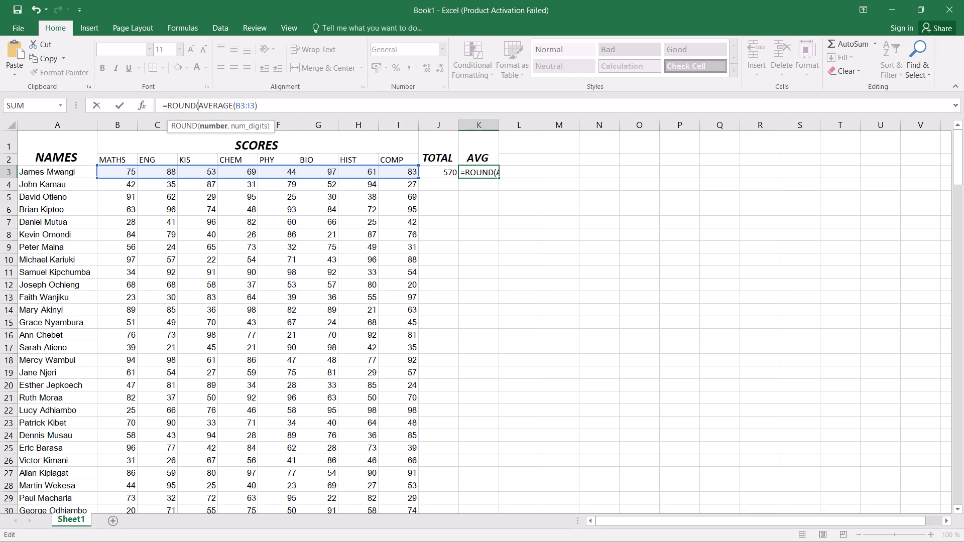
{"action": "key", "text": "Right"}
{"action": "key", "text": "Right"}
{"action": "key", "text": "Right"}
{"action": "key", "text": "Right"}
{"action": "key", "text": "Right"}
{"action": "key", "text": "Right"}
{"action": "key", "text": "Right"}
{"action": "key", "text": "Right"}
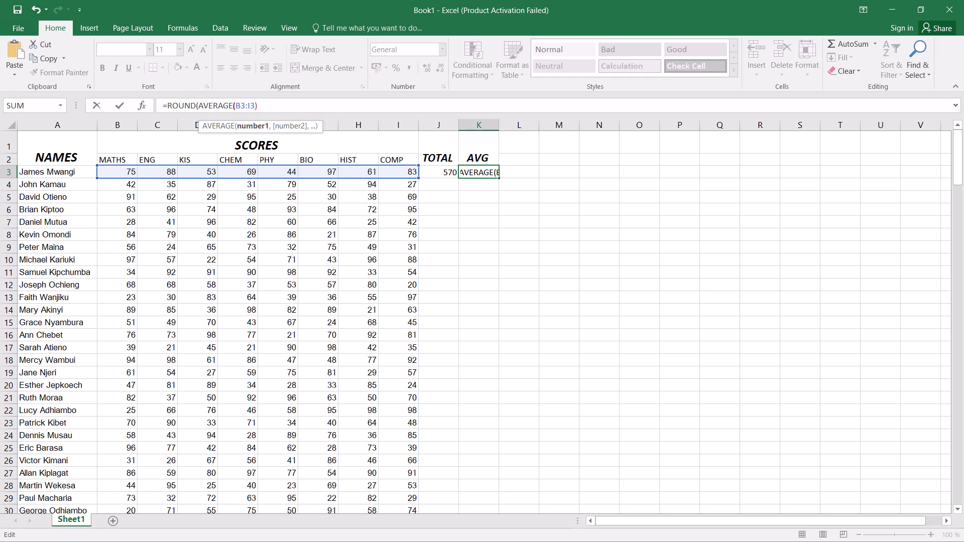
{"action": "key", "text": "Right"}
{"action": "key", "text": "Right"}
{"action": "key", "text": "Right"}
{"action": "key", "text": "Right"}
{"action": "key", "text": "Right"}
{"action": "key", "text": "Right"}
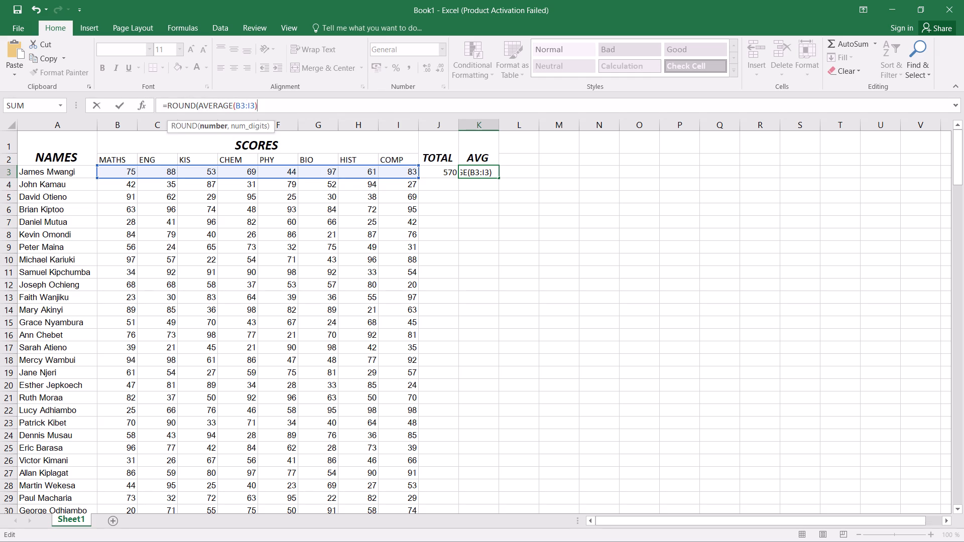
{"action": "key", "text": "comma"}
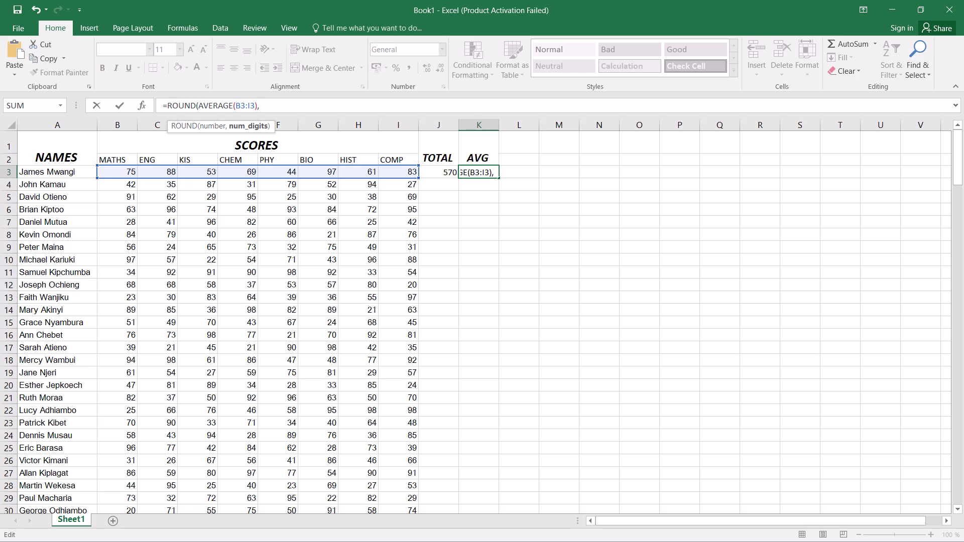
{"action": "key", "text": "2"}
{"action": "key", "text": "shift+parenright"}
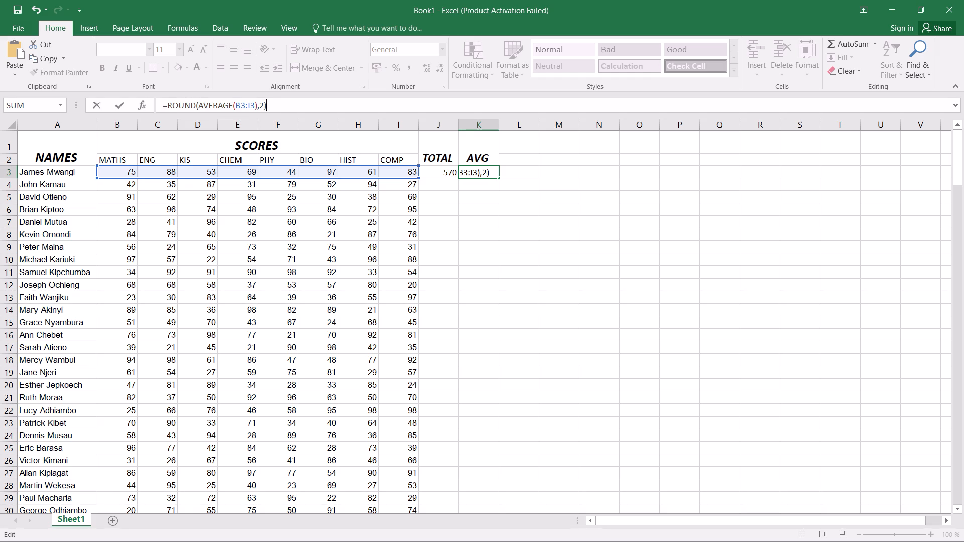
{"action": "key", "text": "Return"}
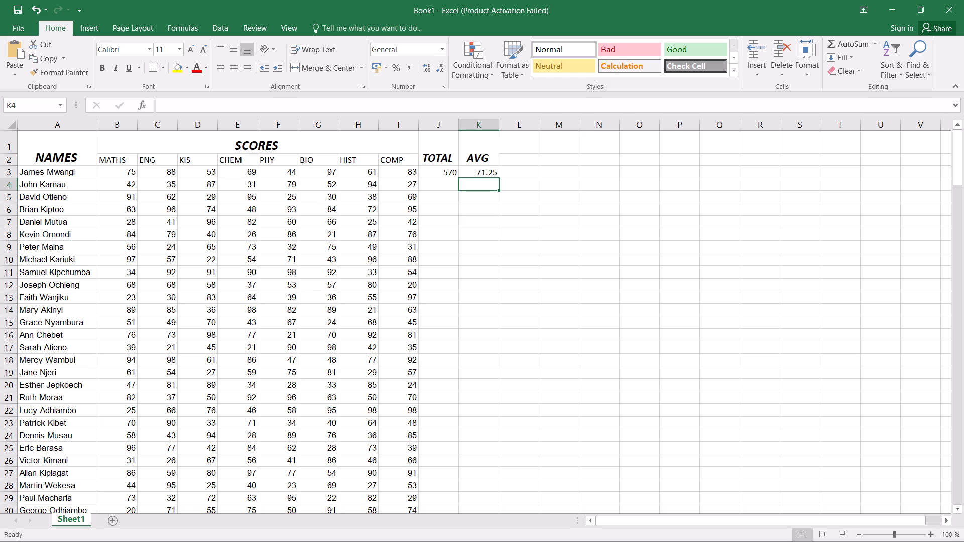
Fill the SUM formula in J3 down the TOTAL column through J201, the last student's row.
{"action": "left_click", "coordinate": [449, 173]}
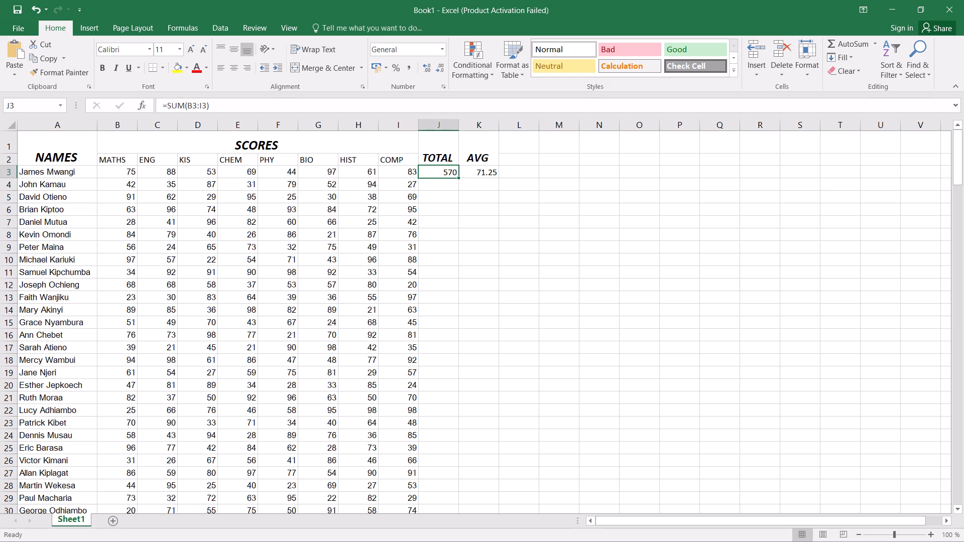
{"action": "left_click_drag", "start_coordinate": [457, 178], "coordinate": [454, 195]}
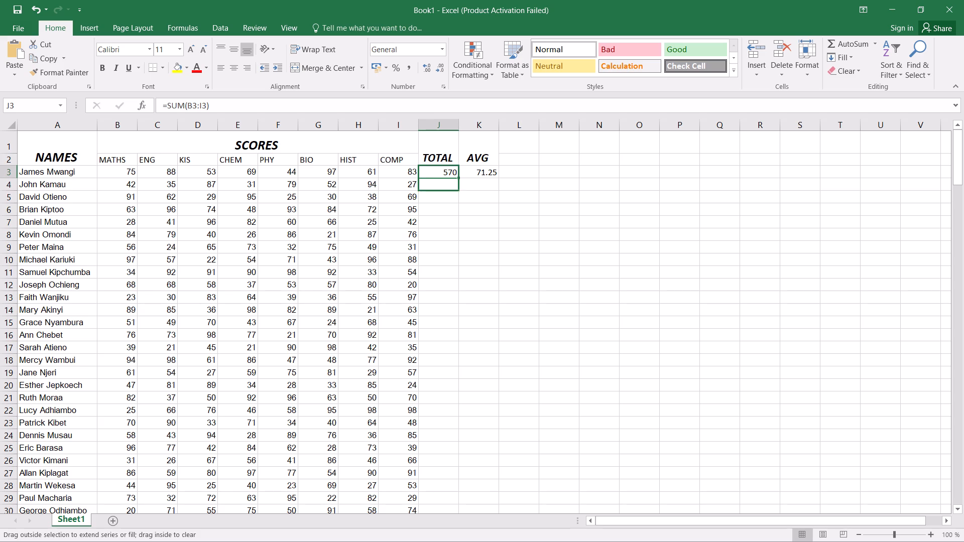
{"action": "left_click_drag", "start_coordinate": [454, 195], "coordinate": [459, 433]}
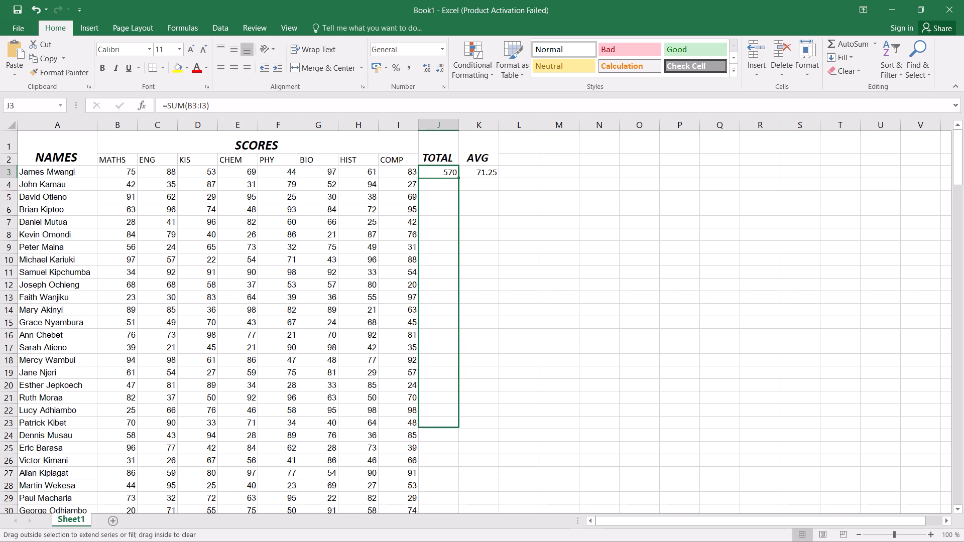
{"action": "left_click_drag", "start_coordinate": [459, 433], "coordinate": [456, 505]}
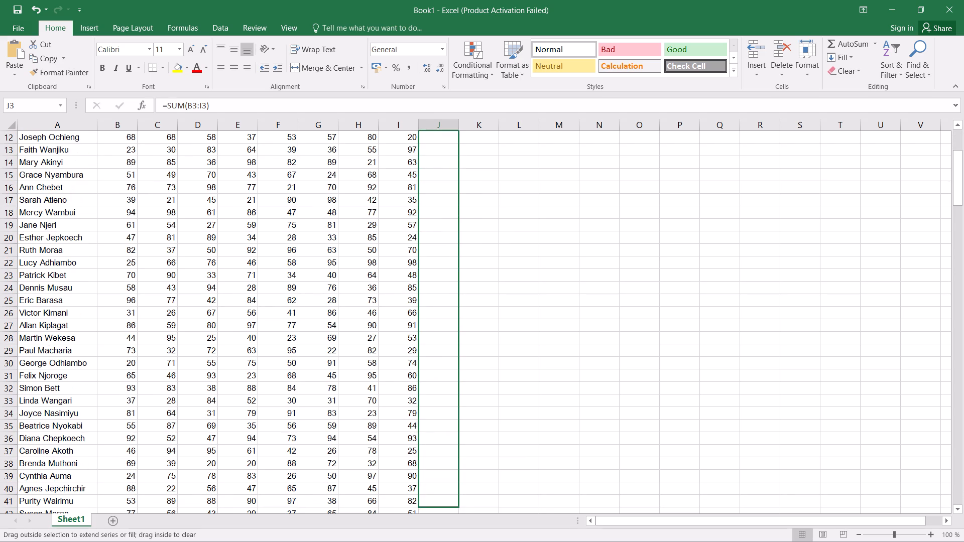
{"action": "left_click_drag", "start_coordinate": [456, 505], "coordinate": [456, 515]}
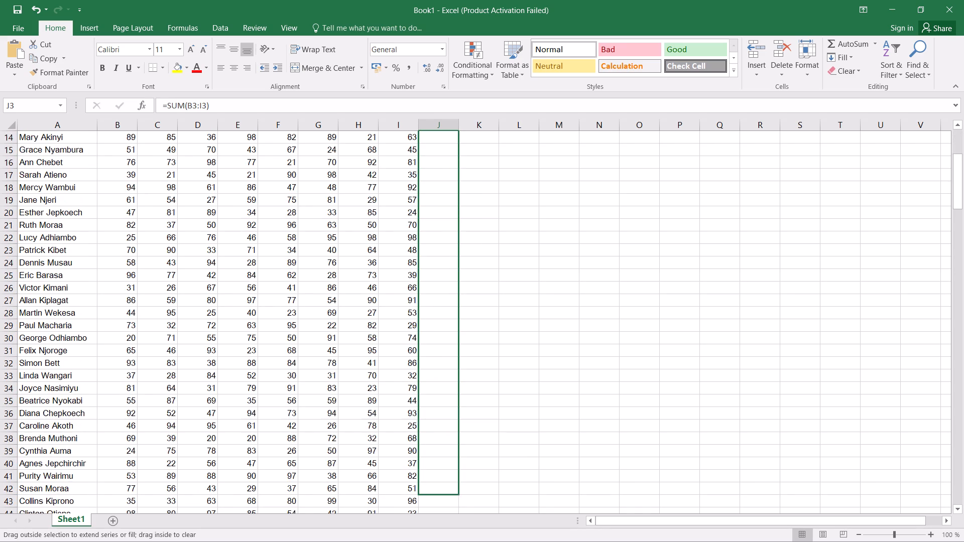
{"action": "left_click_drag", "start_coordinate": [456, 515], "coordinate": [456, 516]}
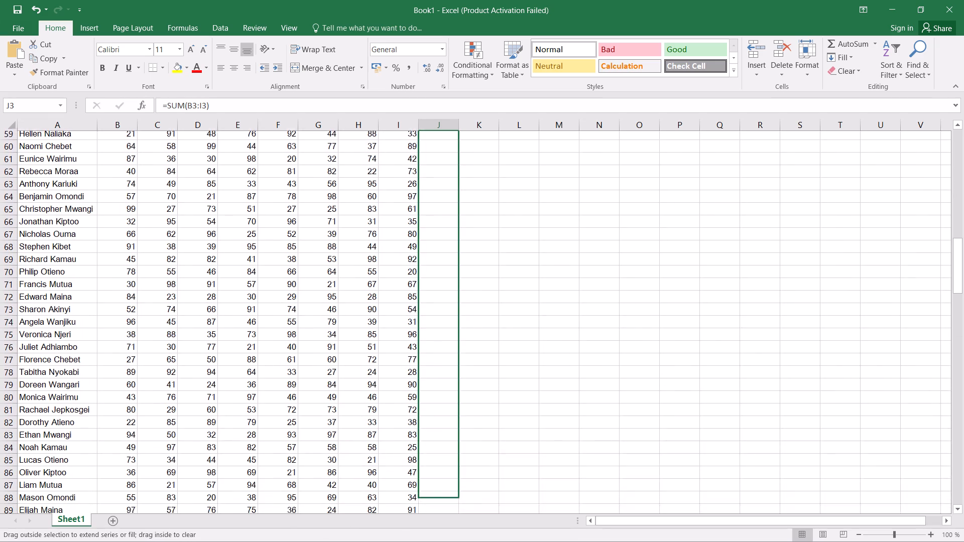
{"action": "left_click_drag", "start_coordinate": [456, 516], "coordinate": [456, 516]}
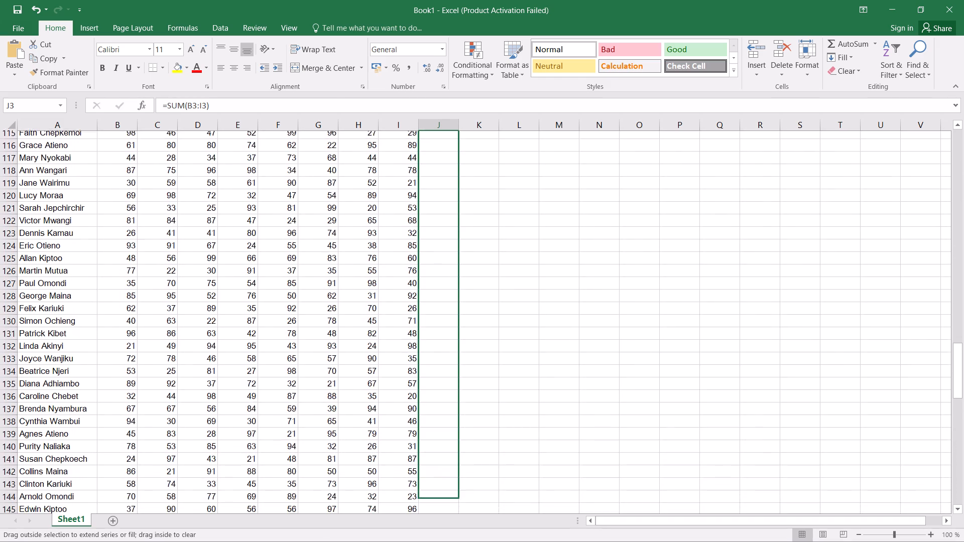
{"action": "left_click_drag", "start_coordinate": [456, 516], "coordinate": [455, 516]}
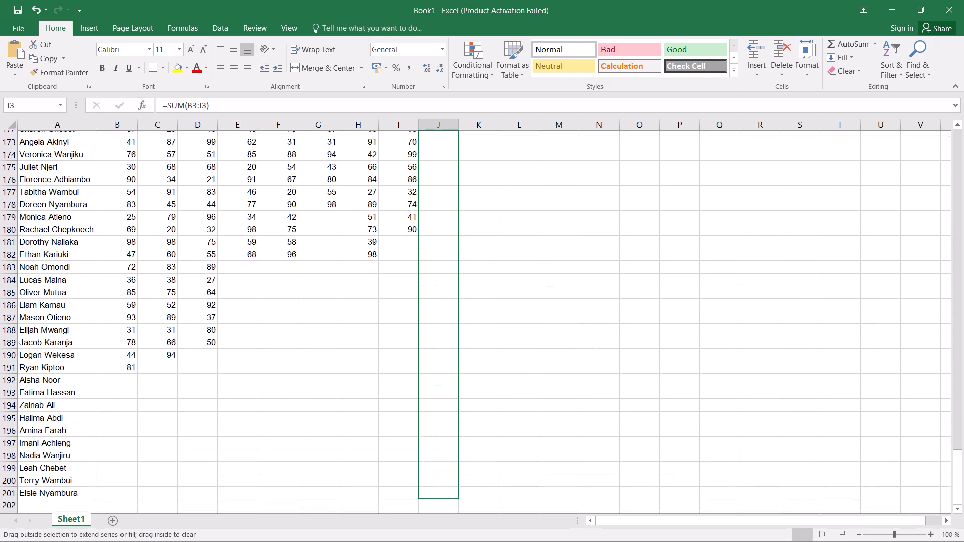
{"action": "left_click_drag", "start_coordinate": [455, 516], "coordinate": [454, 464]}
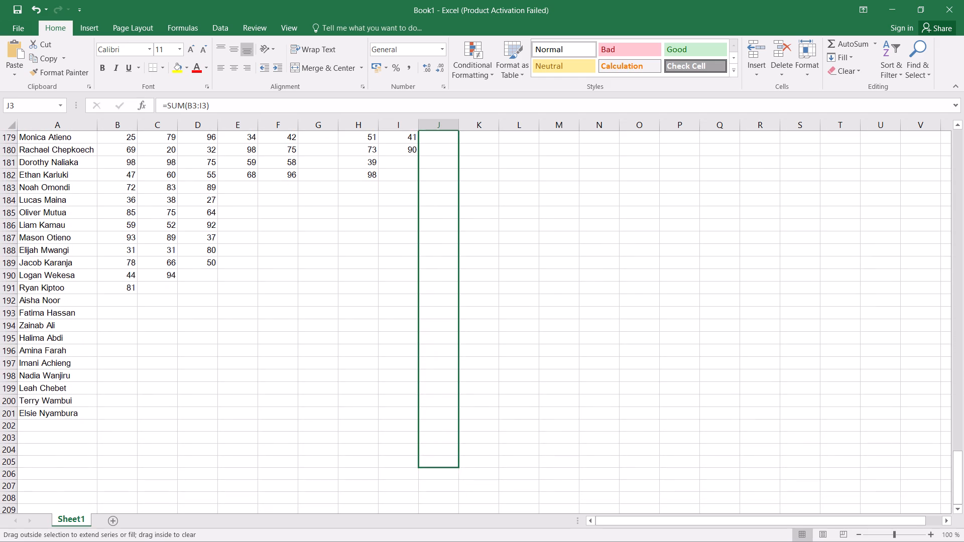
{"action": "left_click_drag", "start_coordinate": [454, 464], "coordinate": [456, 422]}
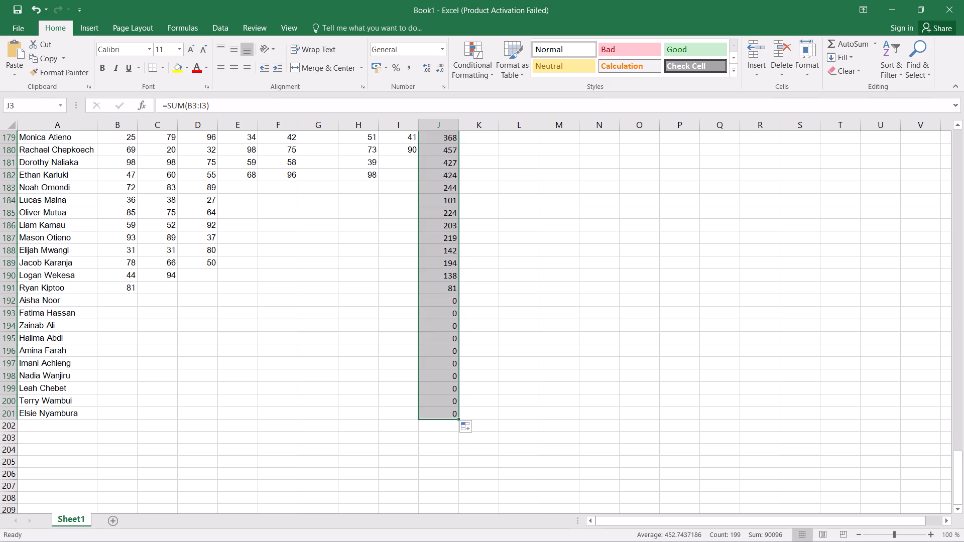
Enter the missing CHEM scores 66, 70, 23, 56, 77, 89 and 90 in cells E183 to E189.
{"action": "scroll", "coordinate": [456, 422], "scroll_direction": "up", "scroll_amount": 1}
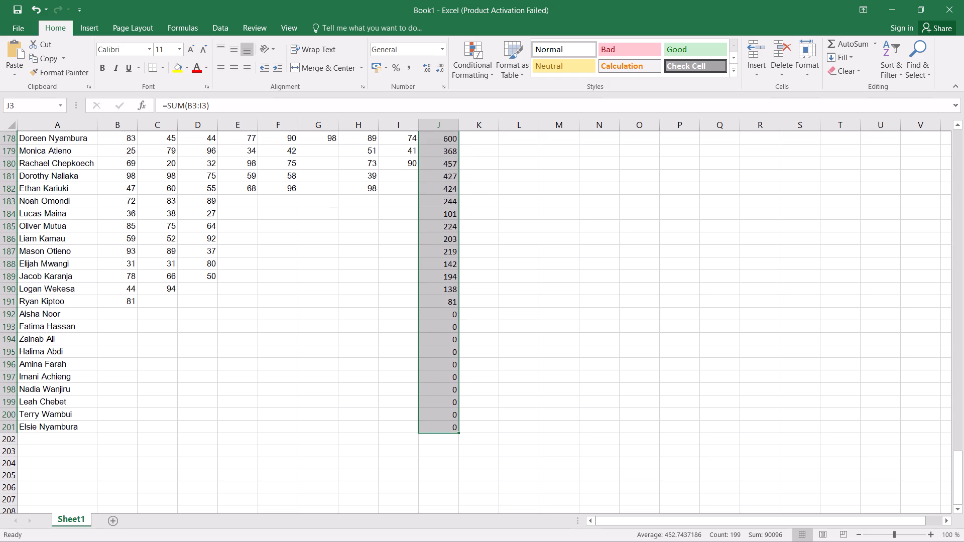
{"action": "scroll", "coordinate": [456, 422], "scroll_direction": "up", "scroll_amount": 1}
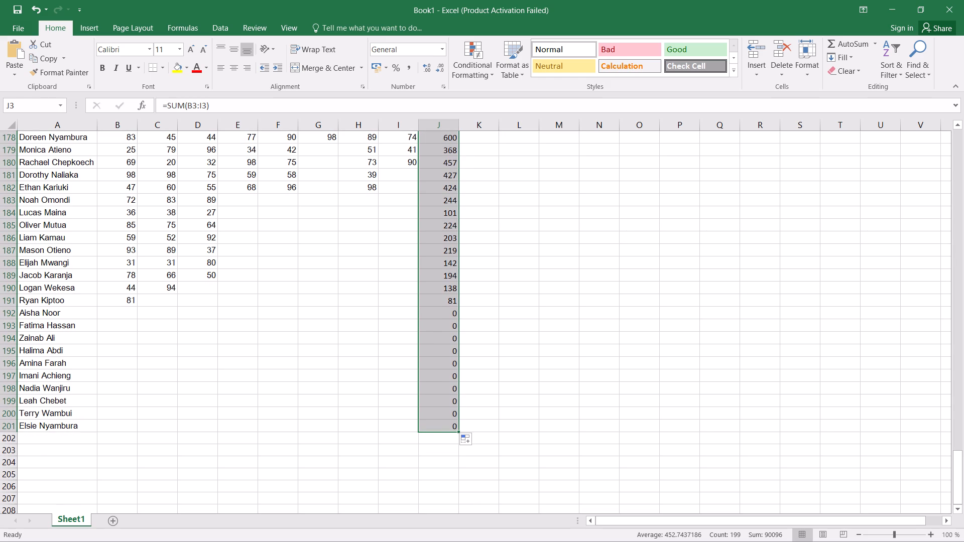
{"action": "left_click", "coordinate": [235, 201]}
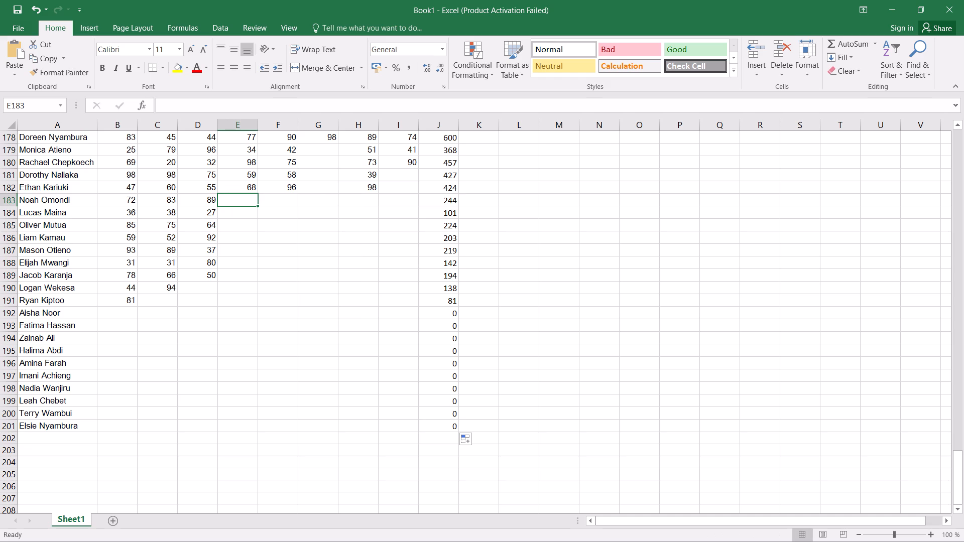
{"action": "type", "text": "66"}
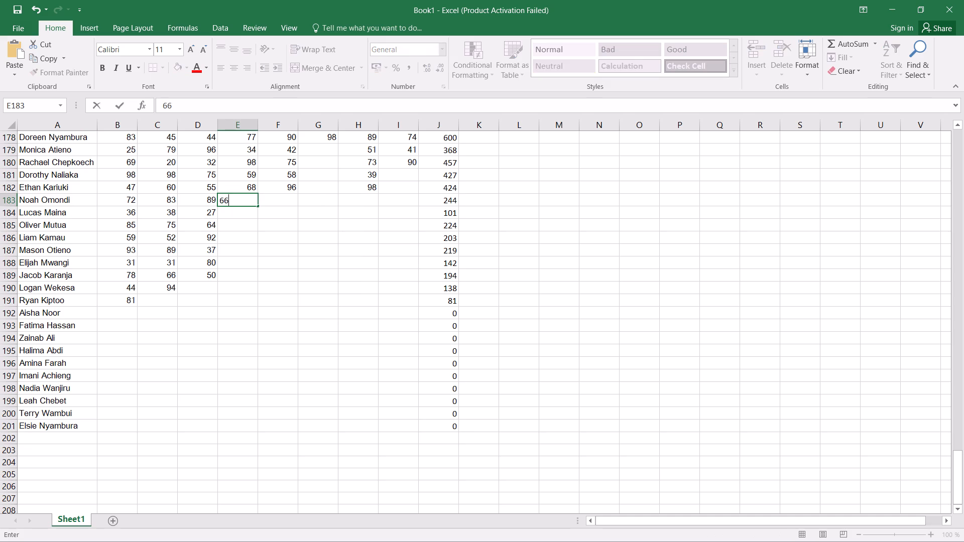
{"action": "key", "text": "Down"}
{"action": "key", "text": "7"}
{"action": "key", "text": "0"}
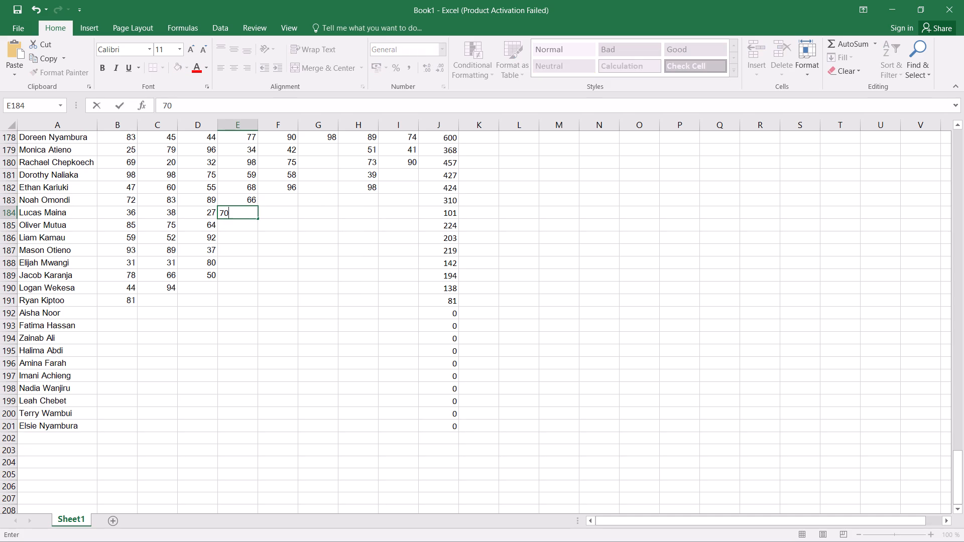
{"action": "key", "text": "Down"}
{"action": "type", "text": "23"}
{"action": "key", "text": "Down"}
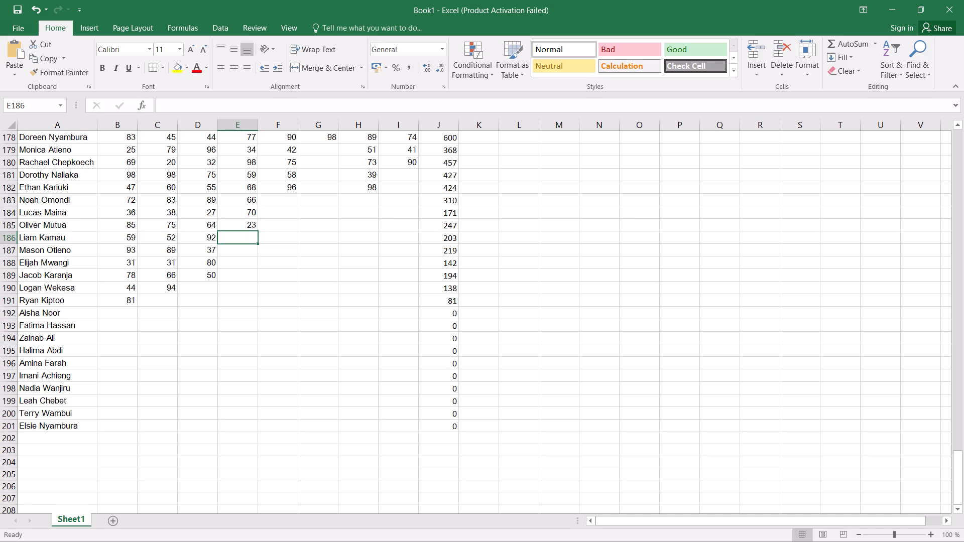
{"action": "type", "text": "56"}
{"action": "key", "text": "Down"}
{"action": "type", "text": "77"}
{"action": "key", "text": "Down"}
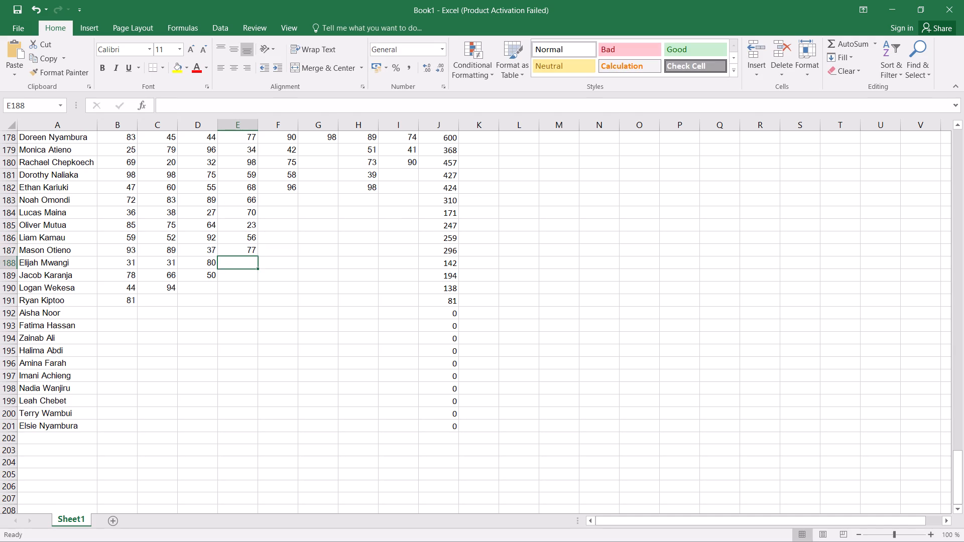
{"action": "type", "text": "89"}
{"action": "key", "text": "Down"}
{"action": "type", "text": "90"}
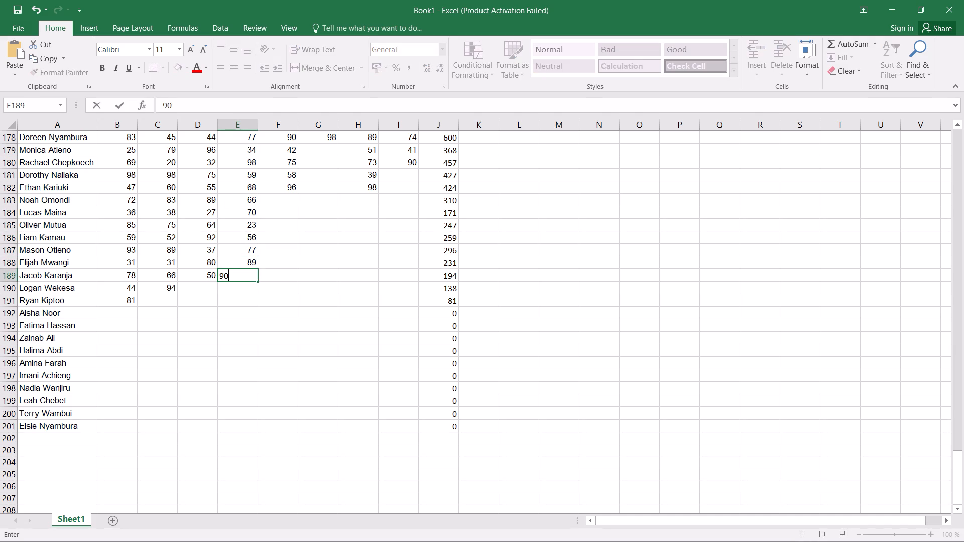
{"action": "key", "text": "Down"}
Enter the CHEM scores 45, 33, 45, 67, 89, 44 and 90 in cells E190 to E196.
{"action": "type", "text": "45"}
{"action": "key", "text": "Down"}
{"action": "type", "text": "33"}
{"action": "key", "text": "Down"}
{"action": "type", "text": "45"}
{"action": "key", "text": "Down"}
{"action": "type", "text": "67"}
{"action": "key", "text": "Down"}
{"action": "type", "text": "89"}
{"action": "key", "text": "Down"}
{"action": "type", "text": "44"}
{"action": "key", "text": "Down"}
{"action": "type", "text": "90"}
{"action": "key", "text": "Down"}
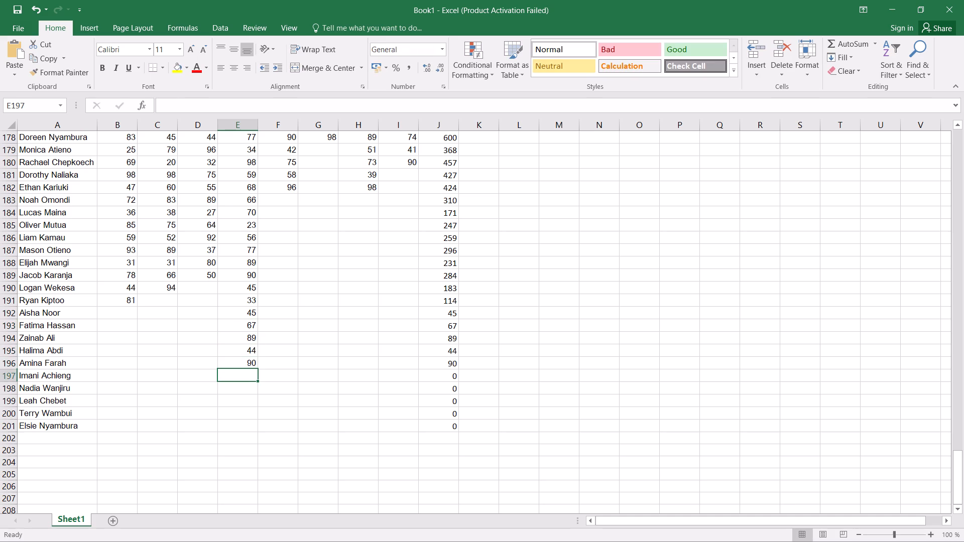
Complete the CHEM column by entering 66, 43, 55, 66 and 98 in cells E197 to E201.
{"action": "type", "text": "66"}
{"action": "key", "text": "Down"}
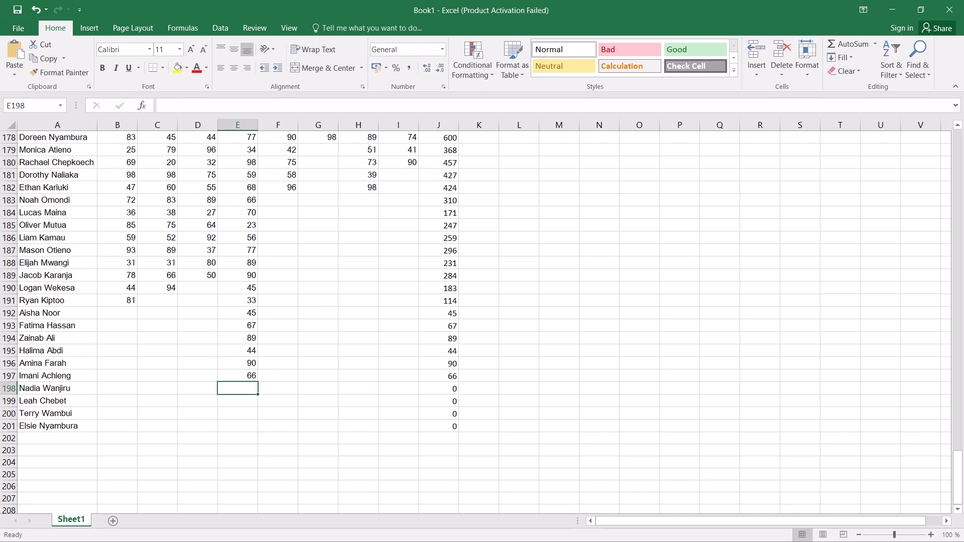
{"action": "type", "text": "43"}
{"action": "key", "text": "Down"}
{"action": "type", "text": "55"}
{"action": "key", "text": "Down"}
{"action": "type", "text": "66"}
{"action": "key", "text": "Down"}
{"action": "type", "text": "98"}
{"action": "key", "text": "Down"}
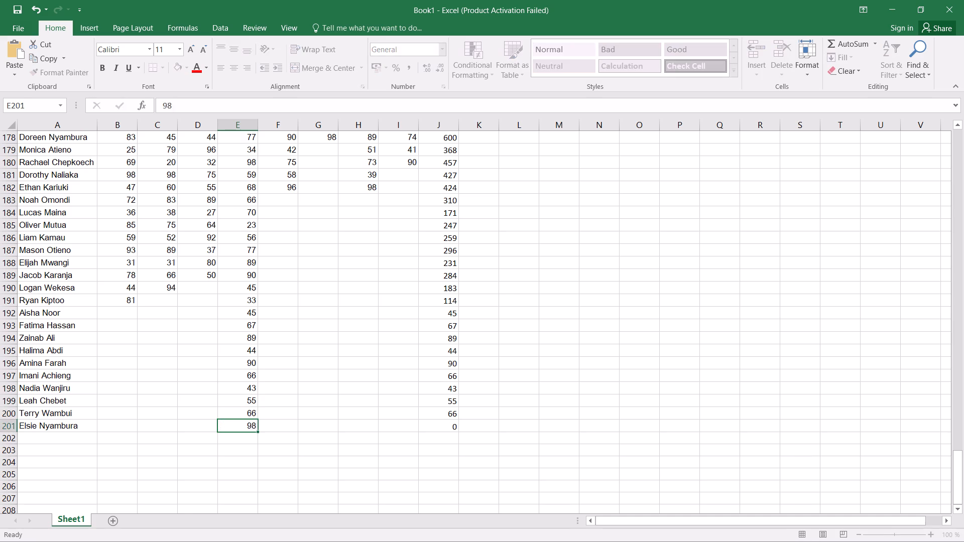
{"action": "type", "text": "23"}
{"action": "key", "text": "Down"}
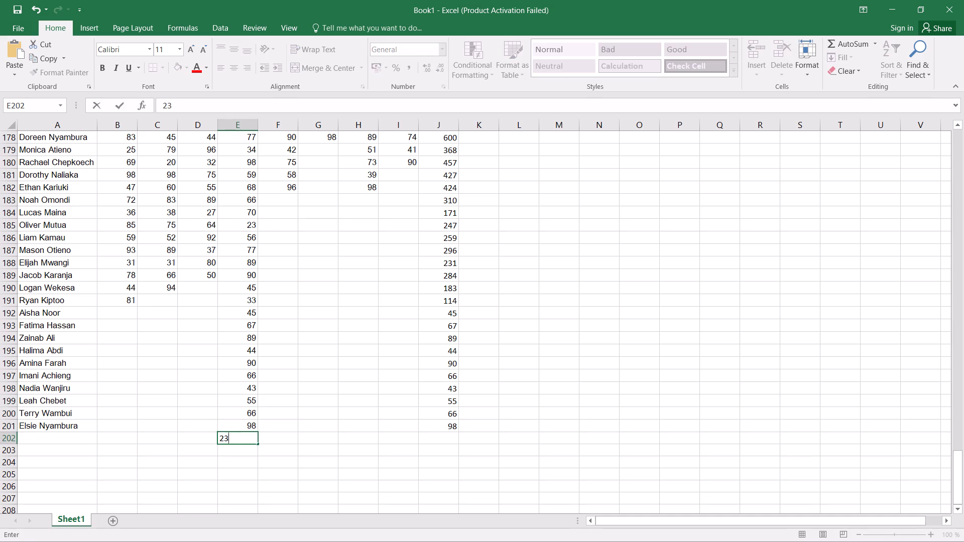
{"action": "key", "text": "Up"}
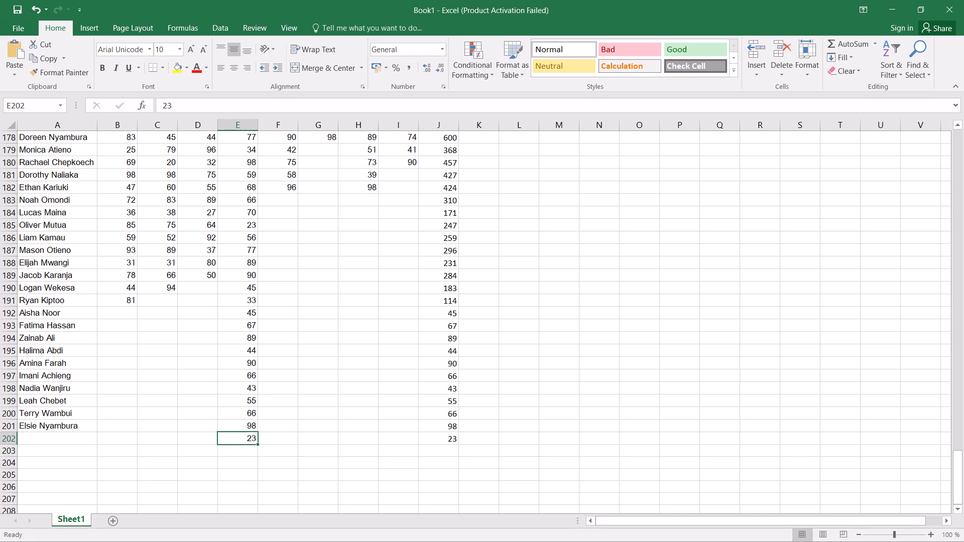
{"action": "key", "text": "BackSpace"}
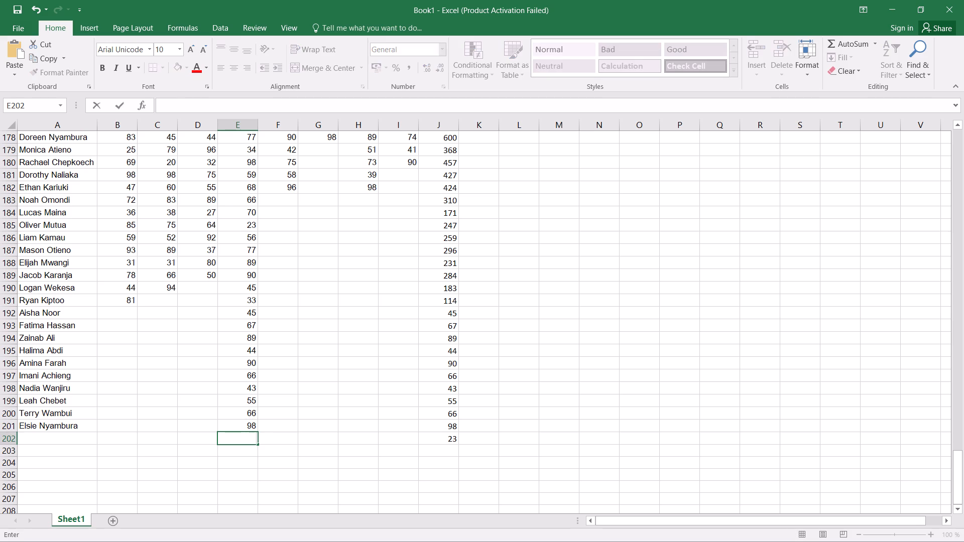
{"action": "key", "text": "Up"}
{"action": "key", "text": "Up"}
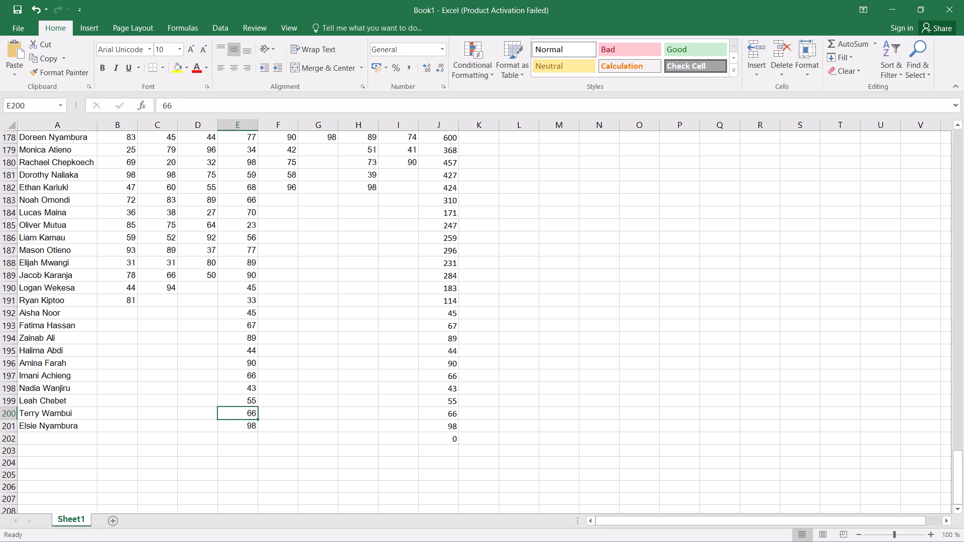
Enter the missing KIS scores 33, 45, 23, 98, 66 and 57 upward from cell D201 to D196.
{"action": "key", "text": "Down"}
{"action": "key", "text": "Left"}
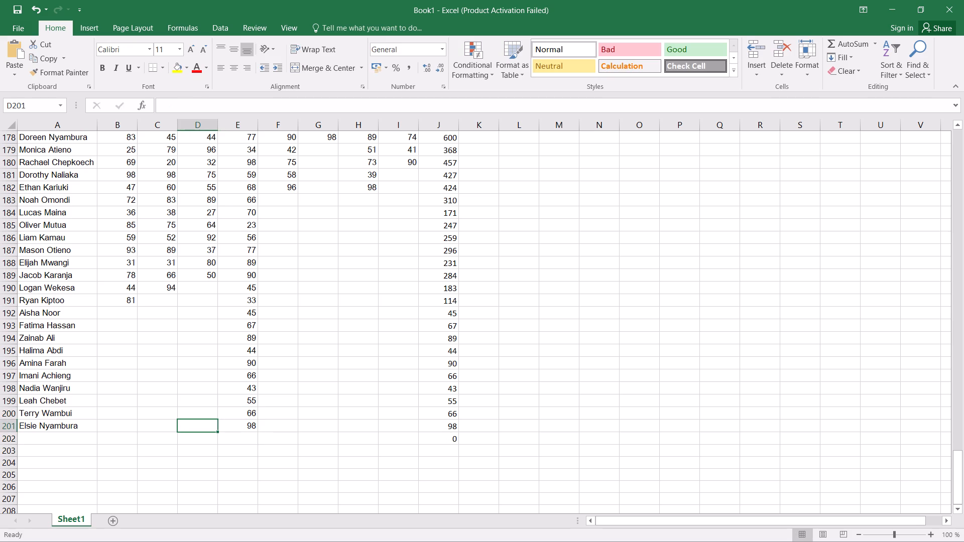
{"action": "type", "text": "33"}
{"action": "key", "text": "Up"}
{"action": "type", "text": "45"}
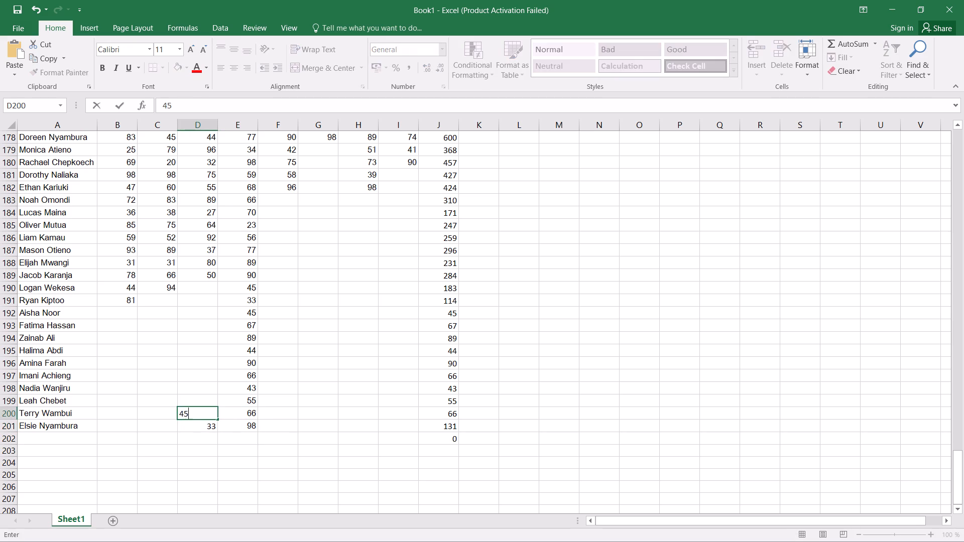
{"action": "key", "text": "Up"}
{"action": "type", "text": "23"}
{"action": "key", "text": "Up"}
{"action": "type", "text": "98"}
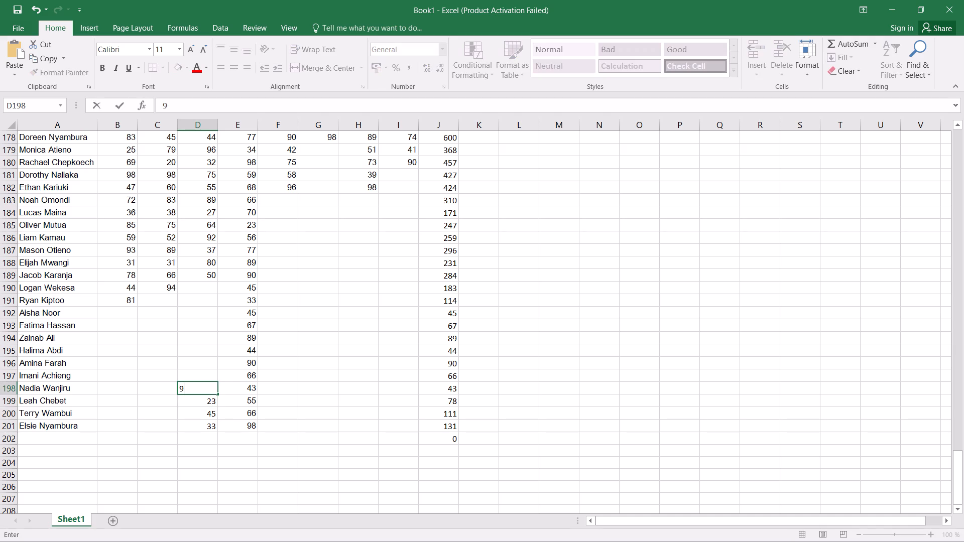
{"action": "key", "text": "Up"}
{"action": "type", "text": "66"}
{"action": "key", "text": "Up"}
{"action": "type", "text": "57"}
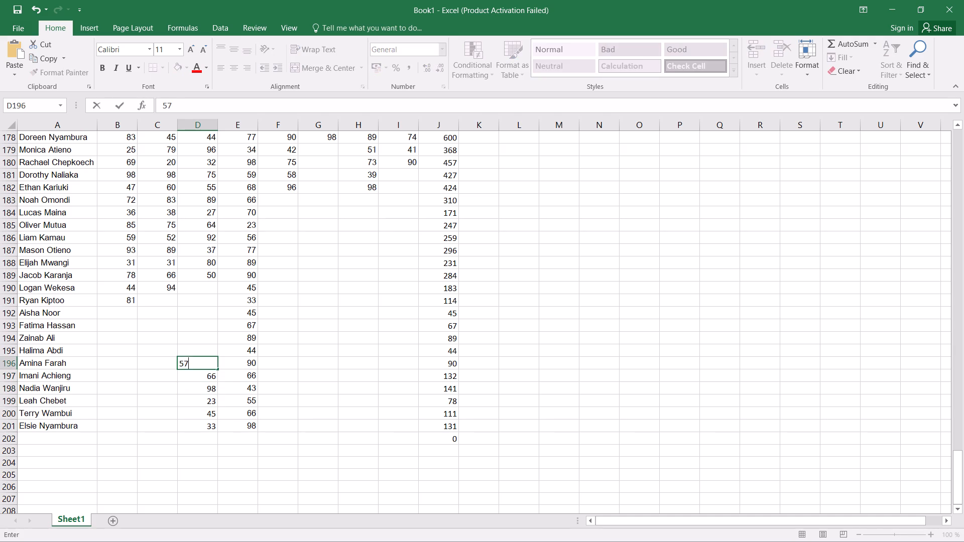
{"action": "key", "text": "Up"}
Complete the KIS column by entering 44, 34, 22, 98, 54 and 32 upward from cell D195 to D190.
{"action": "type", "text": "44"}
{"action": "key", "text": "Up"}
{"action": "type", "text": "34"}
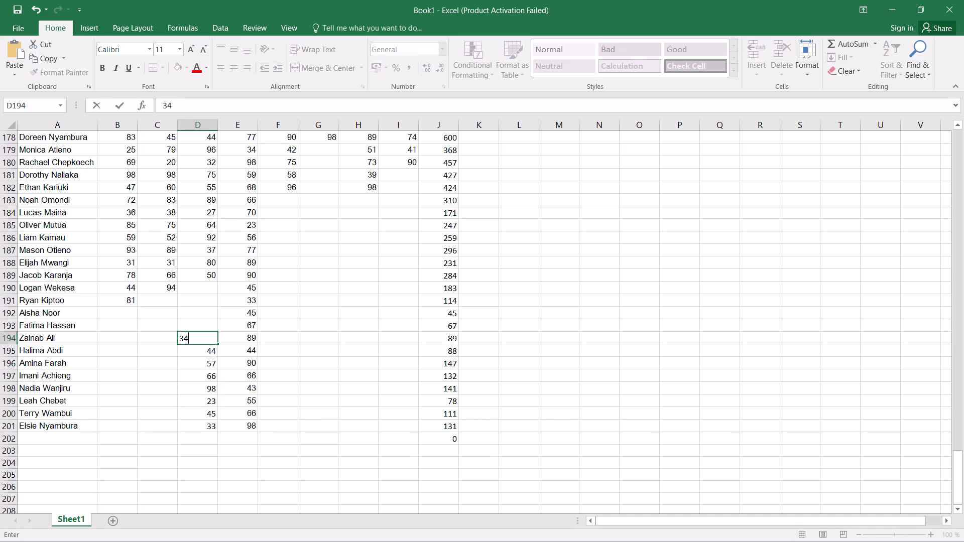
{"action": "key", "text": "Up"}
{"action": "key", "text": "2"}
{"action": "key", "text": "2"}
{"action": "key", "text": "Up"}
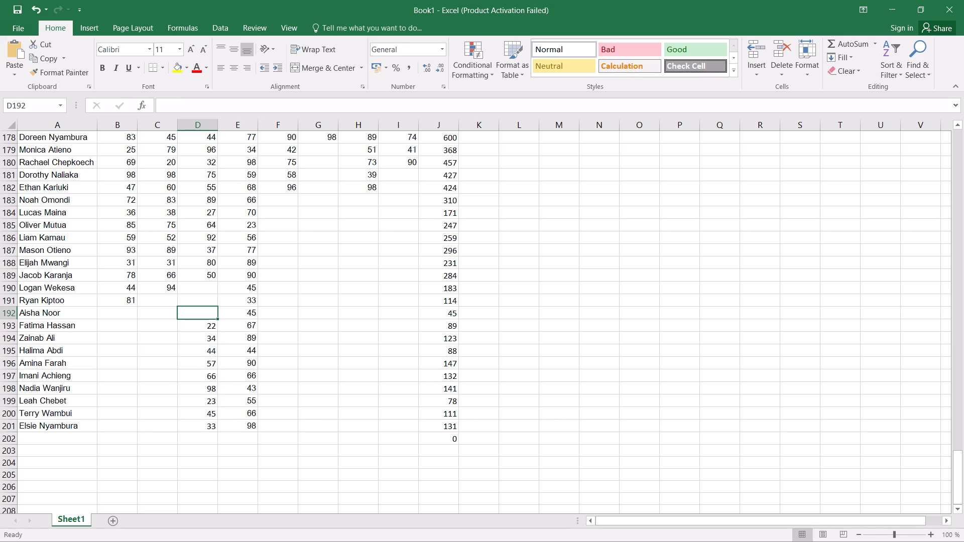
{"action": "type", "text": "98"}
{"action": "key", "text": "Up"}
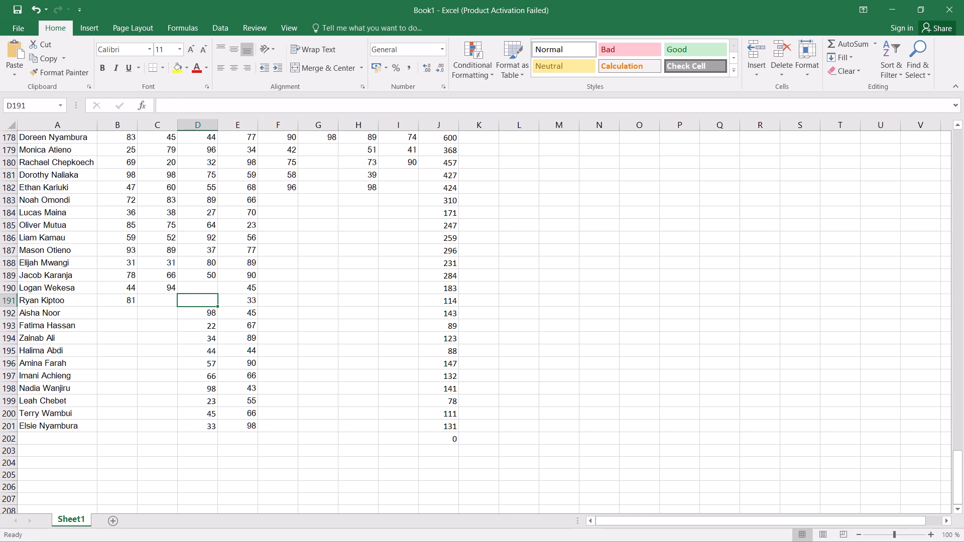
{"action": "type", "text": "54"}
{"action": "key", "text": "Up"}
{"action": "type", "text": "32"}
{"action": "key", "text": "Down"}
Enter the missing ENG scores 23, 98, 89, 78 and 67 in cells C191 to C195.
{"action": "key", "text": "Left"}
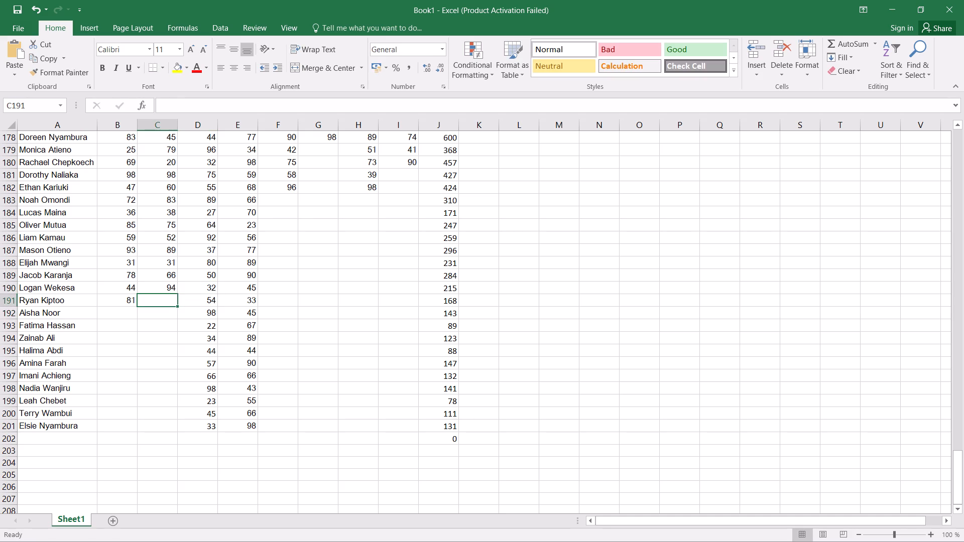
{"action": "type", "text": "23"}
{"action": "key", "text": "Down"}
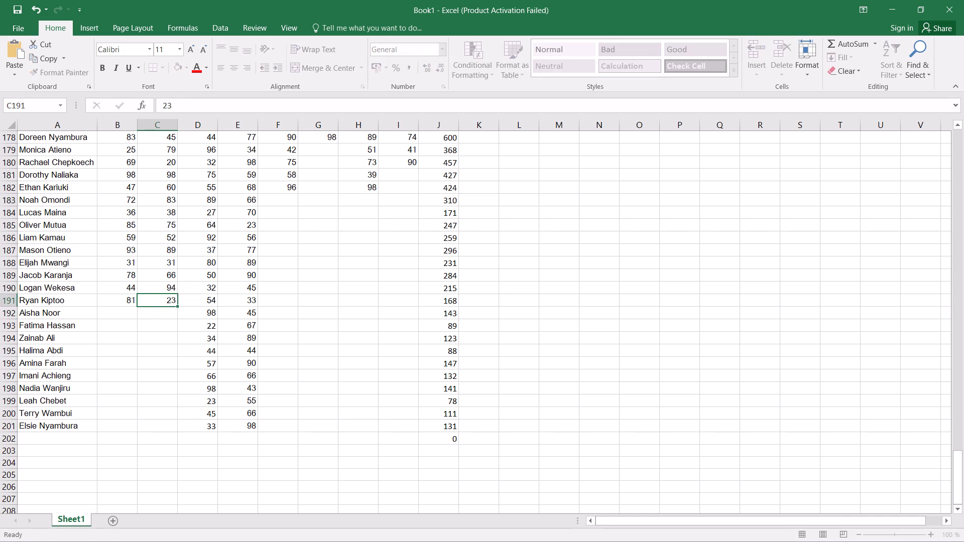
{"action": "type", "text": "98"}
{"action": "key", "text": "Down"}
{"action": "type", "text": "89"}
{"action": "key", "text": "Down"}
{"action": "type", "text": "78"}
{"action": "key", "text": "Down"}
{"action": "type", "text": "67"}
{"action": "key", "text": "Down"}
Complete the ENG column by entering 56, 45, 34, 54, 65 and 76 in cells C196 to C201.
{"action": "type", "text": "56"}
{"action": "key", "text": "Down"}
{"action": "type", "text": "45"}
{"action": "key", "text": "Down"}
{"action": "type", "text": "34"}
{"action": "key", "text": "Down"}
{"action": "type", "text": "54"}
{"action": "key", "text": "Down"}
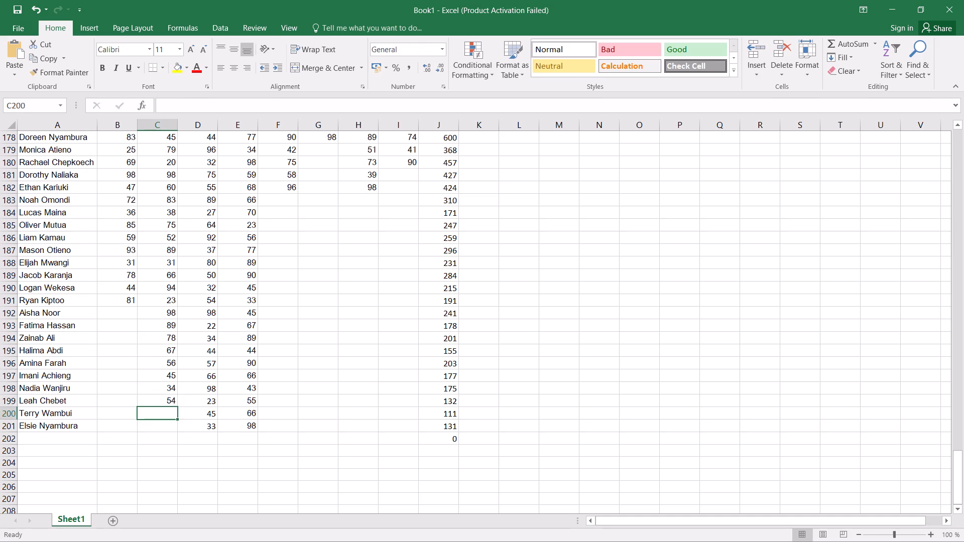
{"action": "type", "text": "65"}
{"action": "key", "text": "Down"}
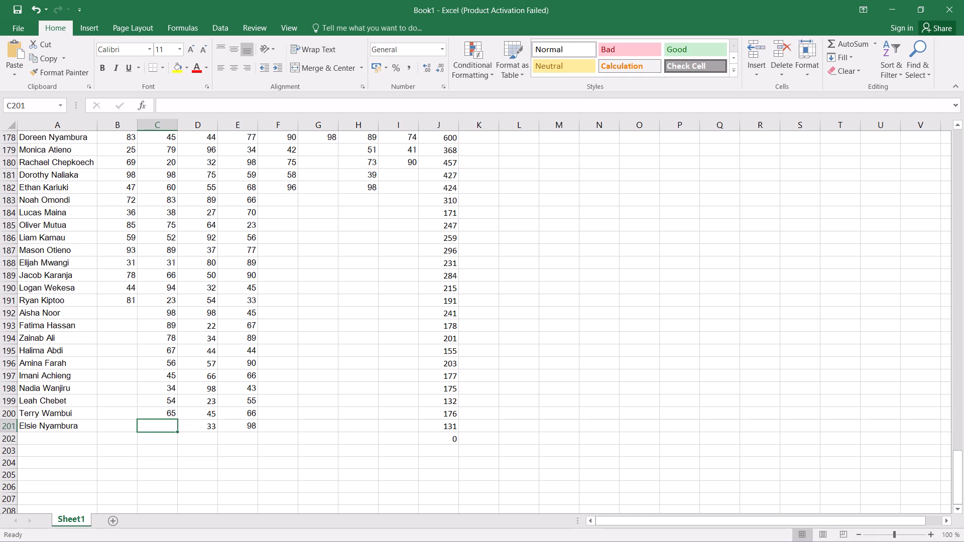
{"action": "key", "text": "7"}
{"action": "key", "text": "6"}
{"action": "key", "text": "Left"}
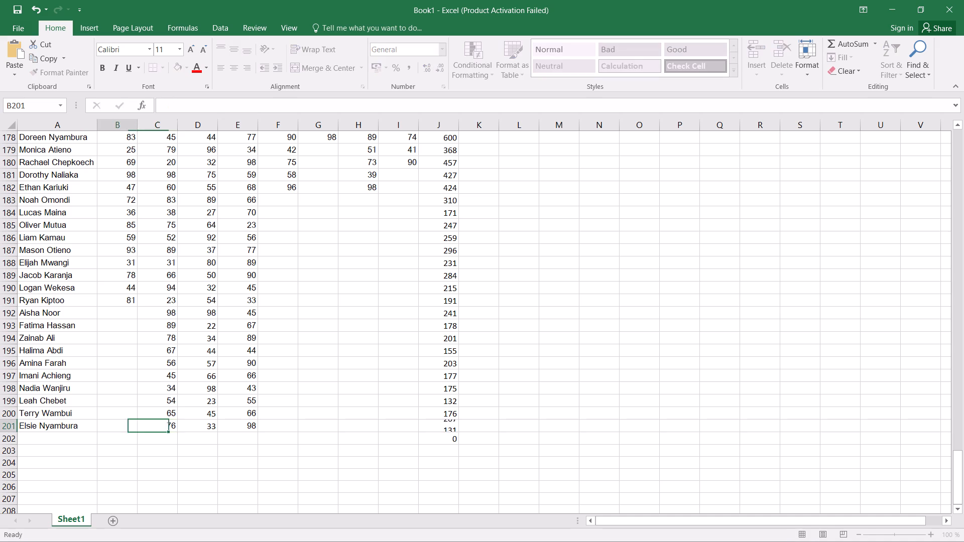
Enter the missing MATHS scores 87, 55, 46, 43 and 32 upward from cell B201 to B197.
{"action": "type", "text": "87"}
{"action": "key", "text": "Down"}
{"action": "key", "text": "Up"}
{"action": "key", "text": "Up"}
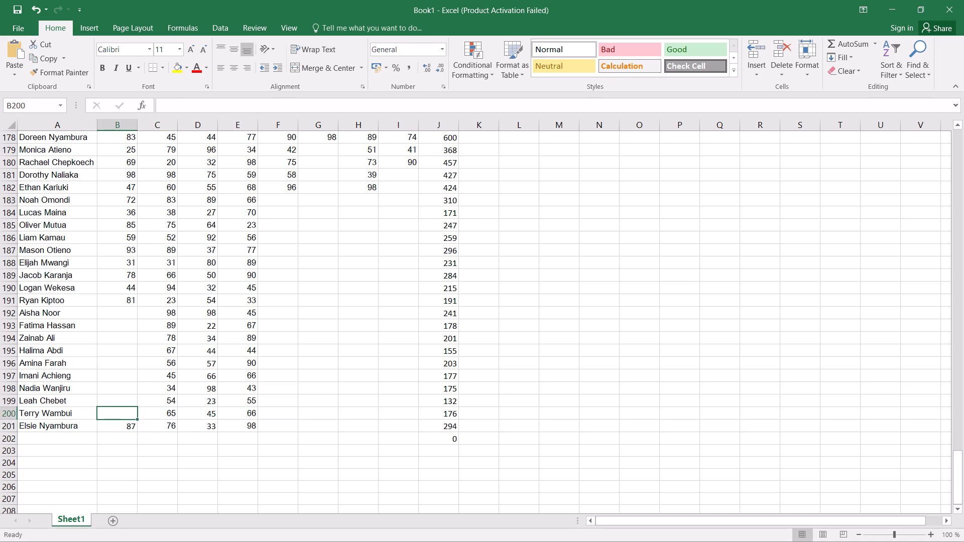
{"action": "type", "text": "55"}
{"action": "key", "text": "Up"}
{"action": "type", "text": "46"}
{"action": "key", "text": "Up"}
{"action": "type", "text": "43"}
{"action": "key", "text": "Up"}
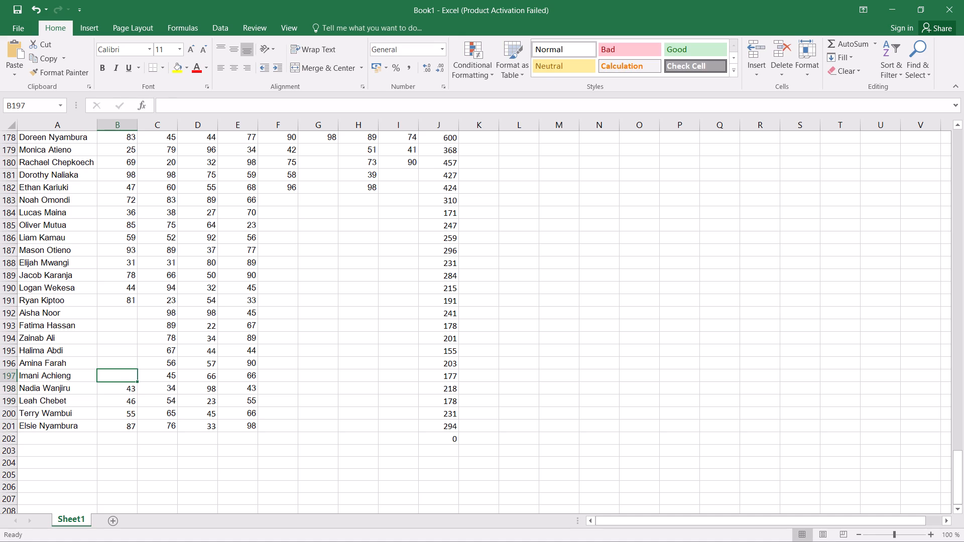
{"action": "type", "text": "32"}
{"action": "key", "text": "Up"}
Complete the MATHS column by entering 44, 56, 67, 44 and 45 upward from cell B196 to B192.
{"action": "type", "text": "44"}
{"action": "key", "text": "Up"}
{"action": "type", "text": "56"}
{"action": "key", "text": "Up"}
{"action": "type", "text": "67"}
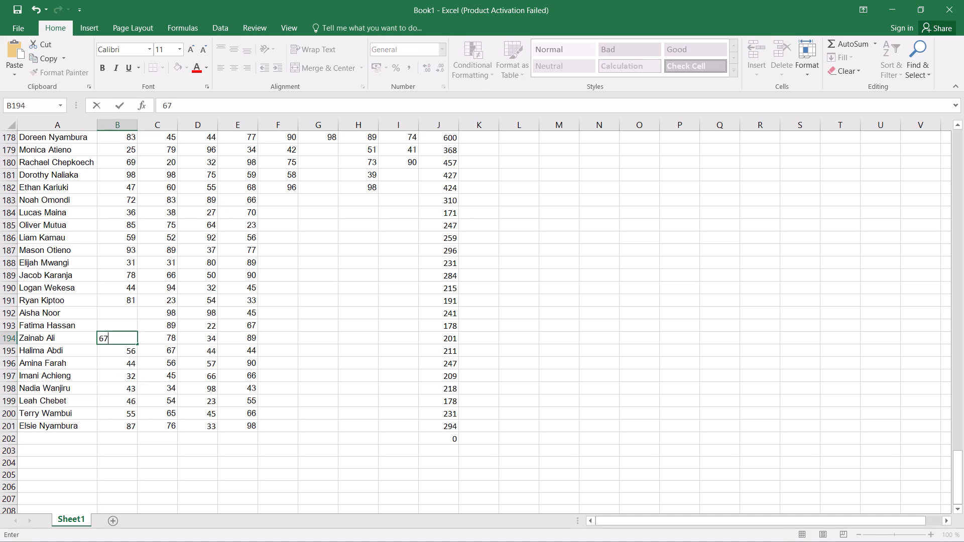
{"action": "key", "text": "Up"}
{"action": "key", "text": "4"}
{"action": "key", "text": "4"}
{"action": "key", "text": "Up"}
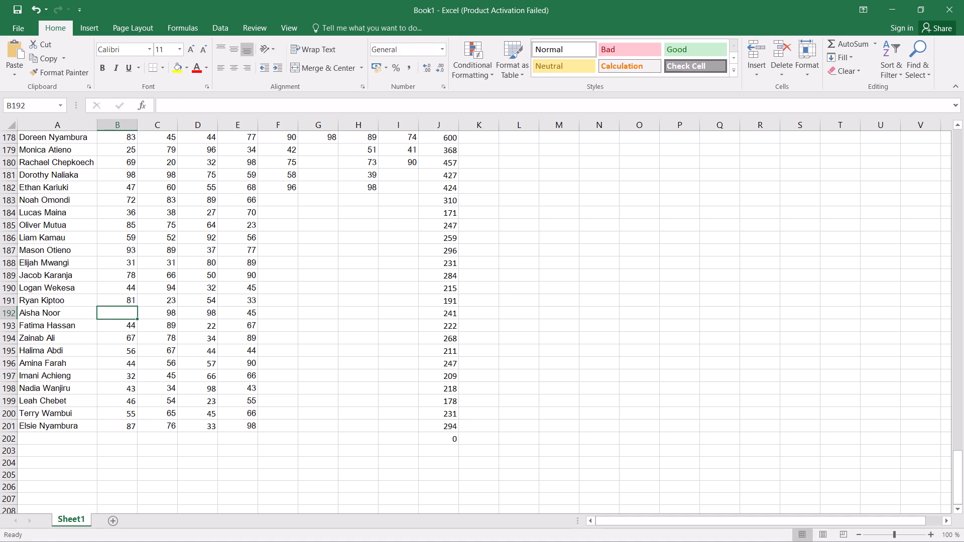
{"action": "key", "text": "3"}
{"action": "key", "text": "Up"}
{"action": "key", "text": "Down"}
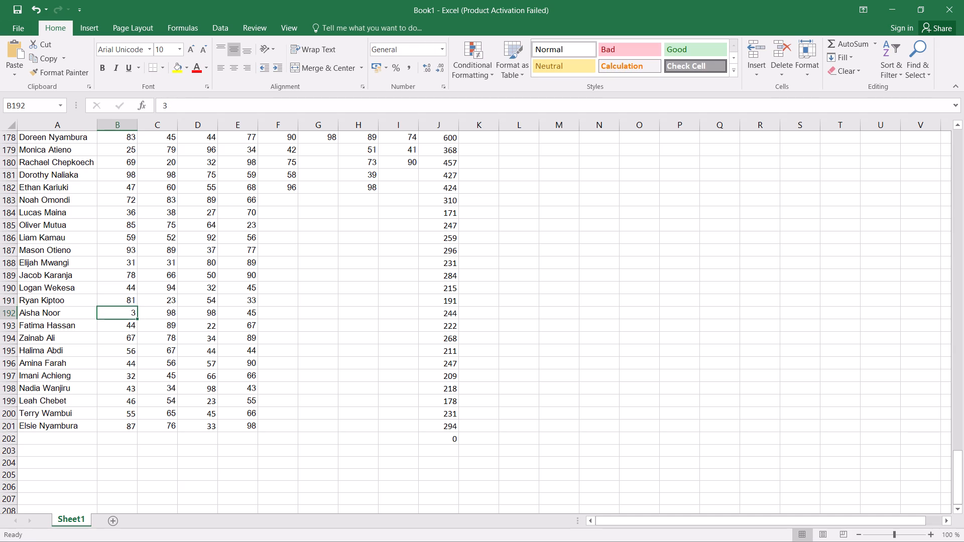
{"action": "type", "text": "45"}
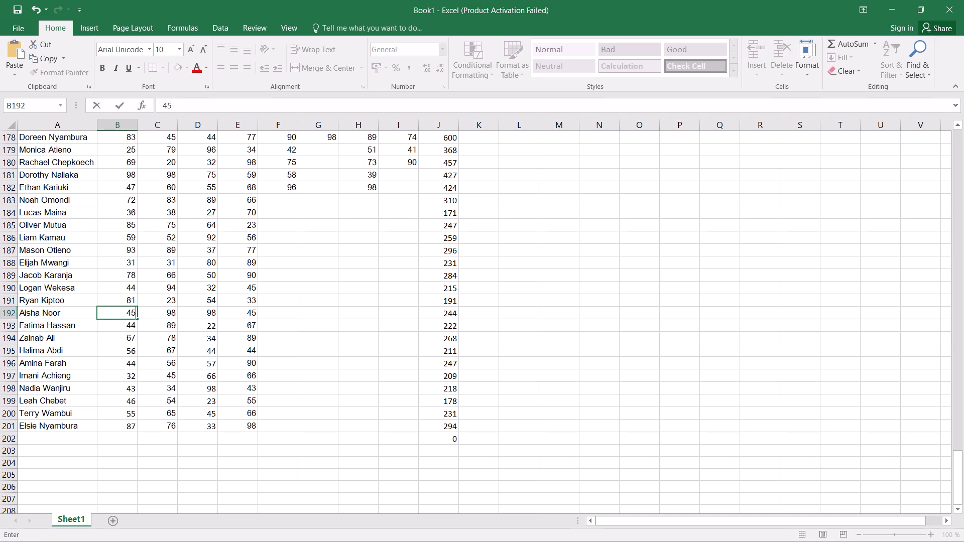
Fill the rounded average formula in K3 down the AVG column to the last student in row 201.
{"action": "scroll", "coordinate": [410, 194], "scroll_direction": "up", "scroll_amount": 9}
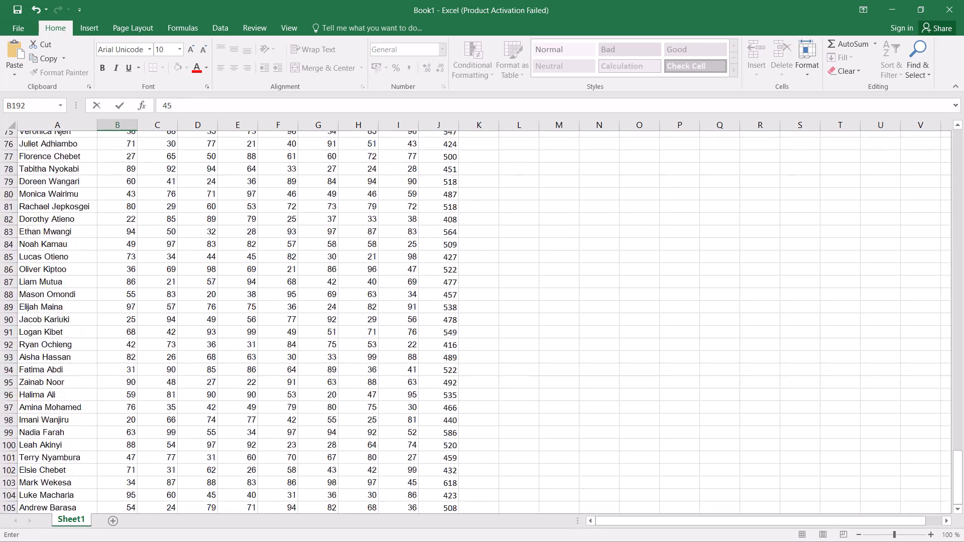
{"action": "scroll", "coordinate": [410, 194], "scroll_direction": "up", "scroll_amount": 10}
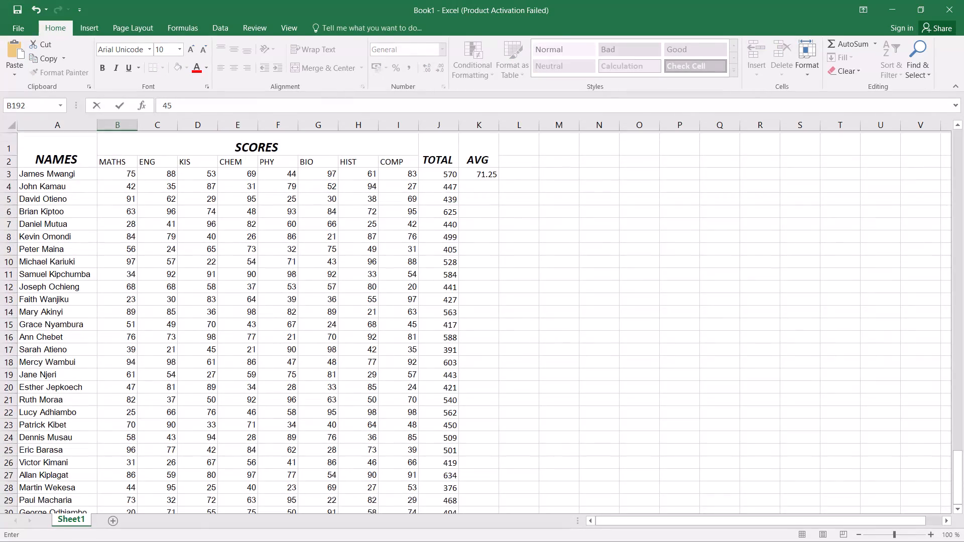
{"action": "left_click", "coordinate": [493, 170]}
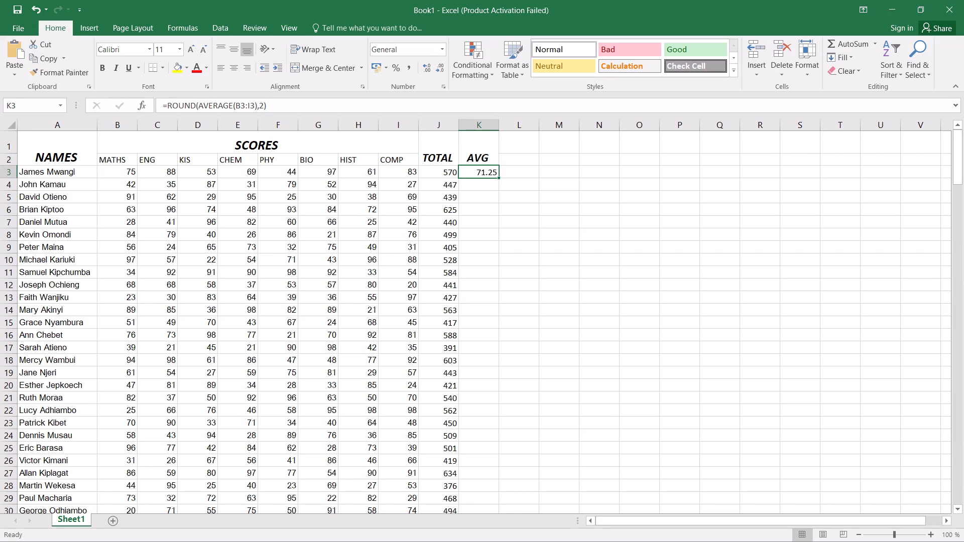
{"action": "left_click_drag", "start_coordinate": [497, 176], "coordinate": [502, 312]}
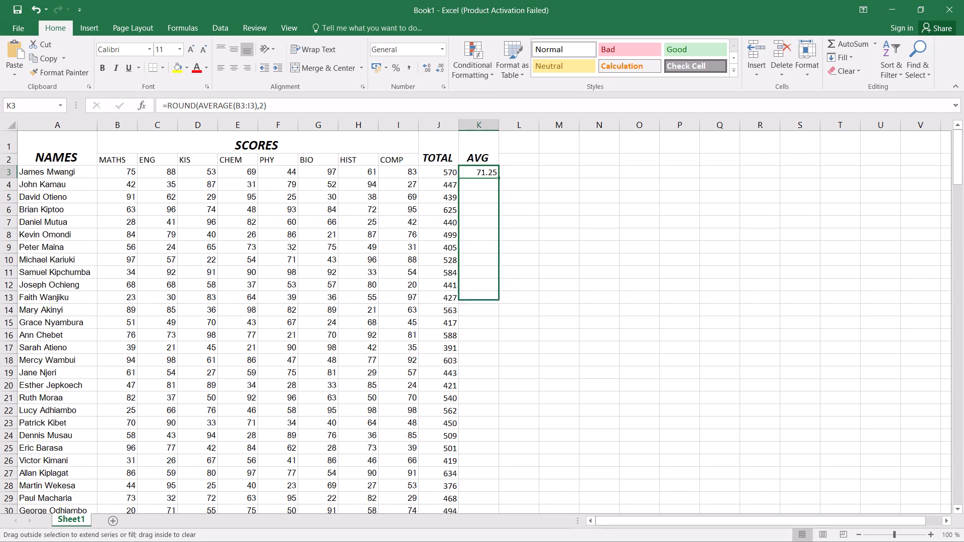
{"action": "left_click_drag", "start_coordinate": [502, 312], "coordinate": [504, 538]}
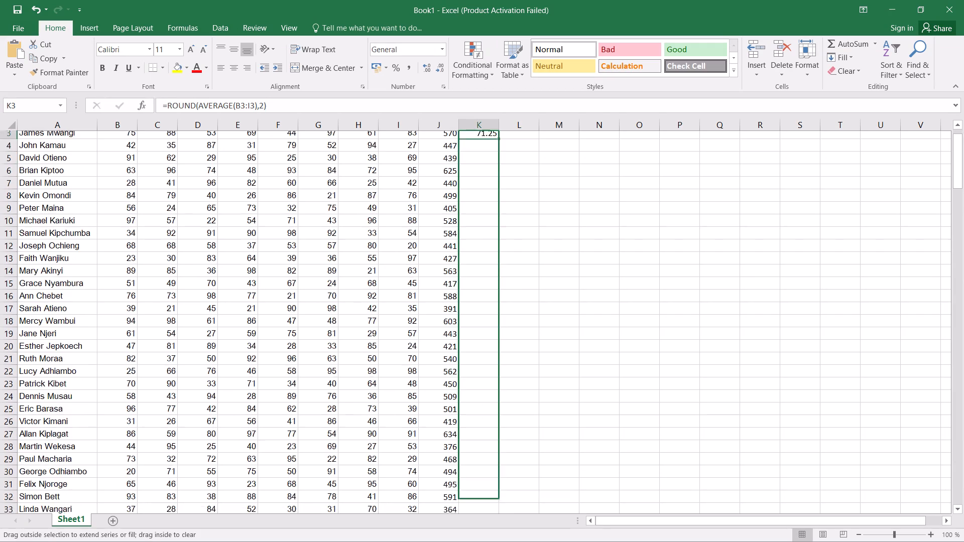
{"action": "left_click_drag", "start_coordinate": [504, 538], "coordinate": [501, 503]}
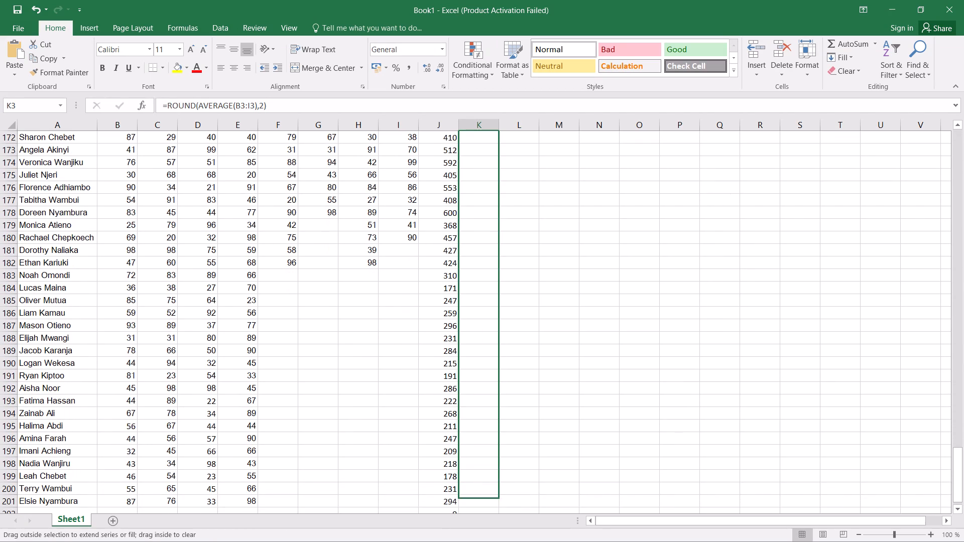
{"action": "left_click_drag", "start_coordinate": [501, 503], "coordinate": [500, 485]}
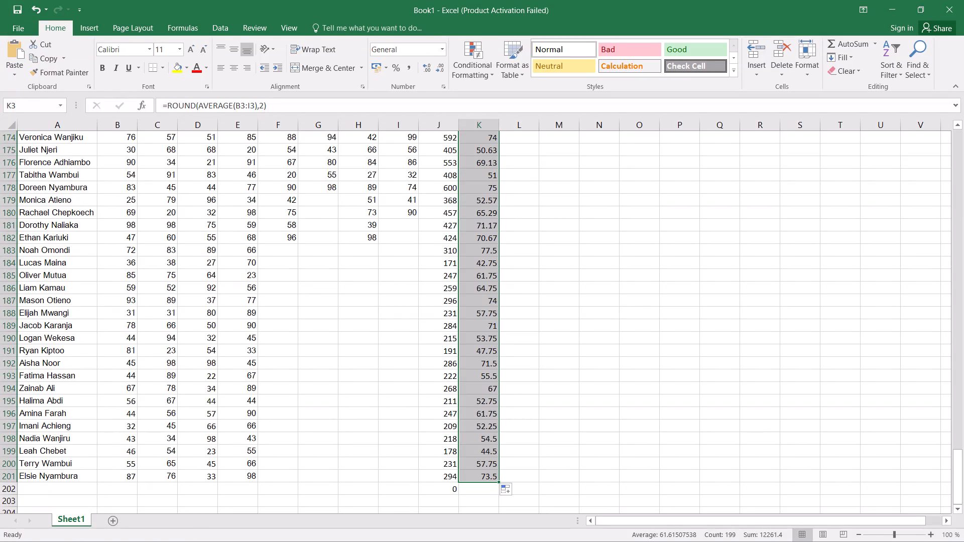
Clear the surplus total formula in cell J202 below the last student.
{"action": "left_click", "coordinate": [451, 490]}
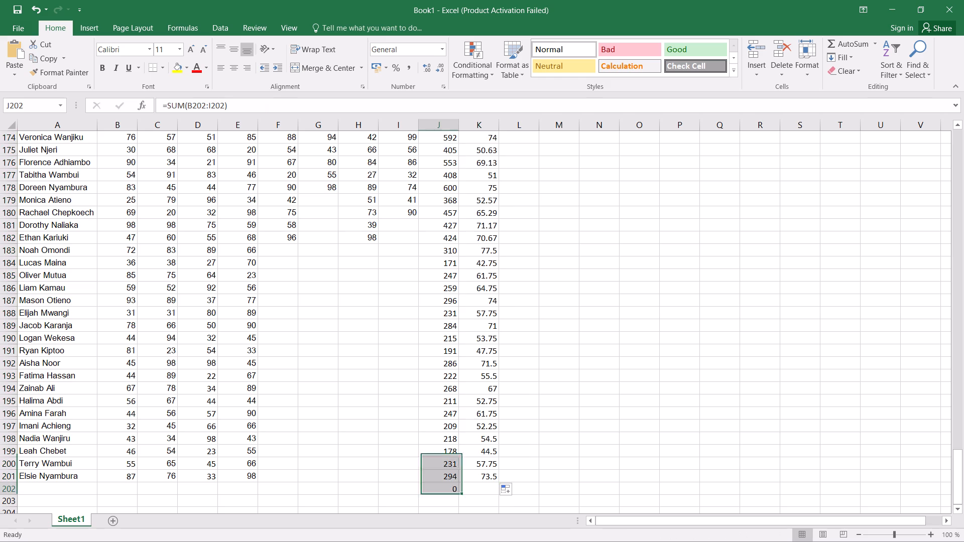
{"action": "key", "text": "BackSpace"}
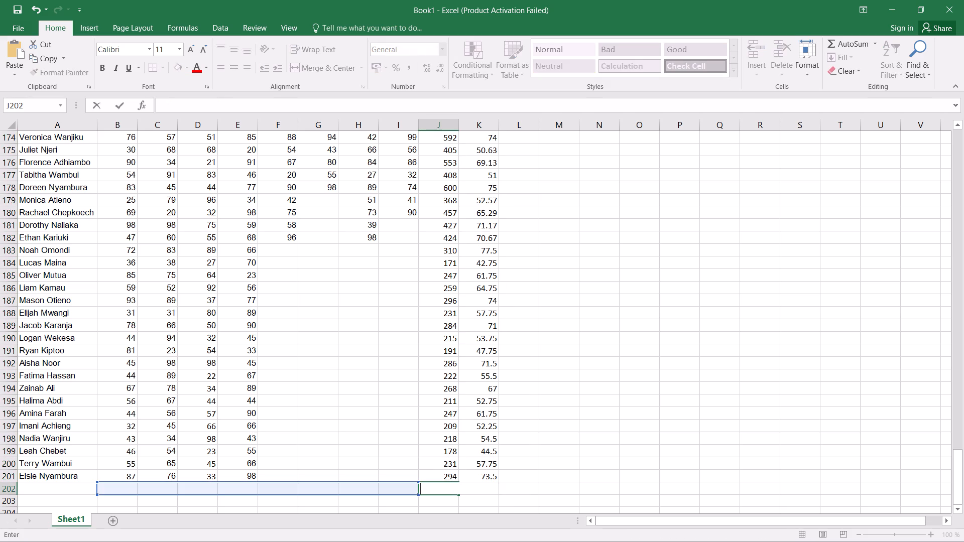
{"action": "key", "text": "Up"}
Enter the missing PHY scores 66, 76, 55, 76 and 88 upward from cell F201 to F197.
{"action": "key", "text": "Left"}
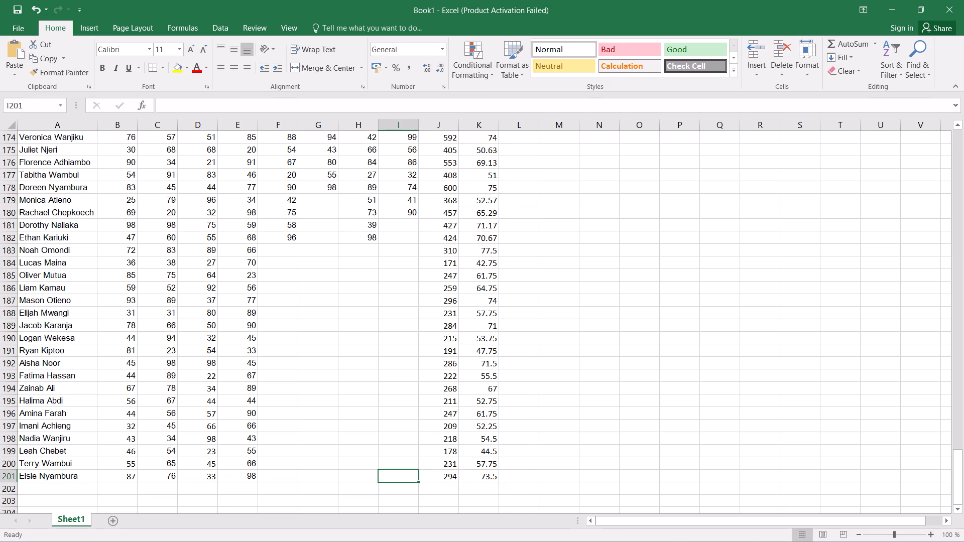
{"action": "key", "text": "Left"}
{"action": "key", "text": "Left"}
{"action": "key", "text": "Left"}
{"action": "key", "text": "Left"}
{"action": "key", "text": "Right"}
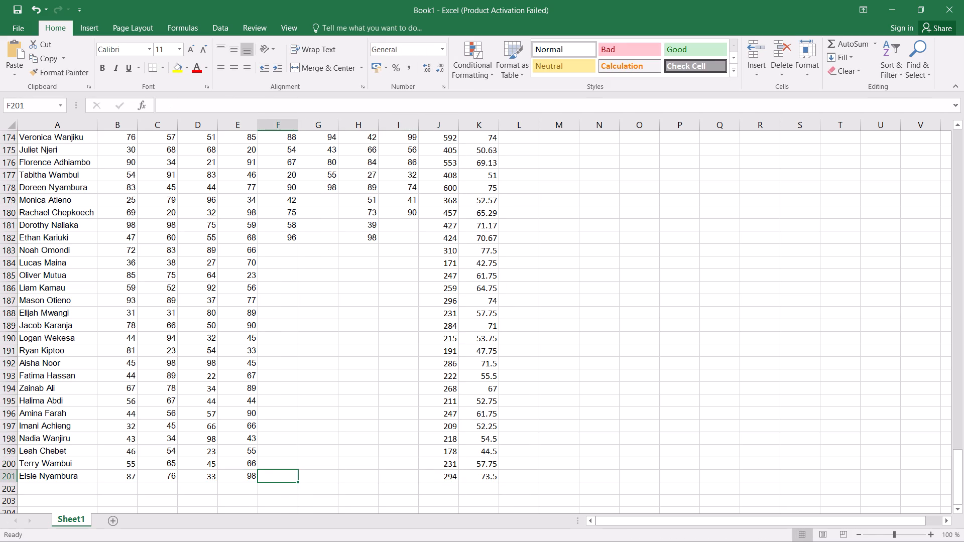
{"action": "type", "text": "66"}
{"action": "key", "text": "Up"}
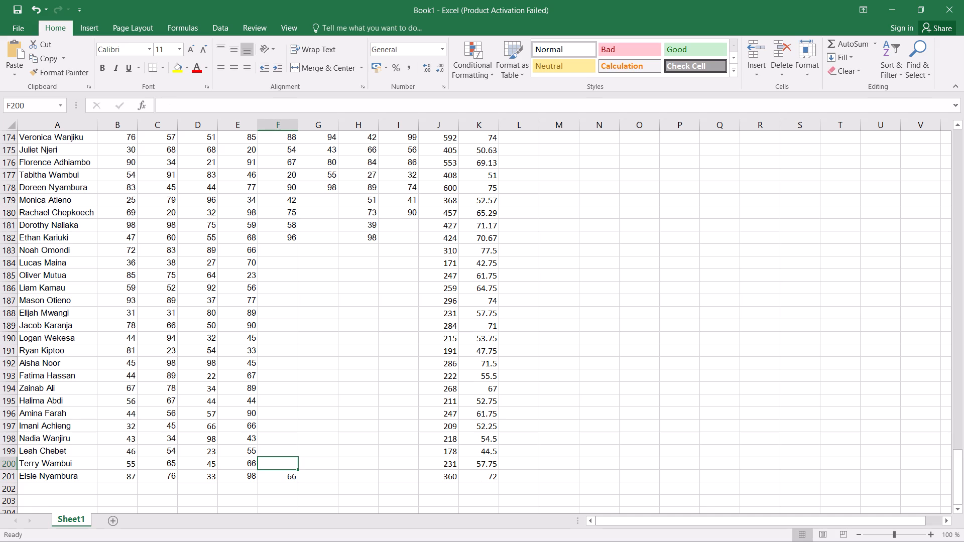
{"action": "type", "text": "76"}
{"action": "key", "text": "Up"}
{"action": "type", "text": "55"}
{"action": "key", "text": "Up"}
{"action": "type", "text": "76"}
{"action": "key", "text": "Up"}
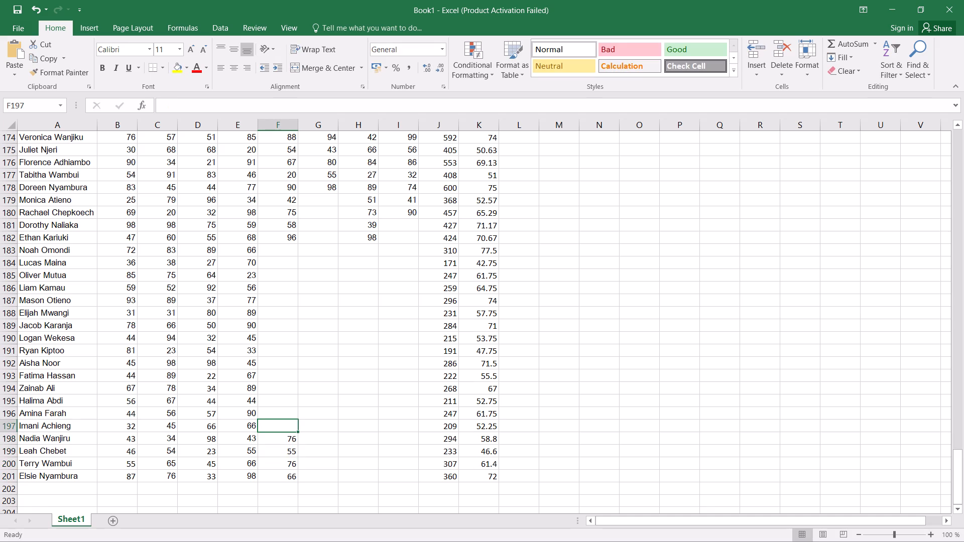
{"action": "type", "text": "88"}
{"action": "key", "text": "Up"}
Enter the PHY scores 67, 67, 45 and 76 upward from cell F196 to F193.
{"action": "type", "text": "67"}
{"action": "key", "text": "Up"}
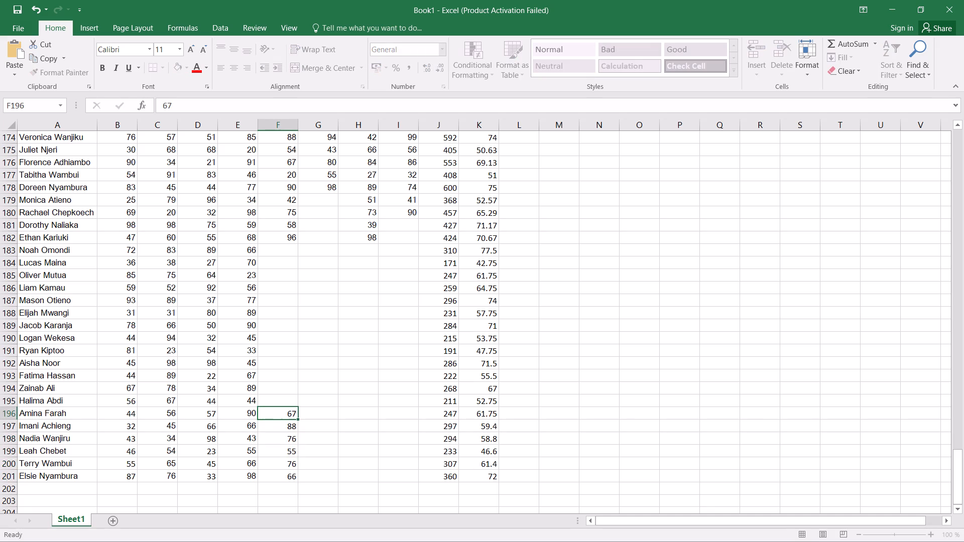
{"action": "type", "text": "566"}
{"action": "key", "text": "Up"}
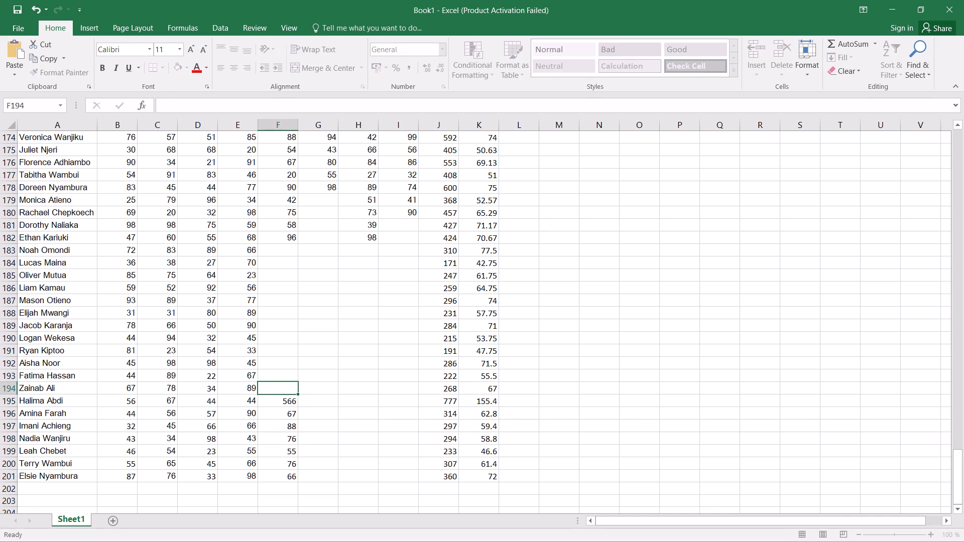
{"action": "key", "text": "Down"}
{"action": "type", "text": "67"}
{"action": "key", "text": "Up"}
{"action": "type", "text": "45"}
{"action": "key", "text": "Up"}
{"action": "type", "text": "76"}
{"action": "key", "text": "Up"}
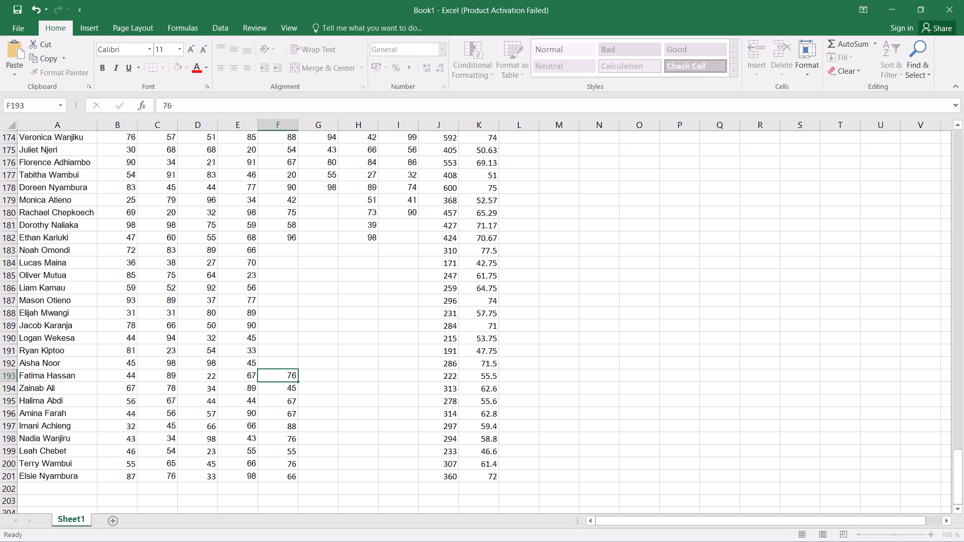
Enter the PHY scores 77, 57, 87, 55 and 67 upward from cell F192 to F188.
{"action": "type", "text": "77"}
{"action": "key", "text": "Up"}
{"action": "type", "text": "57"}
{"action": "key", "text": "Up"}
{"action": "type", "text": "87"}
{"action": "key", "text": "Up"}
{"action": "type", "text": "55"}
{"action": "key", "text": "Up"}
{"action": "type", "text": "67"}
{"action": "key", "text": "Up"}
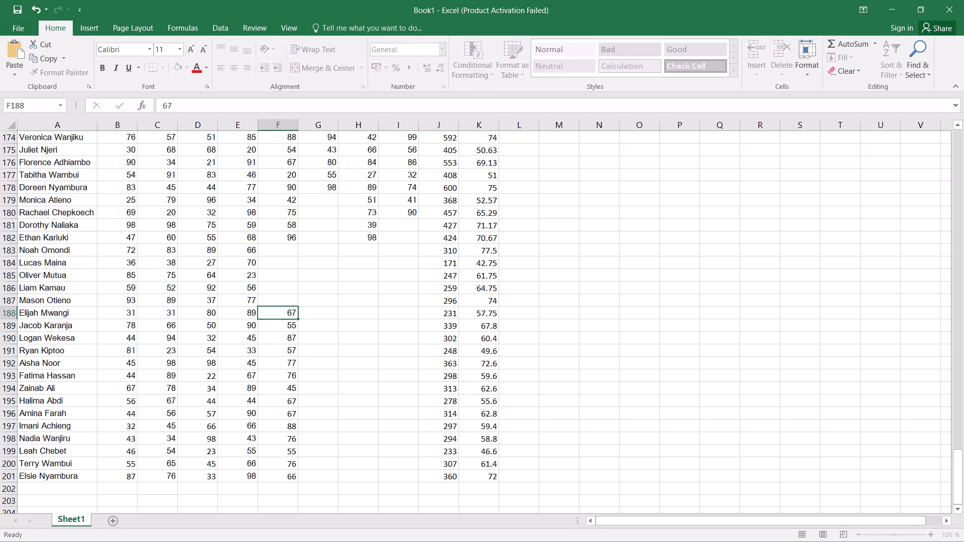
Complete the PHY column by entering 56, 45, 66, 76 and 78 upward from cell F187 to F183.
{"action": "type", "text": "56"}
{"action": "key", "text": "Up"}
{"action": "type", "text": "45"}
{"action": "key", "text": "Up"}
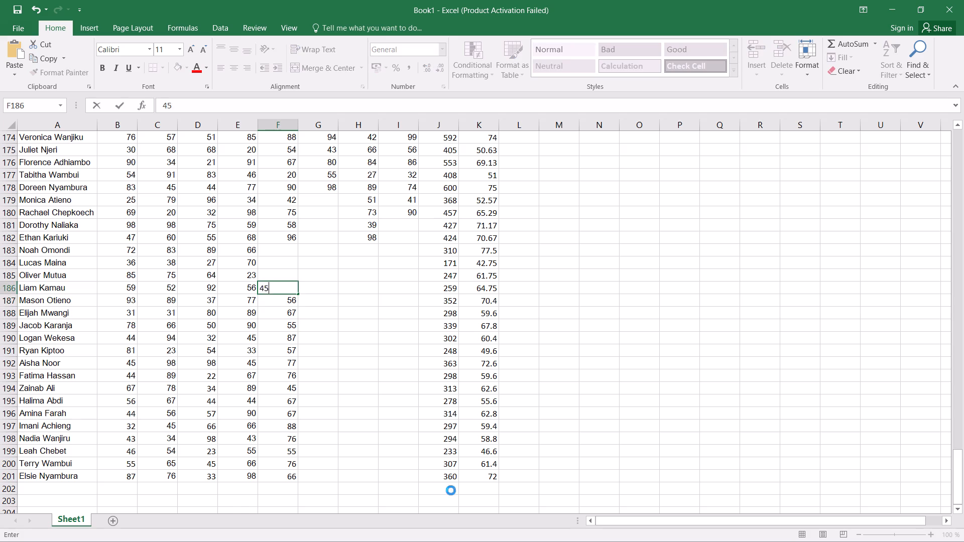
{"action": "type", "text": "66"}
{"action": "key", "text": "Up"}
{"action": "type", "text": "76"}
{"action": "key", "text": "Up"}
{"action": "type", "text": "78"}
{"action": "key", "text": "Right"}
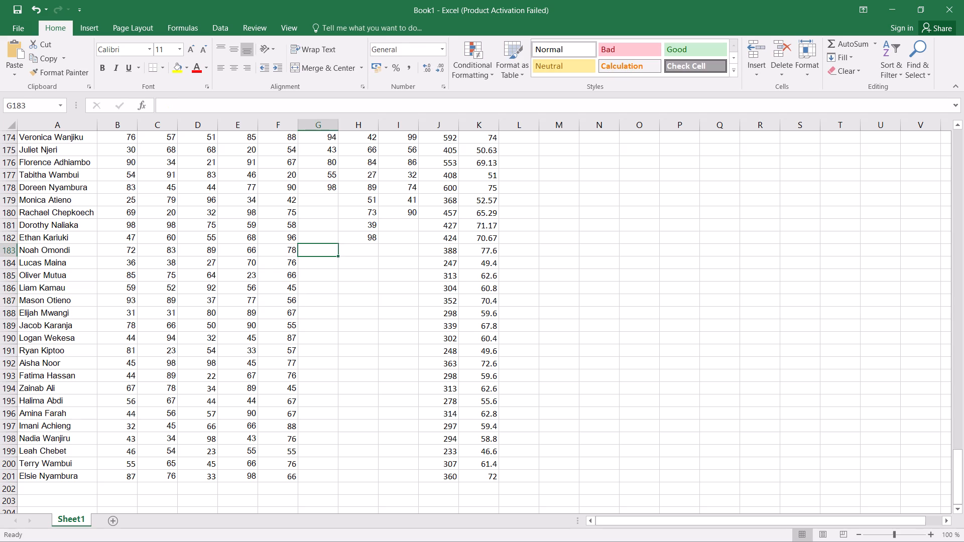
Enter the missing BIO scores 55, 67, 87, 88 and 78 in cells G179 to G183.
{"action": "key", "text": "Up"}
{"action": "key", "text": "Up"}
{"action": "key", "text": "Up"}
{"action": "key", "text": "Up"}
{"action": "type", "text": "55"}
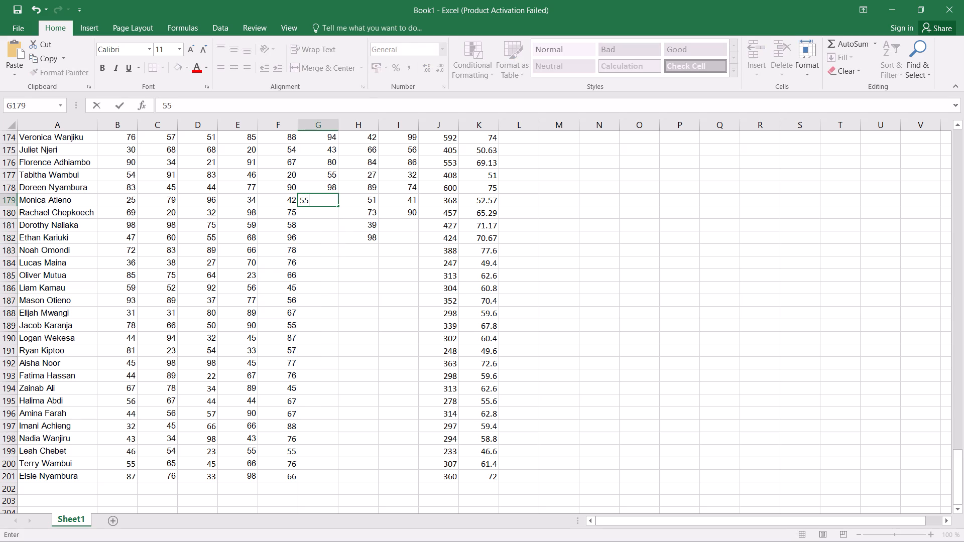
{"action": "key", "text": "Down"}
{"action": "type", "text": "67"}
{"action": "key", "text": "Down"}
{"action": "type", "text": "87"}
{"action": "key", "text": "Down"}
{"action": "type", "text": "88"}
{"action": "key", "text": "Down"}
{"action": "type", "text": "78"}
{"action": "key", "text": "Down"}
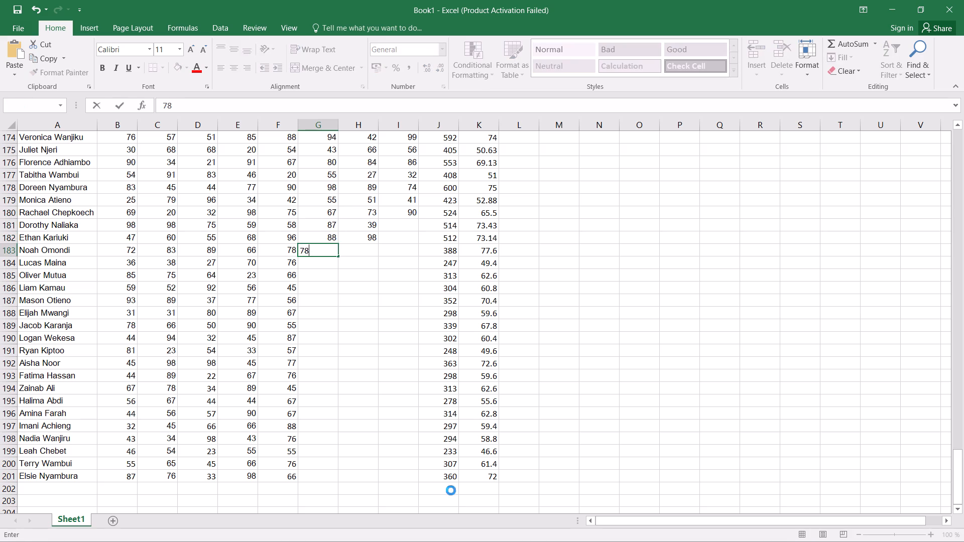
Enter the BIO scores 65, 43, 33, 56, 54 and 76 in cells G184 to G189.
{"action": "type", "text": "65"}
{"action": "key", "text": "Down"}
{"action": "type", "text": "43"}
{"action": "key", "text": "Down"}
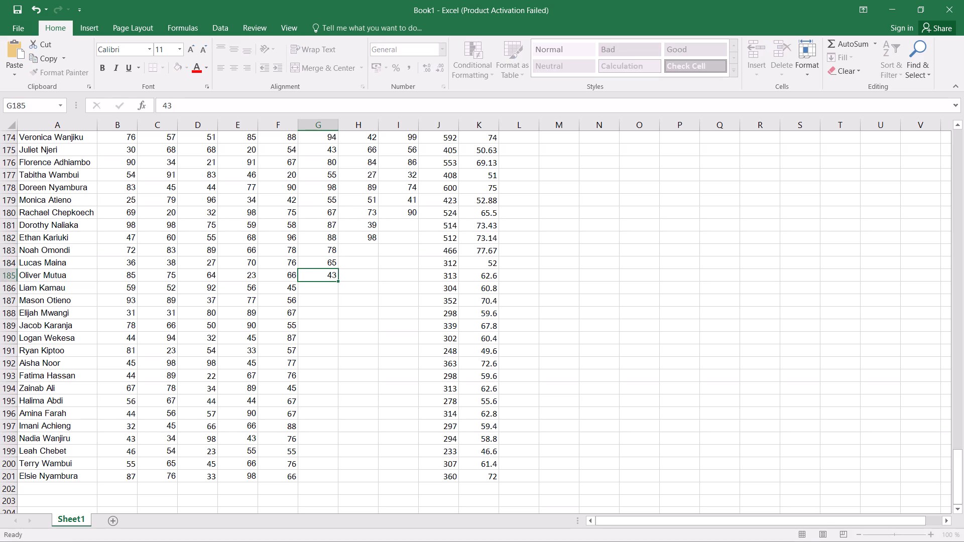
{"action": "type", "text": "33"}
{"action": "key", "text": "Down"}
{"action": "type", "text": "56"}
{"action": "key", "text": "Down"}
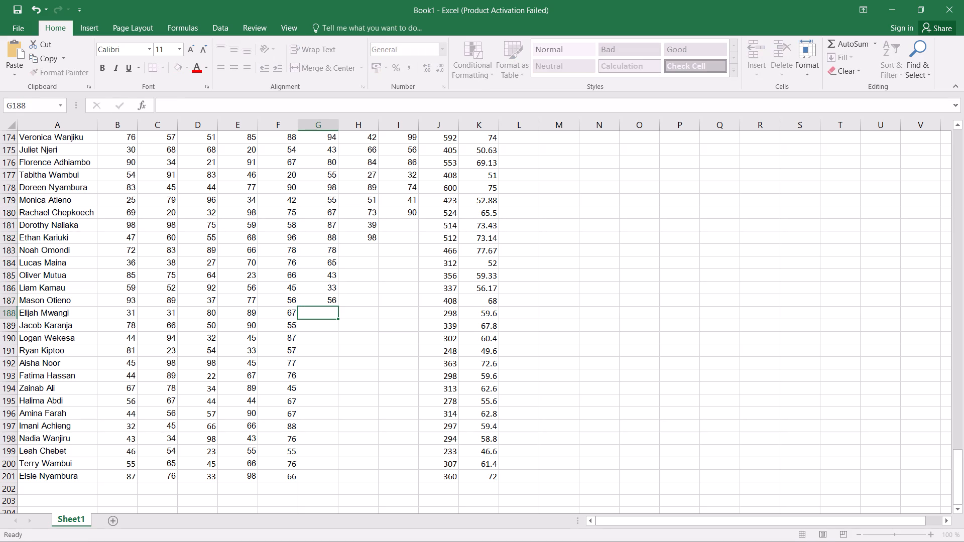
{"action": "type", "text": "54"}
{"action": "key", "text": "Down"}
{"action": "type", "text": "76"}
{"action": "key", "text": "Down"}
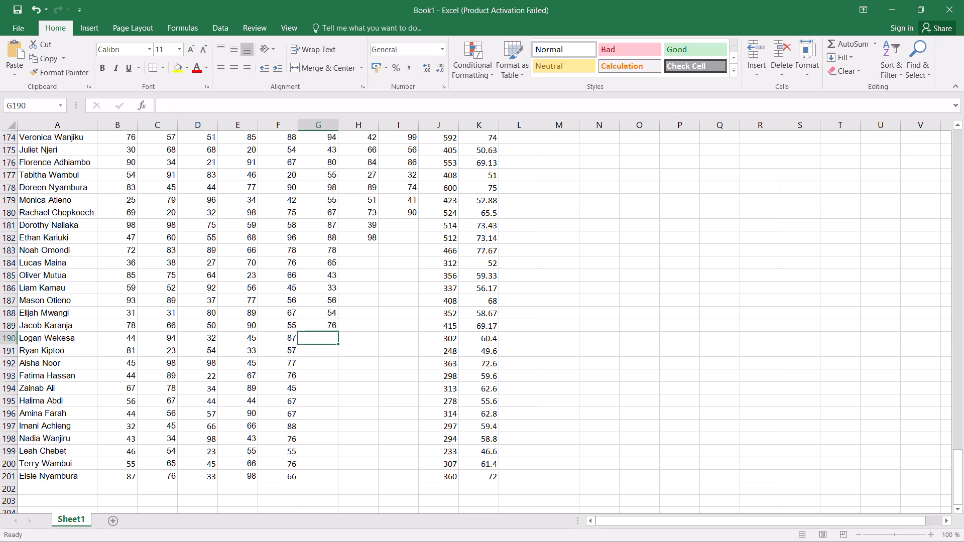
Enter the BIO scores 88, 56, 44, 67, 43, 56 and 44 in cells G190 to G196.
{"action": "type", "text": "88"}
{"action": "key", "text": "Down"}
{"action": "type", "text": "56"}
{"action": "key", "text": "Down"}
{"action": "type", "text": "44"}
{"action": "key", "text": "Down"}
{"action": "type", "text": "67"}
{"action": "key", "text": "Down"}
{"action": "type", "text": "43"}
{"action": "key", "text": "Down"}
{"action": "type", "text": "56"}
{"action": "key", "text": "Down"}
{"action": "type", "text": "44"}
{"action": "key", "text": "Down"}
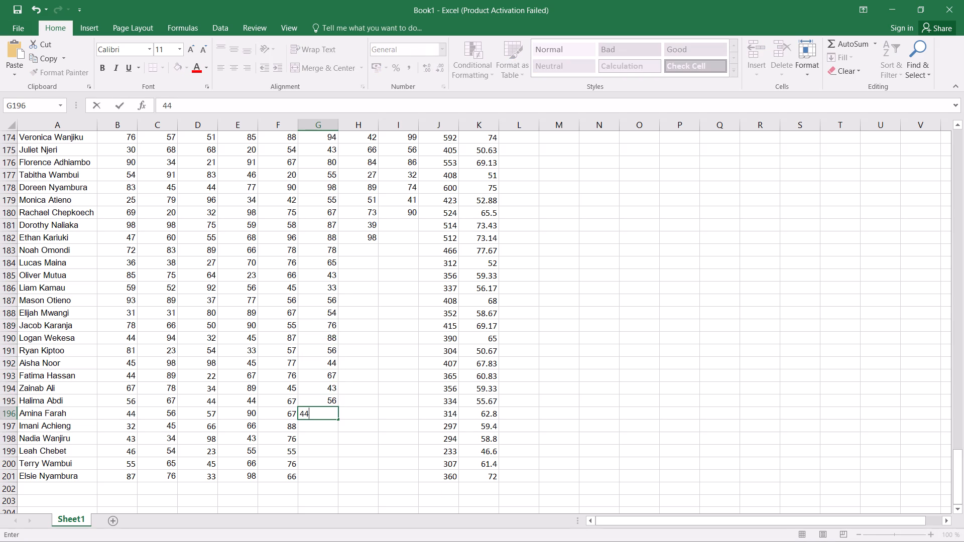
Complete the BIO column by entering 24, 67, 88, 65 and 54 in cells G197 to G201.
{"action": "type", "text": "24"}
{"action": "key", "text": "Down"}
{"action": "key", "text": "6"}
{"action": "key", "text": "7"}
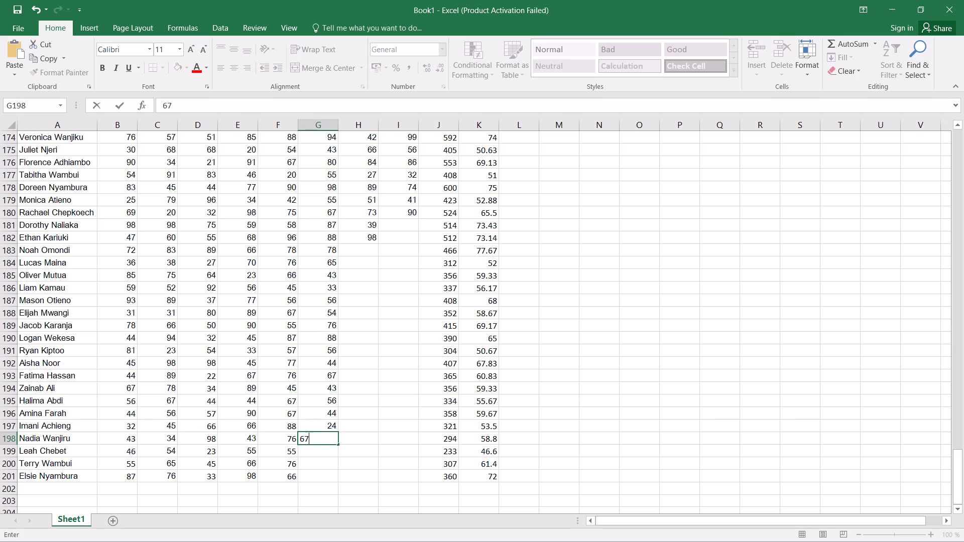
{"action": "key", "text": "Down"}
{"action": "type", "text": "88"}
{"action": "key", "text": "Down"}
{"action": "type", "text": "65"}
{"action": "key", "text": "Down"}
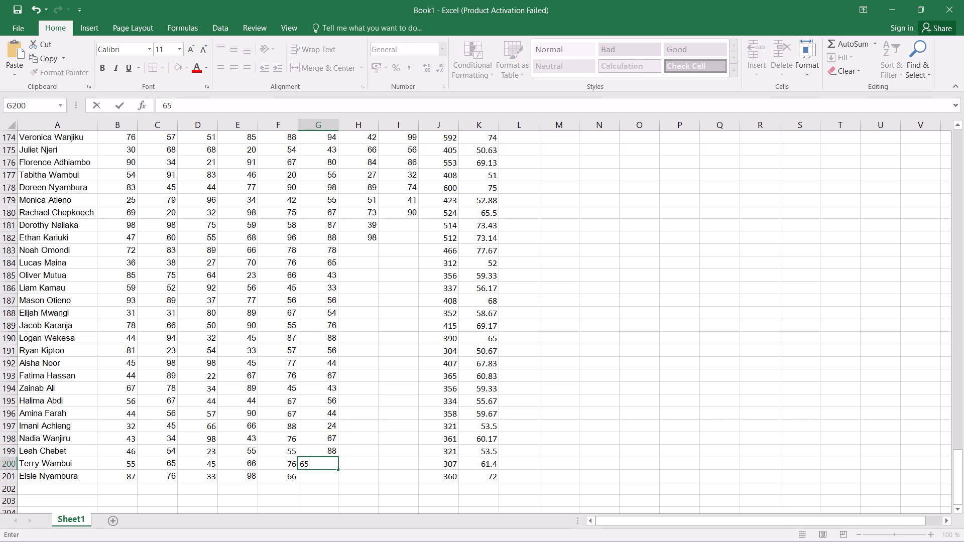
{"action": "type", "text": "54"}
{"action": "key", "text": "Right"}
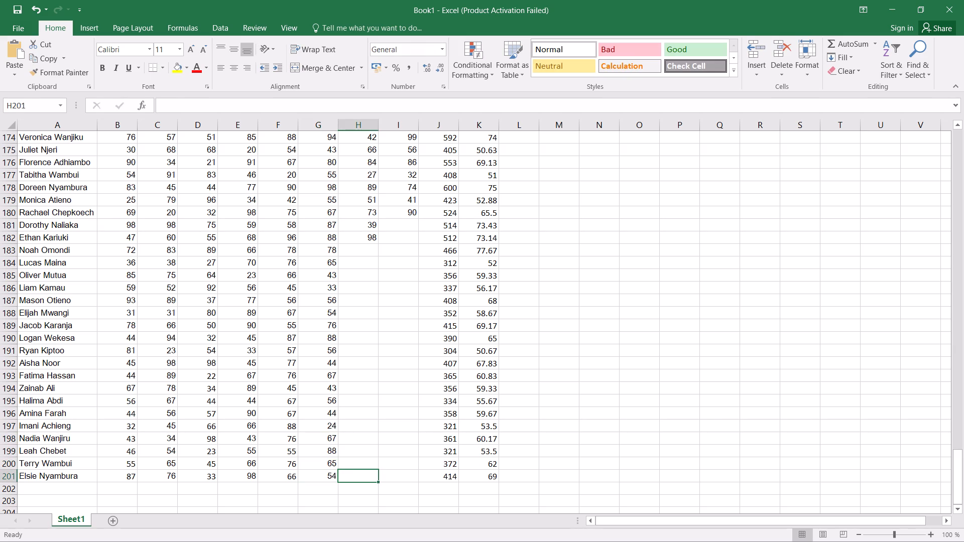
Enter the missing column H scores 66, 78, 67 and 65 upward from cell H201 to H198.
{"action": "type", "text": "66"}
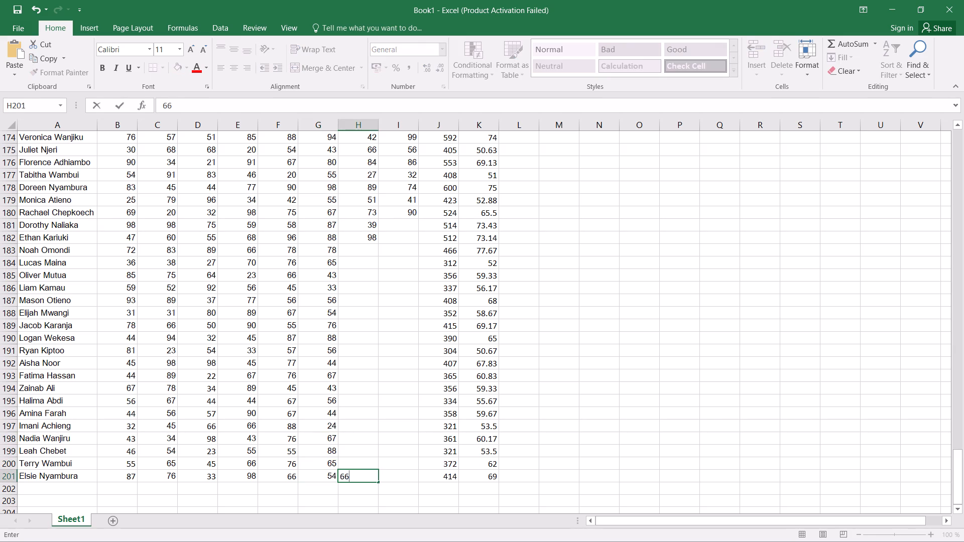
{"action": "key", "text": "Up"}
{"action": "type", "text": "78"}
{"action": "key", "text": "Up"}
{"action": "key", "text": "5"}
{"action": "key", "text": "Up"}
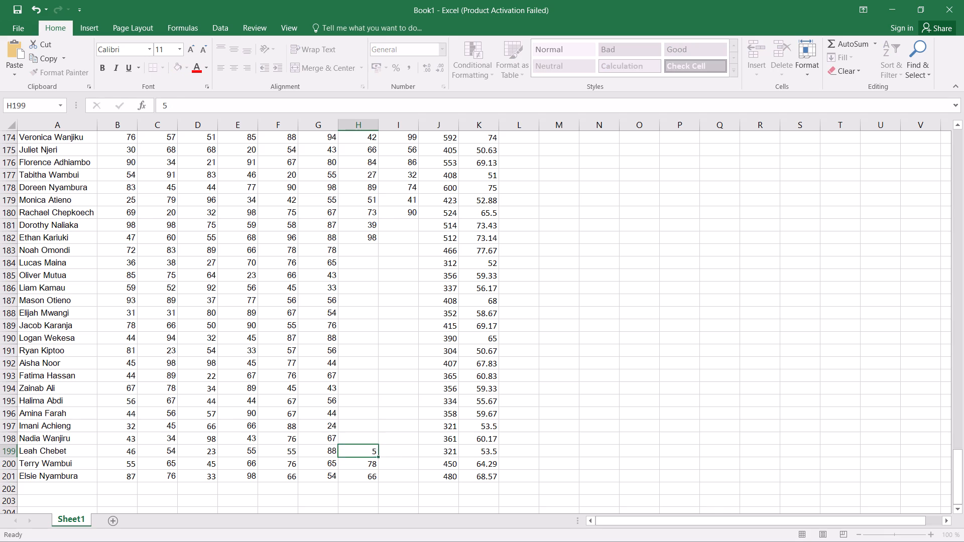
{"action": "key", "text": "Down"}
{"action": "type", "text": "67"}
{"action": "key", "text": "Up"}
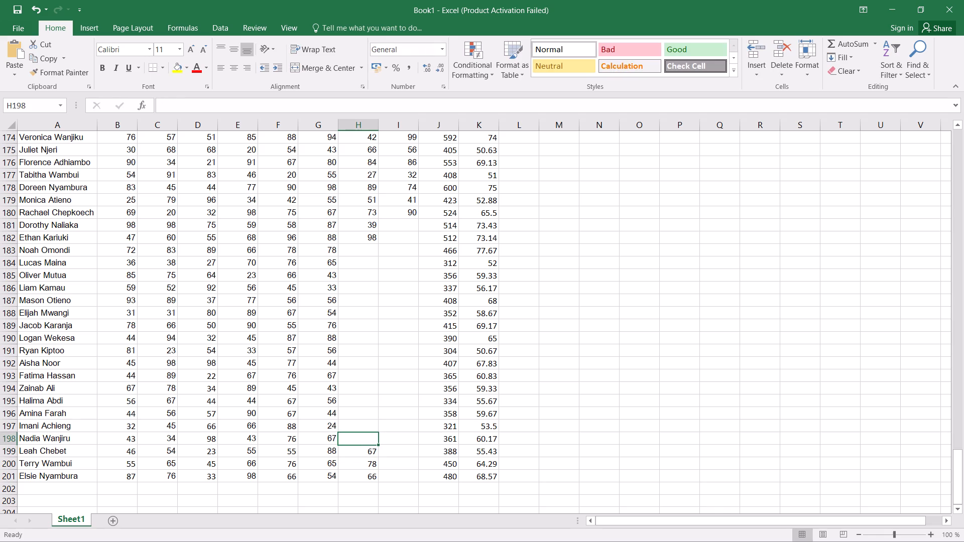
{"action": "type", "text": "65"}
{"action": "key", "text": "Up"}
Enter the column H scores 66, 76, 87, 55 and 65 upward from cell H197 to H193.
{"action": "type", "text": "66"}
{"action": "key", "text": "Up"}
{"action": "type", "text": "76"}
{"action": "key", "text": "Up"}
{"action": "type", "text": "87"}
{"action": "key", "text": "Up"}
{"action": "type", "text": "55"}
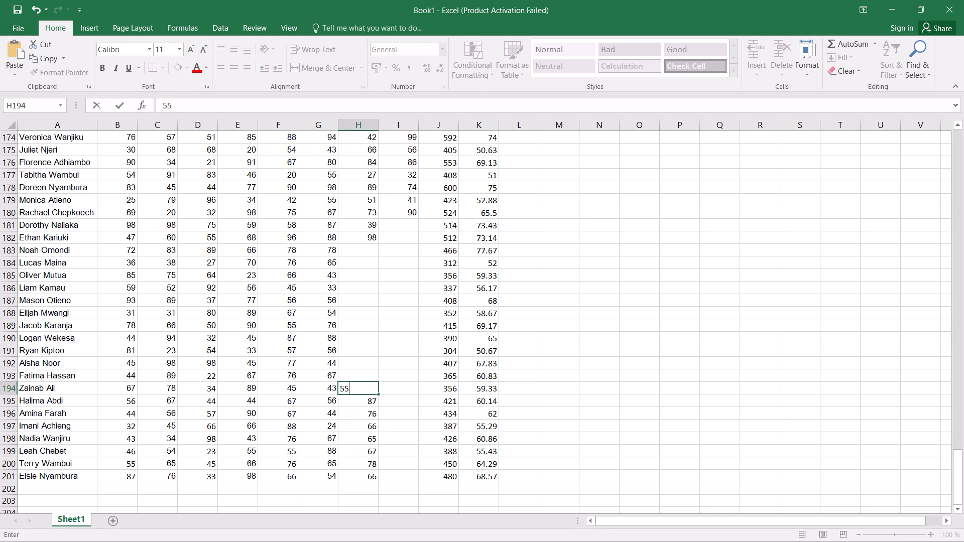
{"action": "key", "text": "Up"}
{"action": "type", "text": "65"}
{"action": "key", "text": "Up"}
Enter the column H scores 66, 56, 44, 66 and 33 upward from cell H192 to H188.
{"action": "type", "text": "66"}
{"action": "key", "text": "Up"}
{"action": "type", "text": "56"}
{"action": "key", "text": "Up"}
{"action": "type", "text": "44"}
{"action": "key", "text": "Up"}
{"action": "type", "text": "66"}
{"action": "key", "text": "Up"}
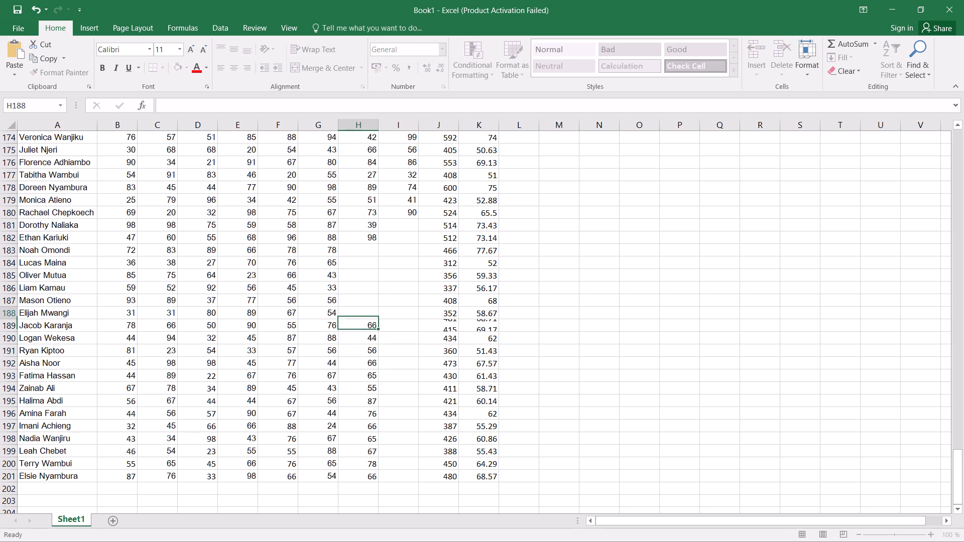
{"action": "type", "text": "33"}
{"action": "key", "text": "Up"}
Complete column H by entering 46, 76, 77, 67 and 76 upward from cell H187 to H183.
{"action": "type", "text": "46"}
{"action": "key", "text": "Up"}
{"action": "type", "text": "76"}
{"action": "key", "text": "Up"}
{"action": "type", "text": "77"}
{"action": "key", "text": "Up"}
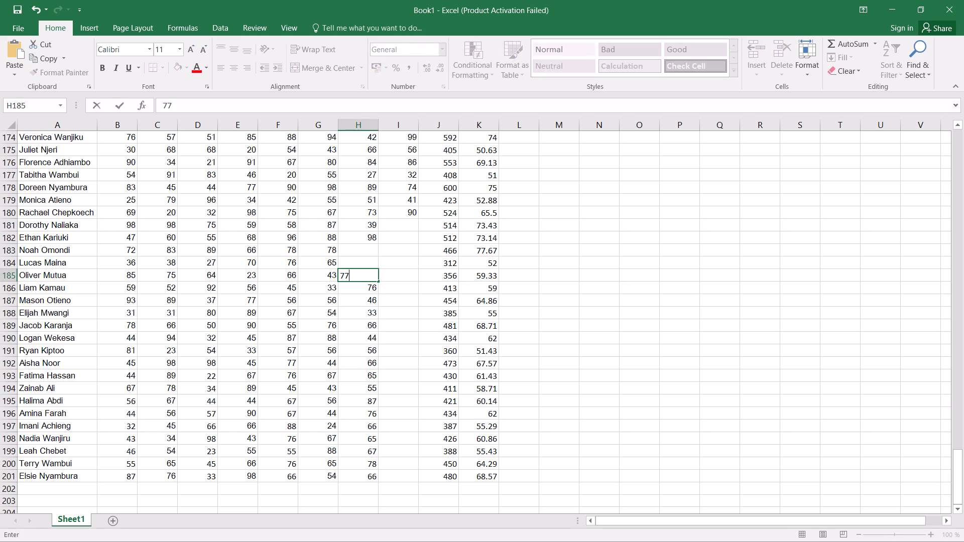
{"action": "type", "text": "67"}
{"action": "key", "text": "Up"}
{"action": "type", "text": "76"}
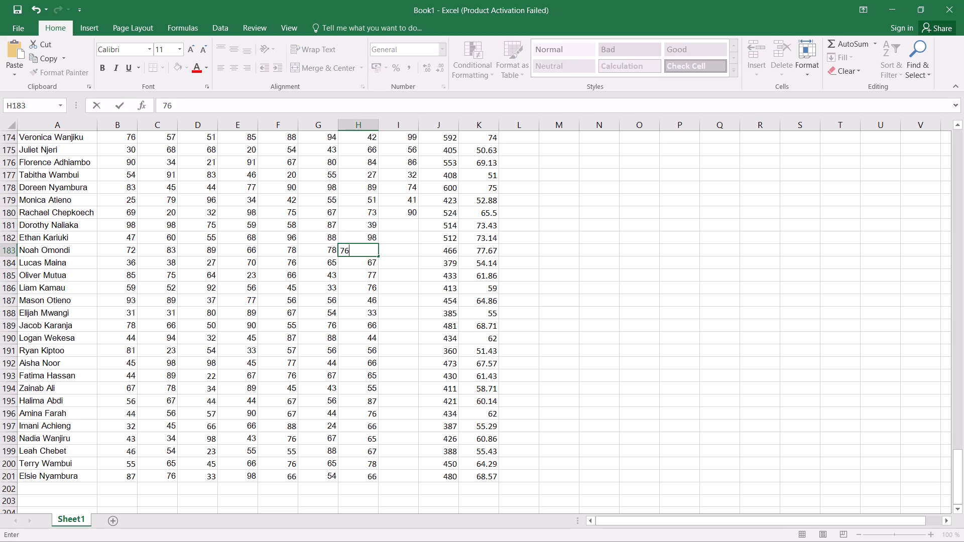
{"action": "key", "text": "Right"}
Enter the missing column I scores 76, 77, 67 and 54 in cells I181 to I184.
{"action": "key", "text": "Up"}
{"action": "key", "text": "Up"}
{"action": "type", "text": "76"}
{"action": "key", "text": "Down"}
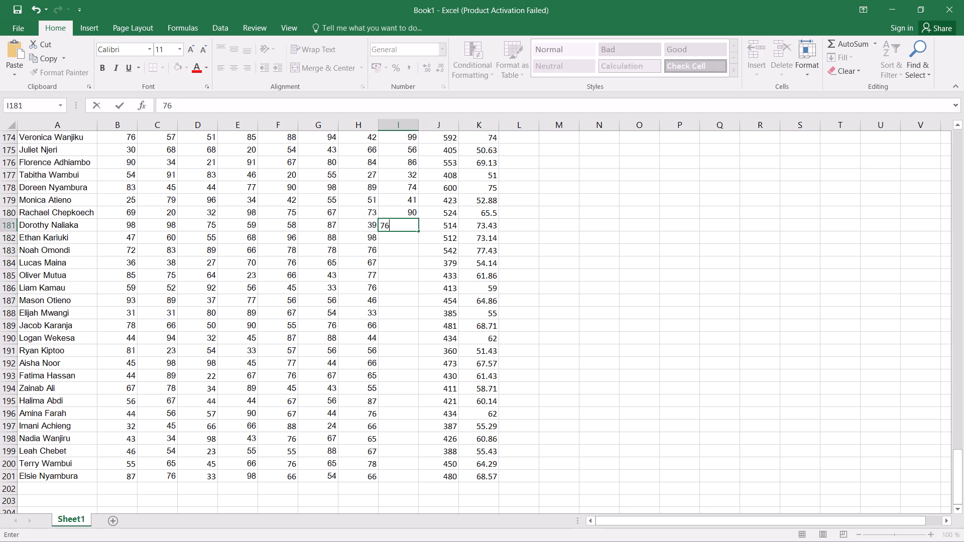
{"action": "type", "text": "77"}
{"action": "key", "text": "Down"}
{"action": "type", "text": "67"}
{"action": "key", "text": "Down"}
{"action": "type", "text": "54"}
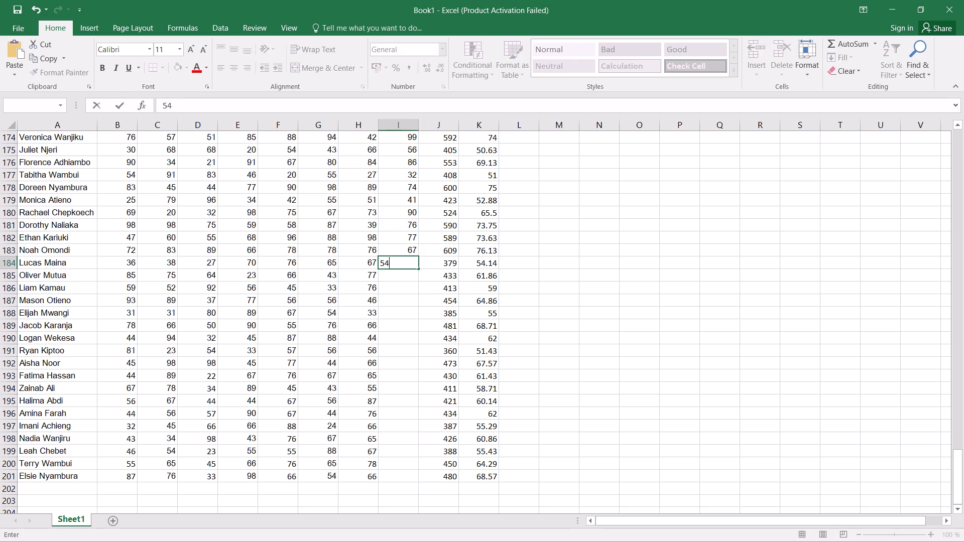
{"action": "key", "text": "Down"}
Enter the column I scores 43, 65, 77, 87 and 44 in cells I185 to I189.
{"action": "type", "text": "43"}
{"action": "key", "text": "Down"}
{"action": "type", "text": "65"}
{"action": "key", "text": "Down"}
{"action": "type", "text": "77"}
{"action": "key", "text": "Down"}
{"action": "key", "text": "8"}
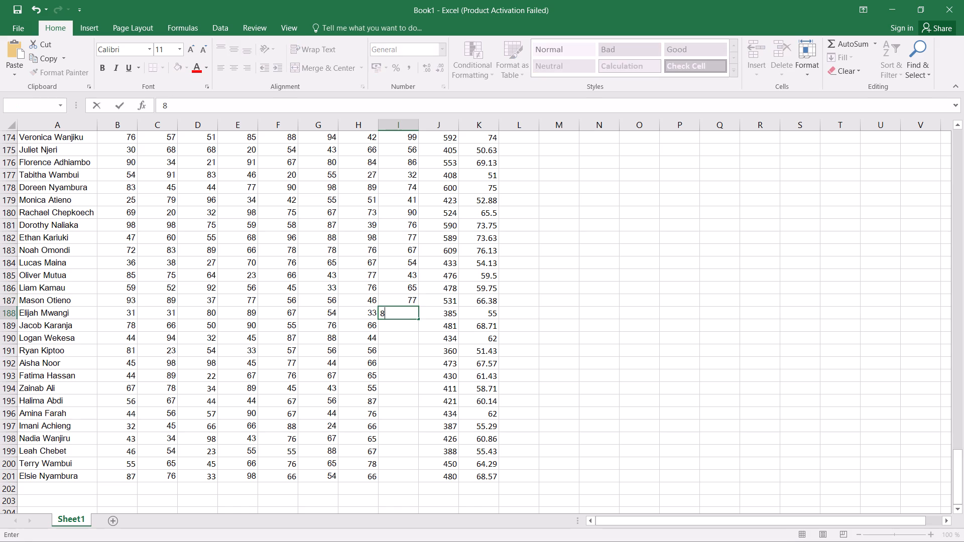
{"action": "key", "text": "7"}
{"action": "key", "text": "Down"}
{"action": "type", "text": "446"}
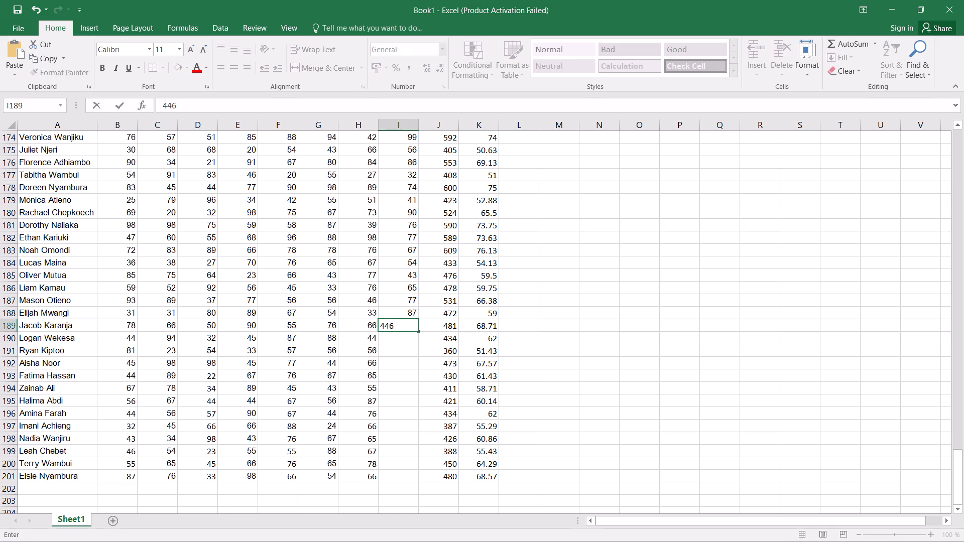
{"action": "key", "text": "BackSpace"}
{"action": "key", "text": "Down"}
Enter the column I scores 33, 45, 65, 44, 33 and 56 in cells I190 to I195.
{"action": "type", "text": "33"}
{"action": "key", "text": "Down"}
{"action": "type", "text": "45"}
{"action": "key", "text": "Down"}
{"action": "type", "text": "65"}
{"action": "key", "text": "Down"}
{"action": "type", "text": "44"}
{"action": "key", "text": "Down"}
{"action": "type", "text": "33"}
{"action": "key", "text": "Down"}
{"action": "type", "text": "56"}
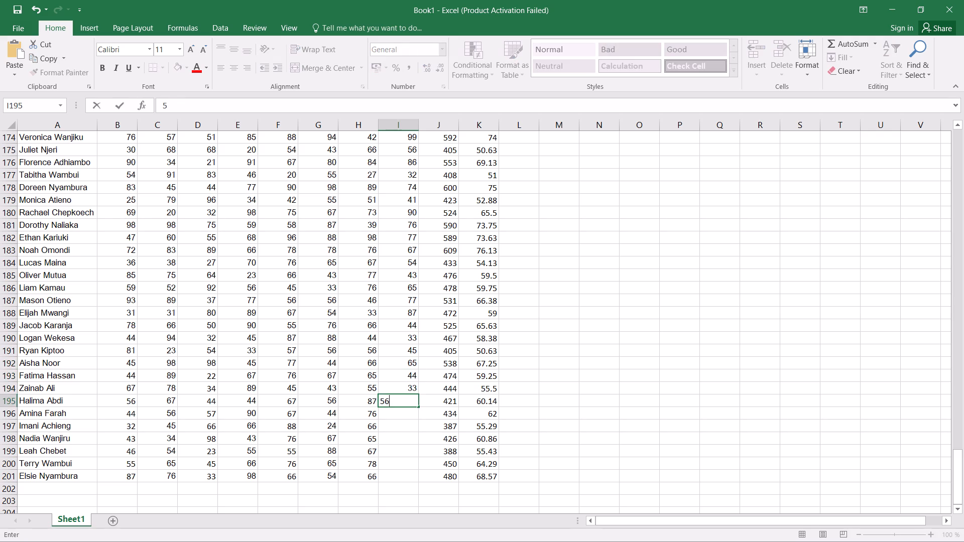
{"action": "key", "text": "Down"}
Complete column I by entering 77, 78, 66, 54, 44 and 34 in cells I196 to I201.
{"action": "type", "text": "77"}
{"action": "key", "text": "Down"}
{"action": "type", "text": "78"}
{"action": "key", "text": "Down"}
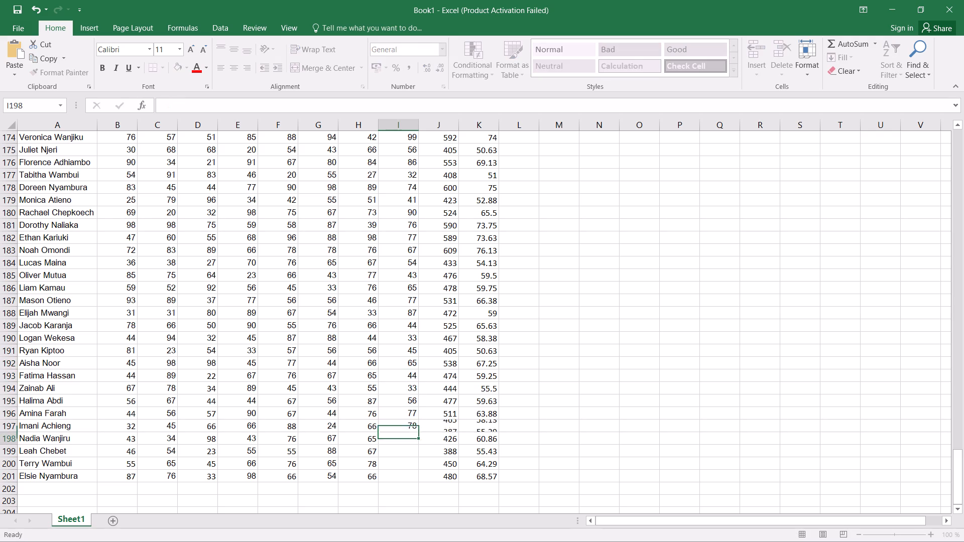
{"action": "type", "text": "66"}
{"action": "key", "text": "Down"}
{"action": "type", "text": "54"}
{"action": "key", "text": "Down"}
{"action": "type", "text": "44"}
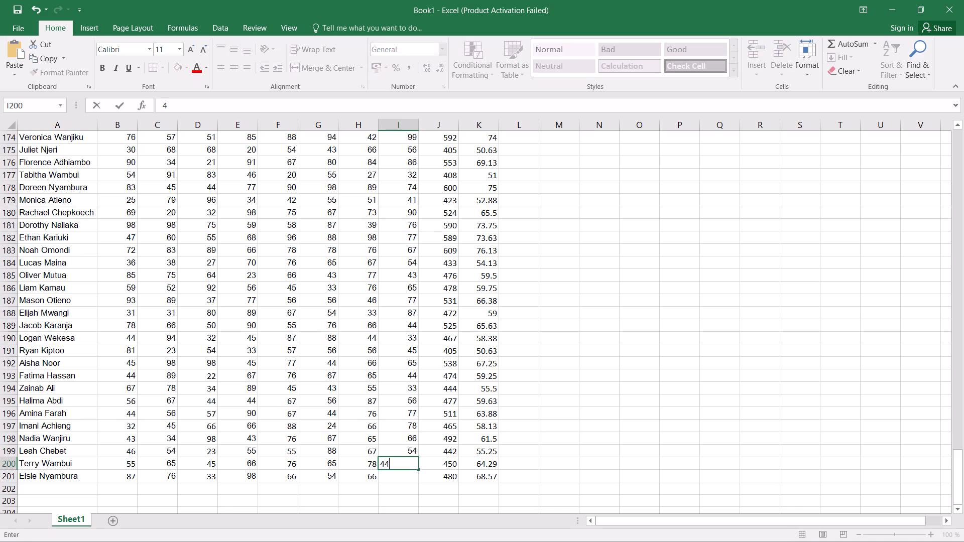
{"action": "key", "text": "Down"}
{"action": "type", "text": "34"}
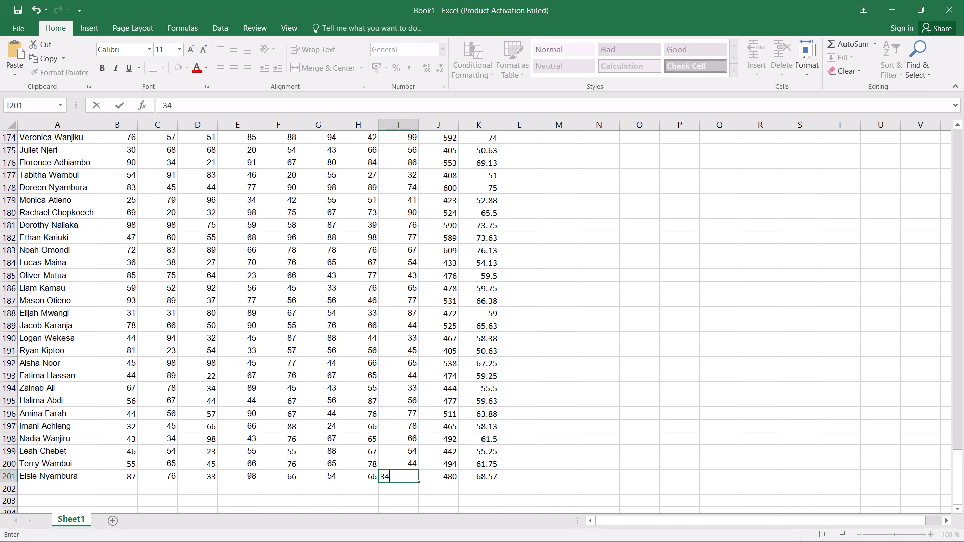
{"action": "key", "text": "Right"}
Enter the column heading RANK in cell L1, beside the AVG heading.
{"action": "key", "text": "Right"}
{"action": "key", "text": "Right"}
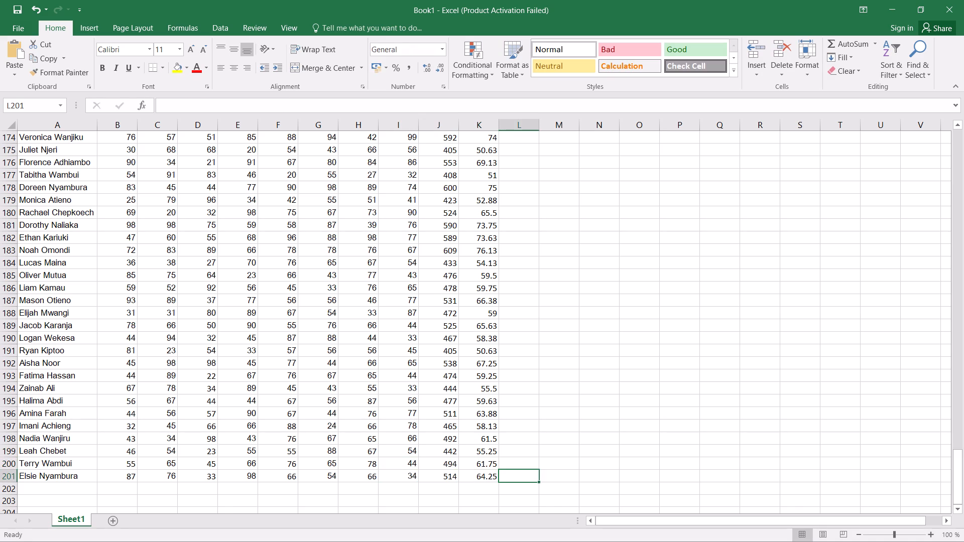
{"action": "key", "text": "Up"}
{"action": "key", "text": "Up"}
{"action": "key", "text": "Up"}
{"action": "key", "text": "Up"}
{"action": "key", "text": "Up"}
{"action": "key", "text": "Up"}
{"action": "key", "text": "Up"}
{"action": "key", "text": "Up"}
{"action": "key", "text": "Up"}
{"action": "key", "text": "Up"}
{"action": "key", "text": "Up"}
{"action": "key", "text": "Up"}
{"action": "key", "text": "Up"}
{"action": "key", "text": "Up"}
{"action": "key", "text": "Up"}
{"action": "key", "text": "Up"}
{"action": "key", "text": "Up"}
{"action": "key", "text": "Up"}
{"action": "key", "text": "Up"}
{"action": "key", "text": "Up"}
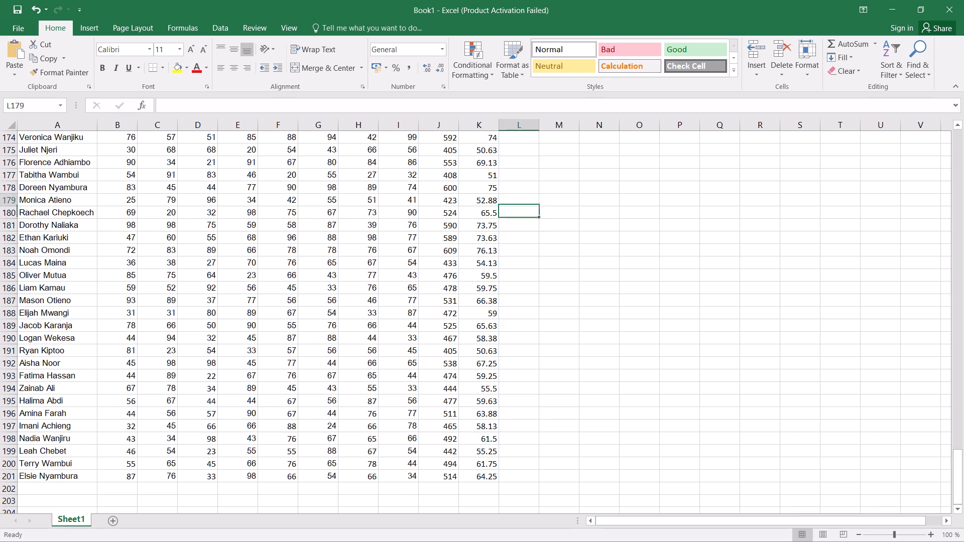
{"action": "key", "text": "Up"}
{"action": "key", "text": "Up"}
{"action": "key", "text": "Up"}
{"action": "key", "text": "Up"}
{"action": "key", "text": "Up"}
{"action": "key", "text": "Up"}
{"action": "key", "text": "Up"}
{"action": "key", "text": "Up"}
{"action": "key", "text": "Up"}
{"action": "key", "text": "Up"}
{"action": "key", "text": "Up"}
{"action": "key", "text": "Up"}
{"action": "key", "text": "Up"}
{"action": "key", "text": "Up"}
{"action": "key", "text": "Up"}
{"action": "key", "text": "Up"}
{"action": "key", "text": "Up"}
{"action": "key", "text": "Up"}
{"action": "key", "text": "Up"}
{"action": "key", "text": "Up"}
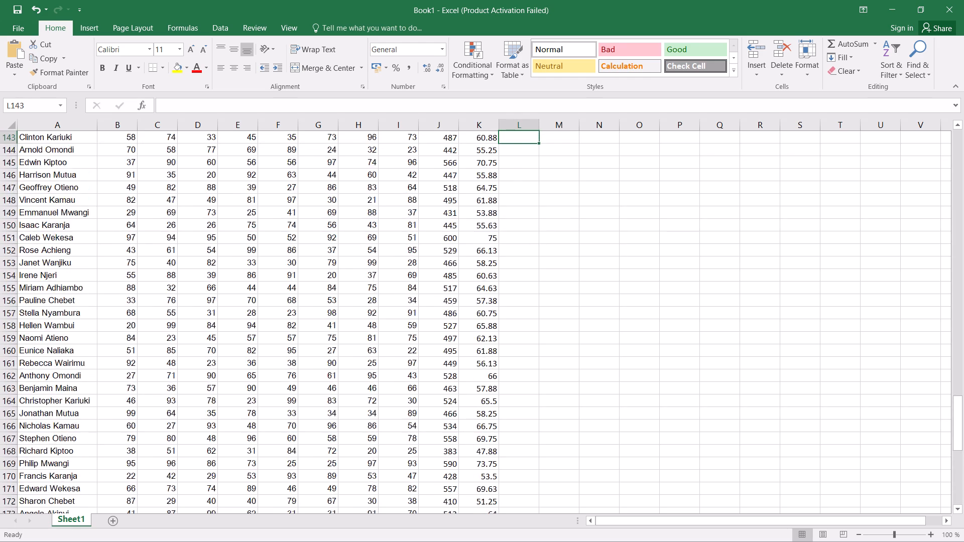
{"action": "key", "text": "Up"}
{"action": "key", "text": "Up"}
{"action": "key", "text": "Up"}
{"action": "key", "text": "Up"}
{"action": "key", "text": "Up"}
{"action": "key", "text": "Up"}
{"action": "key", "text": "Up"}
{"action": "key", "text": "Up"}
{"action": "key", "text": "Up"}
{"action": "key", "text": "Up"}
{"action": "key", "text": "Up"}
{"action": "key", "text": "Up"}
{"action": "key", "text": "Up"}
{"action": "key", "text": "Up"}
{"action": "key", "text": "Up"}
{"action": "key", "text": "Up"}
{"action": "key", "text": "Up"}
{"action": "key", "text": "Up"}
{"action": "key", "text": "Up"}
{"action": "key", "text": "Up"}
{"action": "key", "text": "Up"}
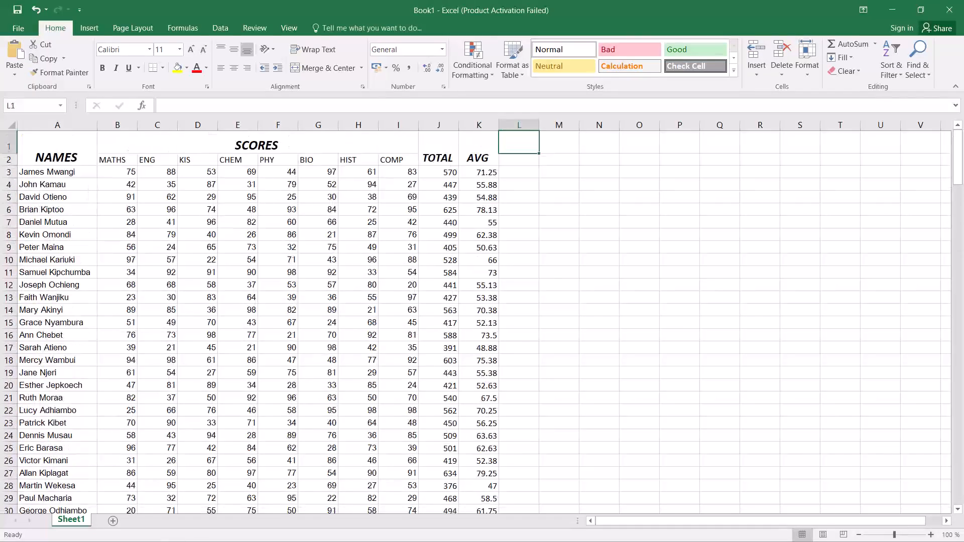
{"action": "type", "text": "RA"}
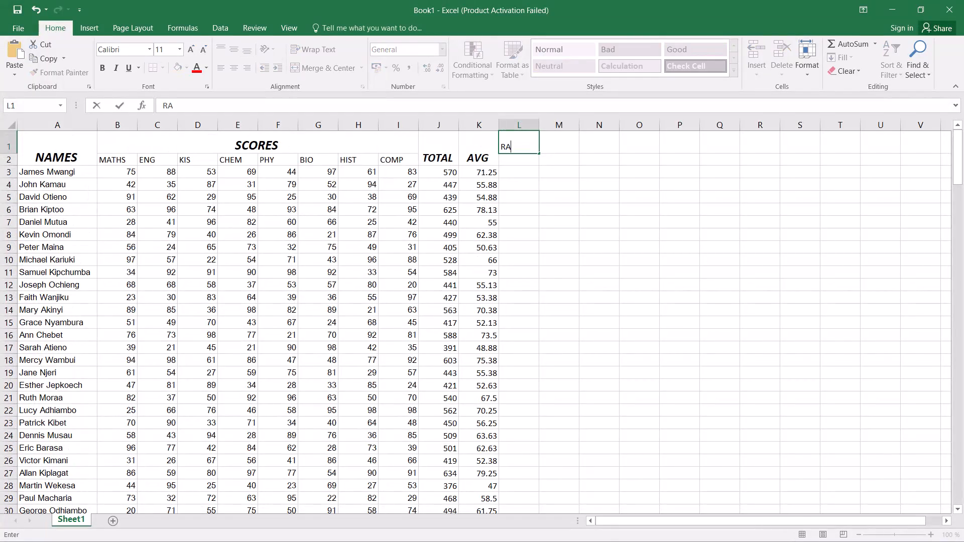
{"action": "type", "text": "NK"}
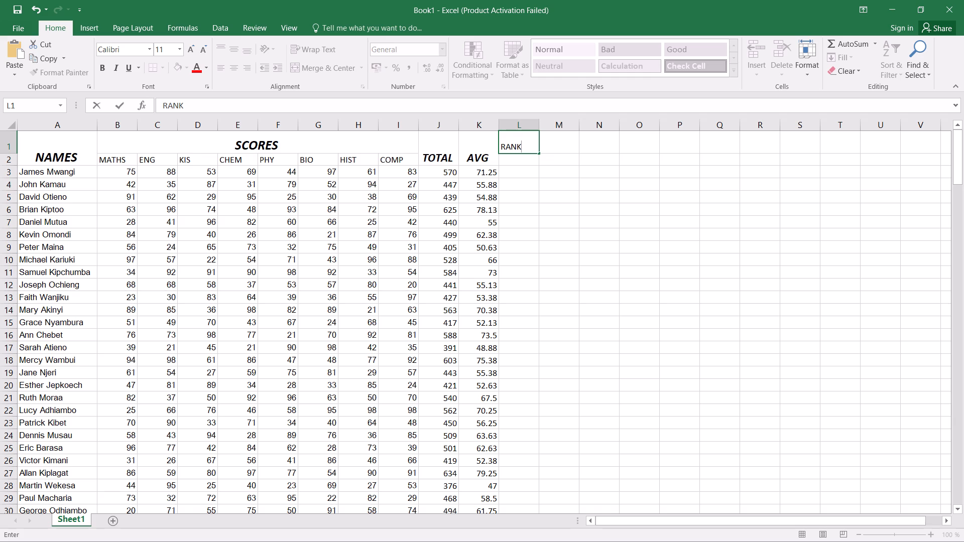
Format the RANK heading text as bold italic at font size 14.
{"action": "left_click_drag", "start_coordinate": [522, 143], "coordinate": [500, 143]}
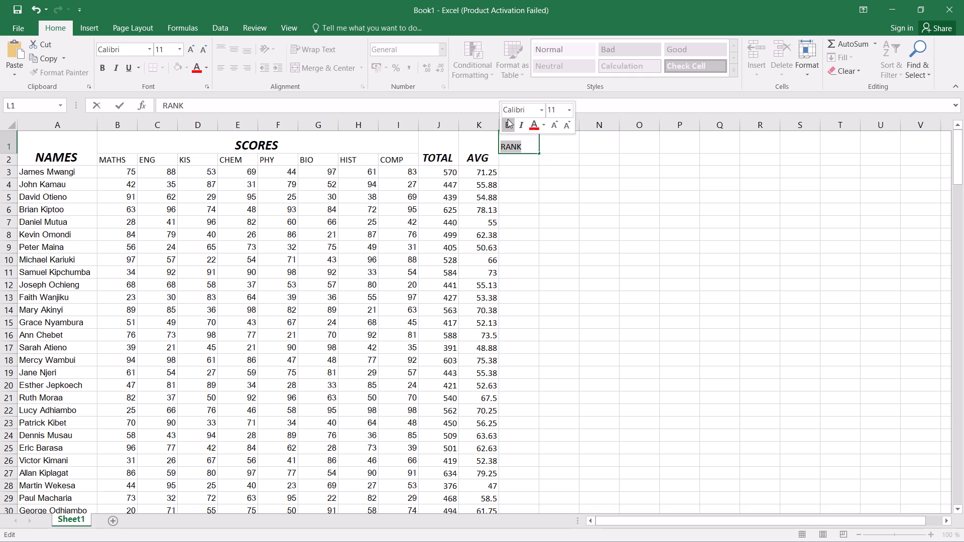
{"action": "left_click", "coordinate": [508, 119]}
{"action": "left_click", "coordinate": [516, 119]}
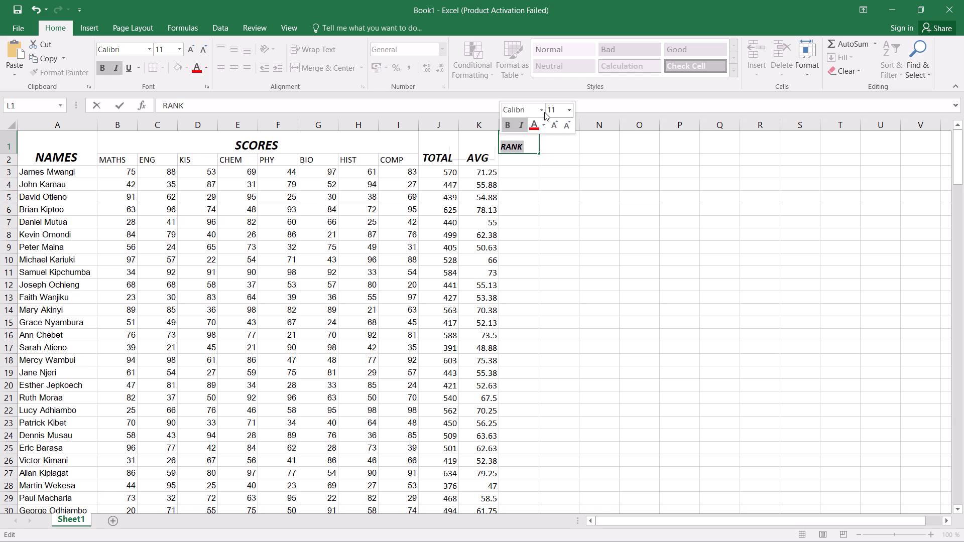
{"action": "left_click", "coordinate": [553, 124]}
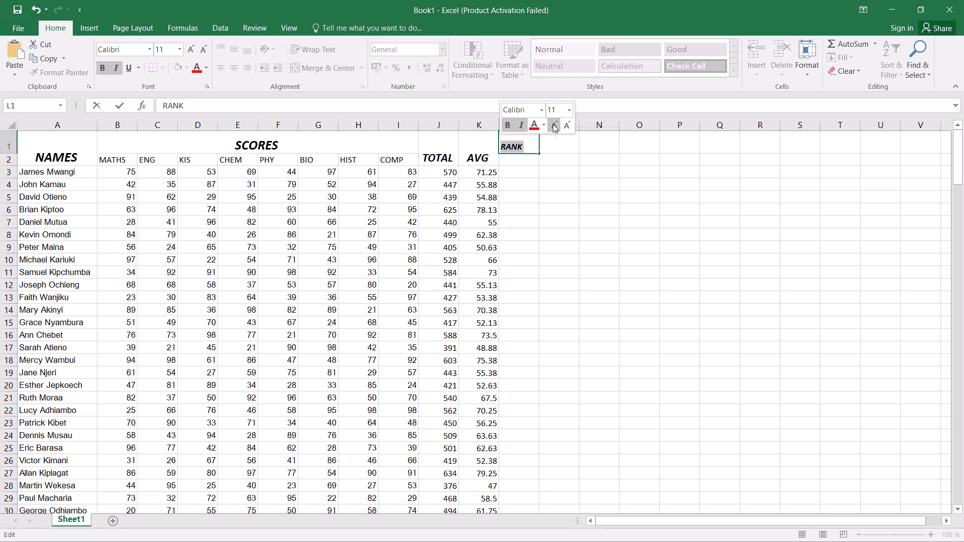
{"action": "left_click", "coordinate": [553, 124]}
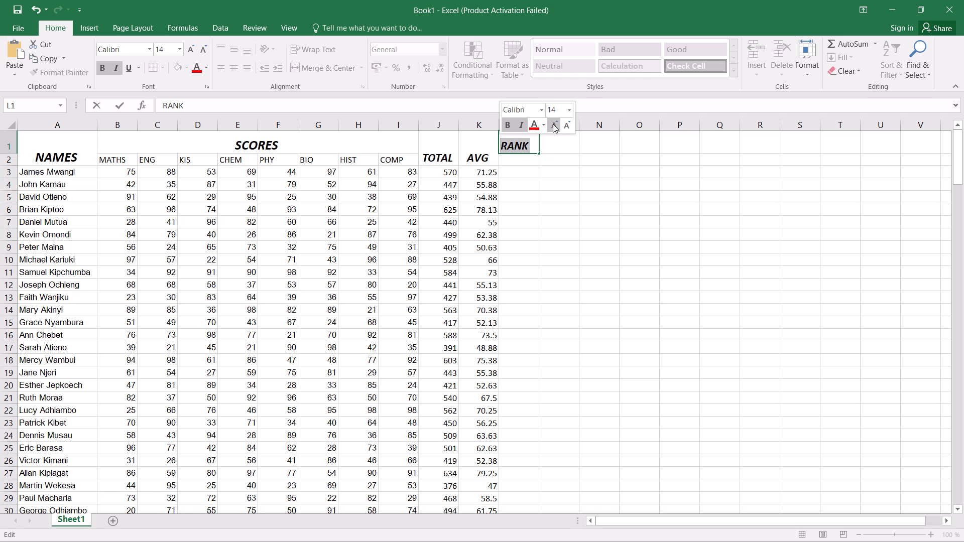
{"action": "left_click", "coordinate": [551, 162]}
Merge and center cells L1 and L2 for the RANK heading.
{"action": "left_click", "coordinate": [525, 139]}
{"action": "left_click_drag", "start_coordinate": [525, 139], "coordinate": [524, 161]}
{"action": "left_click", "coordinate": [526, 164]}
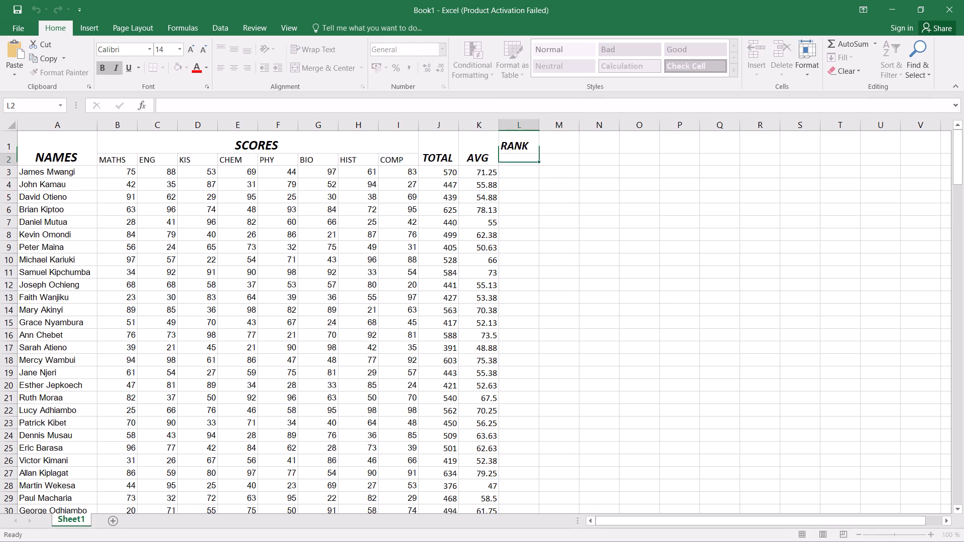
{"action": "left_click_drag", "start_coordinate": [526, 159], "coordinate": [525, 102]}
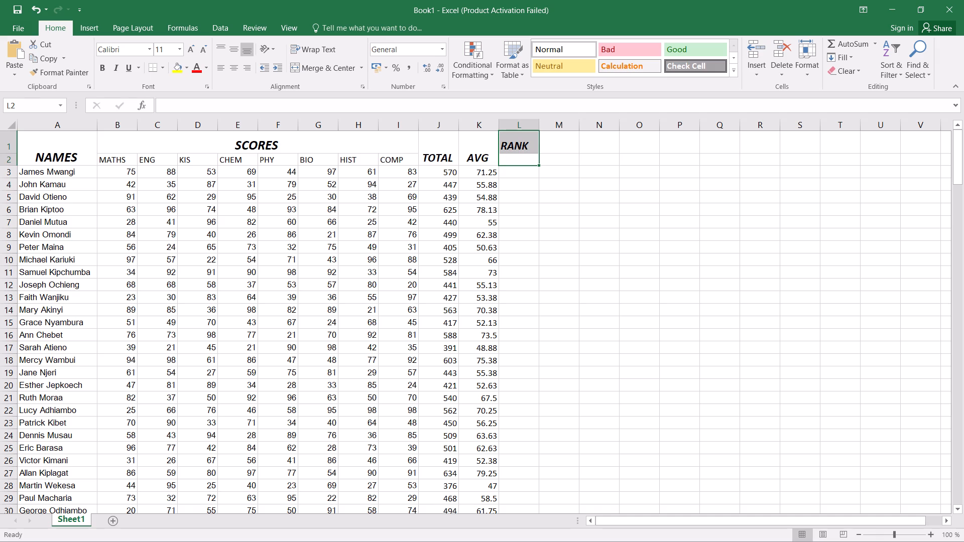
{"action": "left_click", "coordinate": [551, 150]}
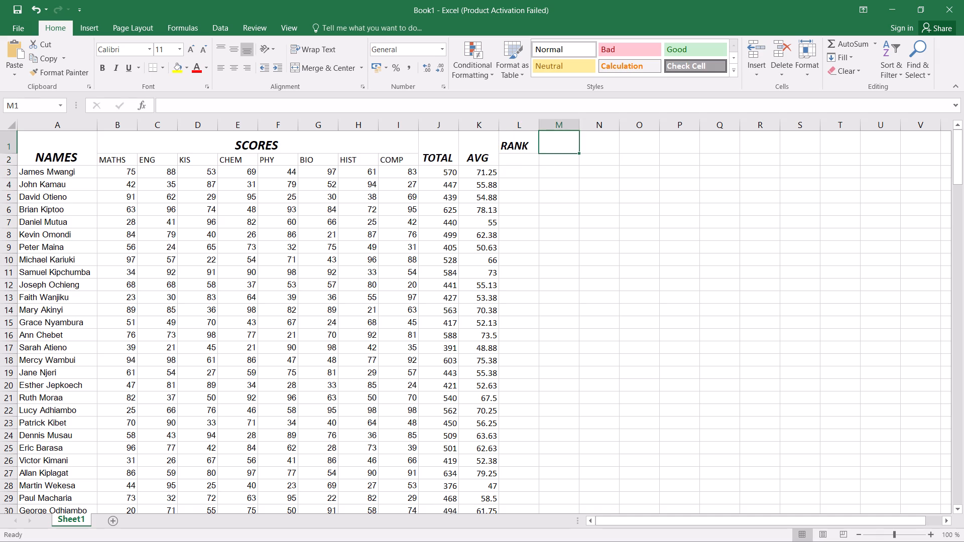
{"action": "left_click", "coordinate": [534, 141]}
{"action": "left_click_drag", "start_coordinate": [534, 141], "coordinate": [532, 164]}
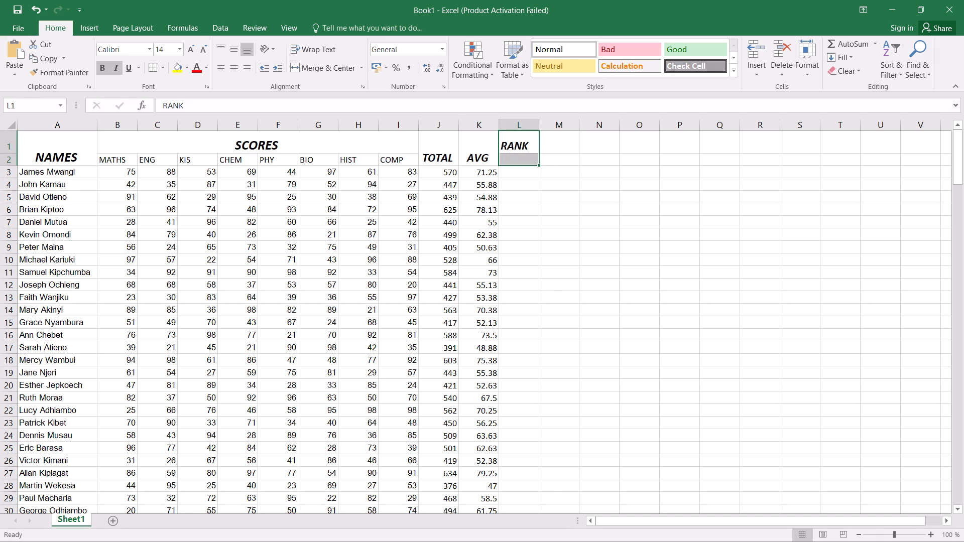
{"action": "left_click", "coordinate": [325, 71]}
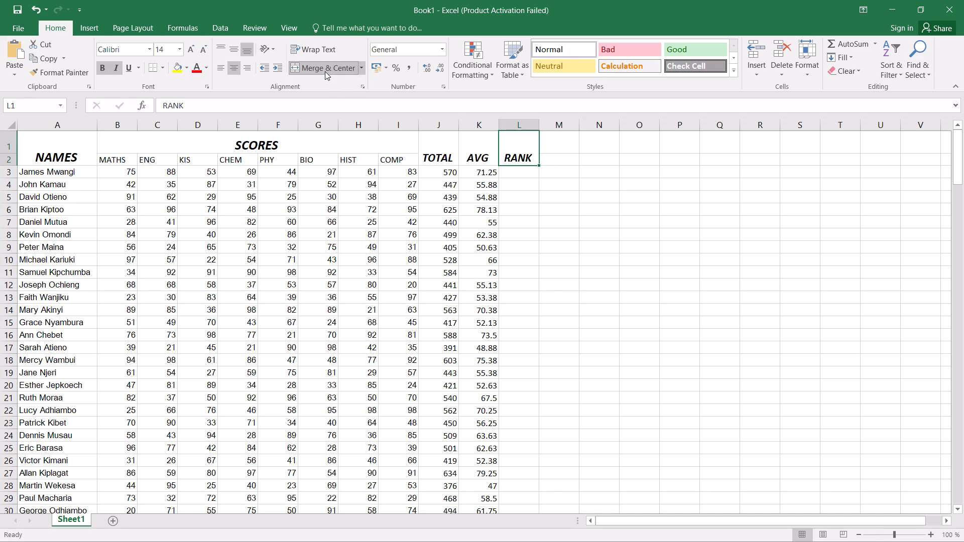
Start a RANK formula in cell L3 with K3 as the number to rank.
{"action": "left_click", "coordinate": [509, 173]}
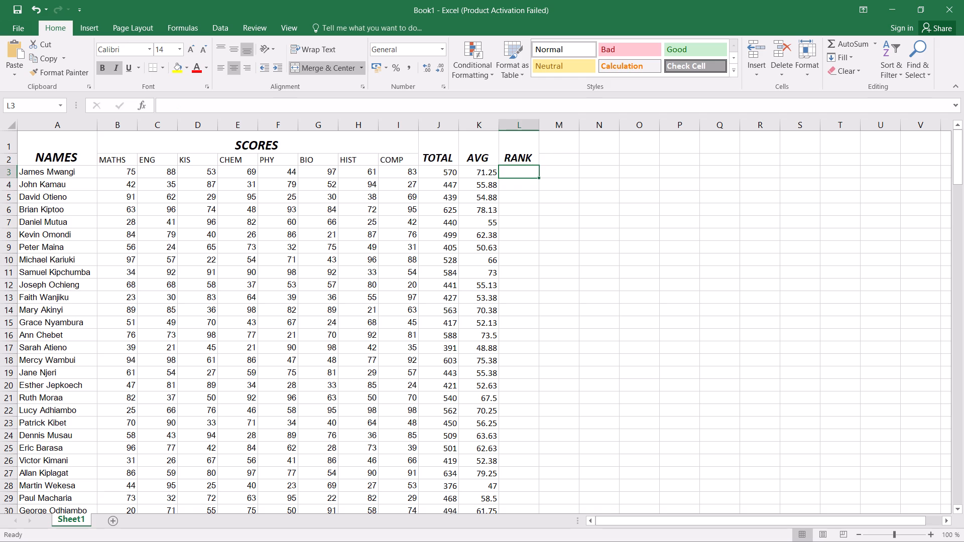
{"action": "key", "text": "equal"}
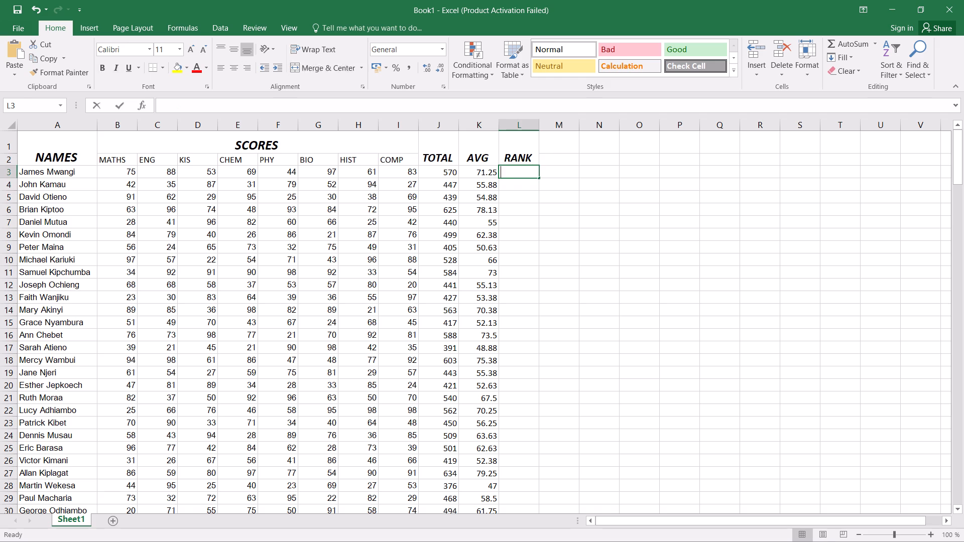
{"action": "type", "text": "RAN"}
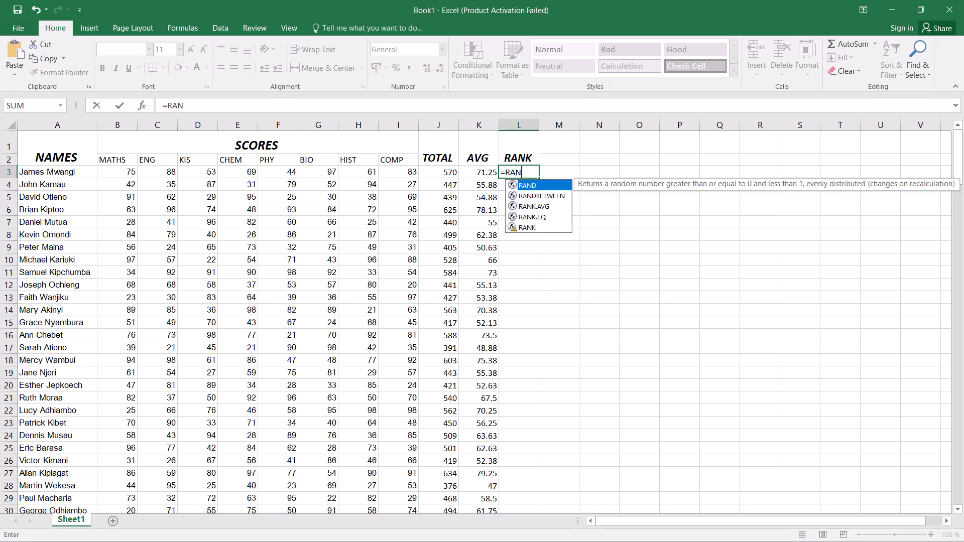
{"action": "double_click", "coordinate": [528, 225]}
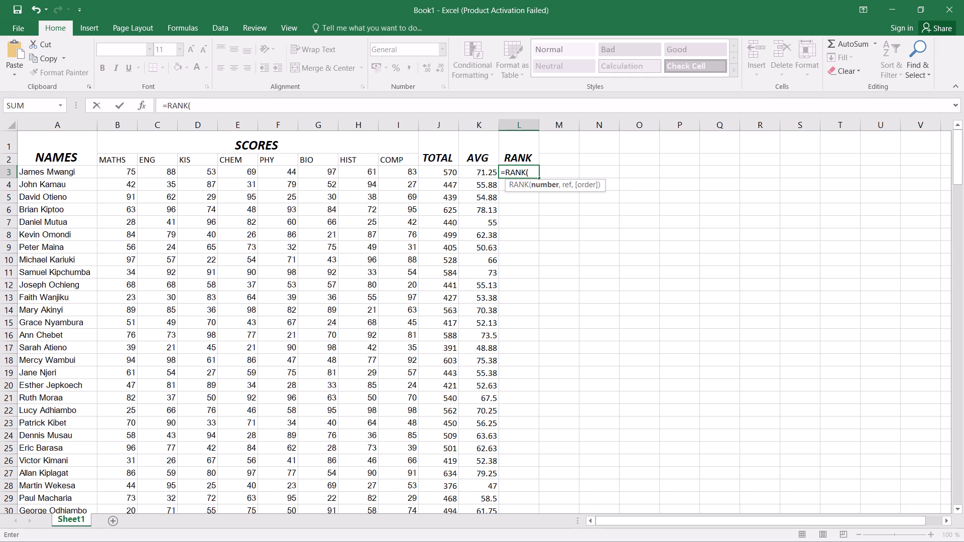
{"action": "type", "text": "K3"}
{"action": "key", "text": "comma"}
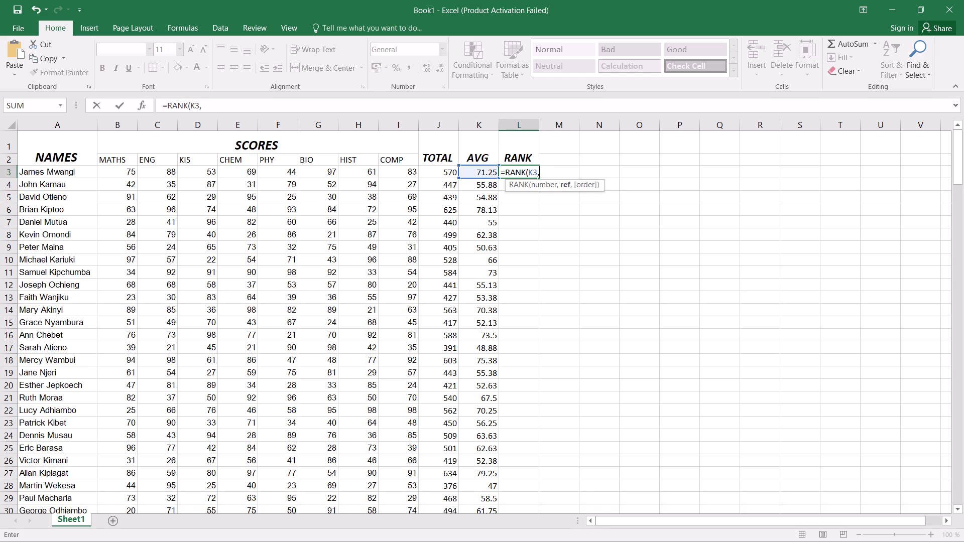
Give the RANK formula the absolute reference range $K$3:$K$201.
{"action": "key", "text": "shift+dollar"}
{"action": "key", "text": "shift+k"}
{"action": "key", "text": "shift+numbersign"}
{"action": "key", "text": "BackSpace"}
{"action": "key", "text": "shift+dollar"}
{"action": "key", "text": "3"}
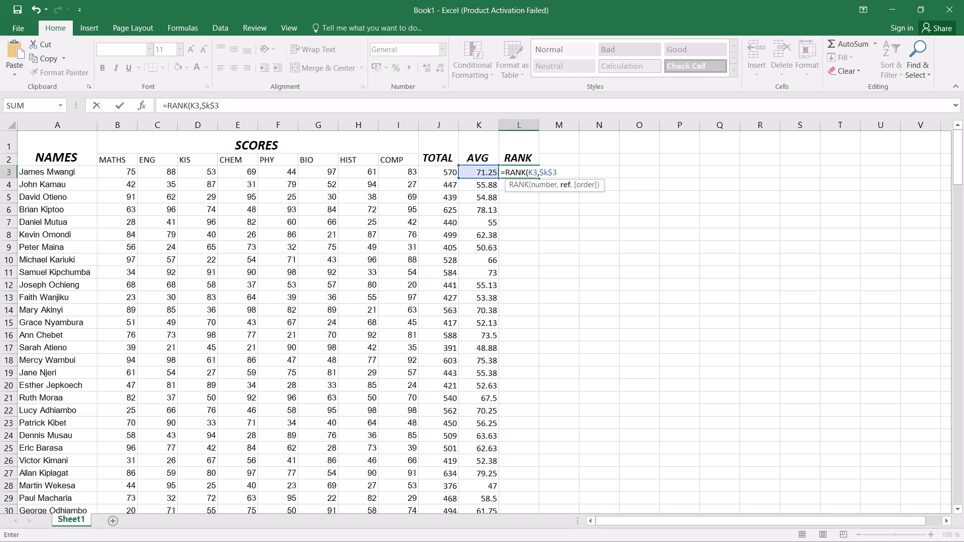
{"action": "key", "text": "shift+colon"}
{"action": "key", "text": "shift+dollar"}
{"action": "key", "text": "k"}
{"action": "key", "text": "shift+dollar"}
{"action": "type", "text": "201"}
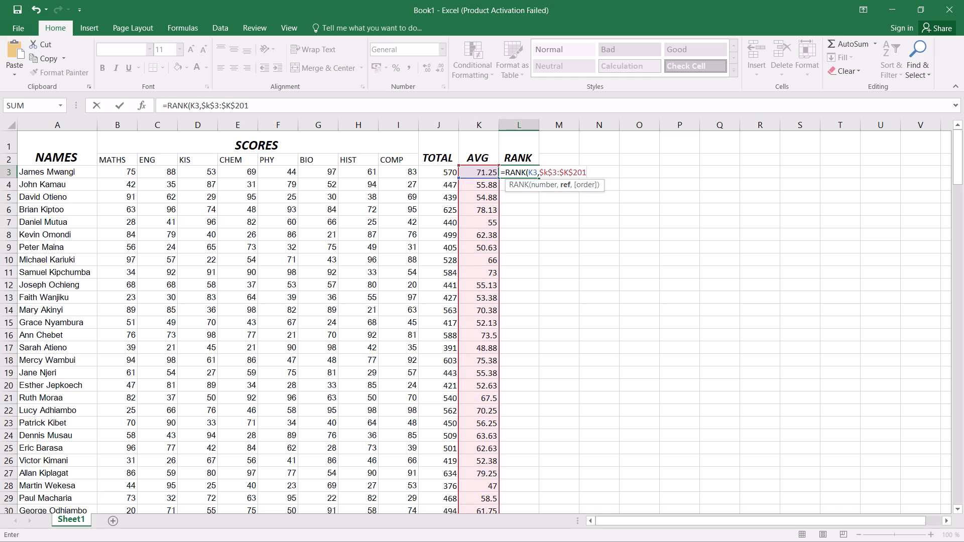
Examine the highlighted AVG range down to the last student row to check what the RANK reference covers.
{"action": "scroll", "coordinate": [528, 225], "scroll_direction": "down", "scroll_amount": 5}
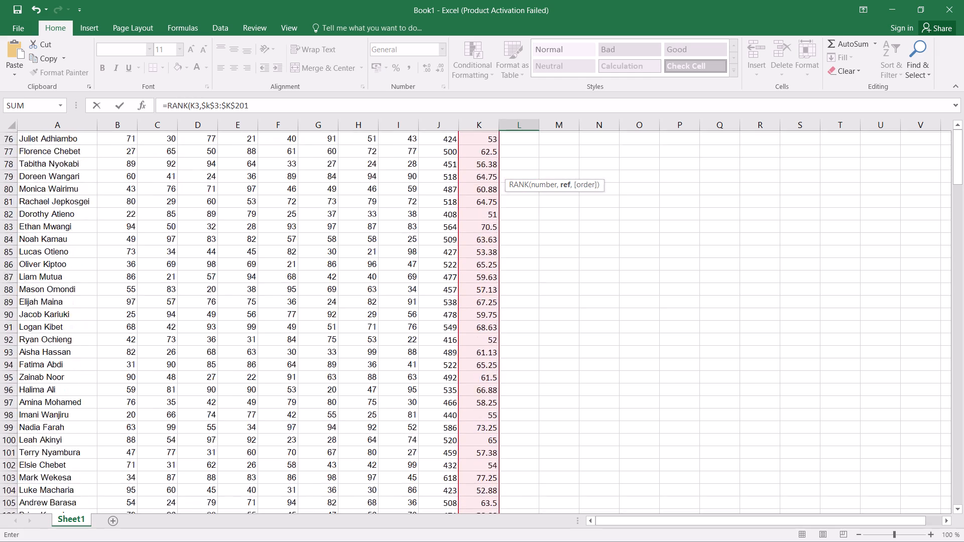
{"action": "scroll", "coordinate": [528, 225], "scroll_direction": "down", "scroll_amount": 11}
{"action": "scroll", "coordinate": [528, 225], "scroll_direction": "up", "scroll_amount": 3}
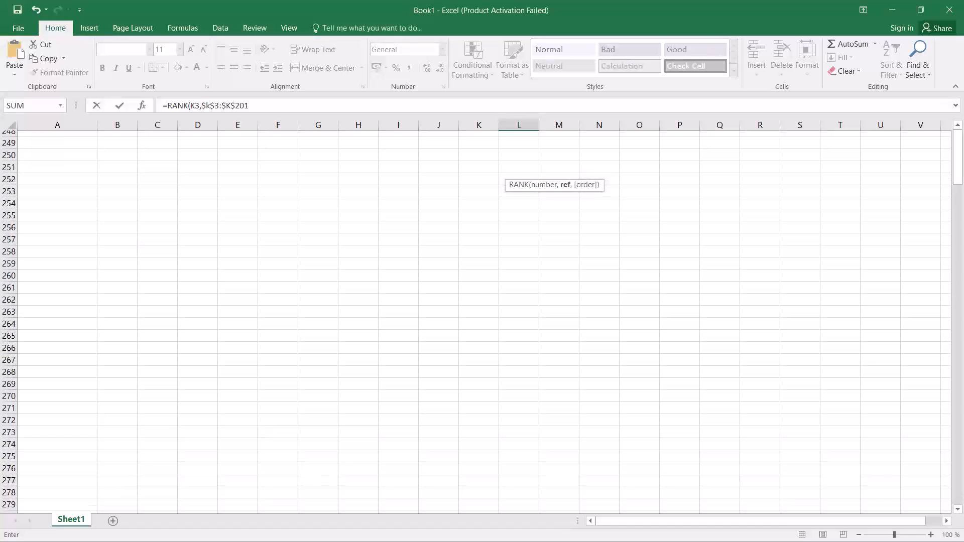
{"action": "scroll", "coordinate": [528, 225], "scroll_direction": "up", "scroll_amount": 5}
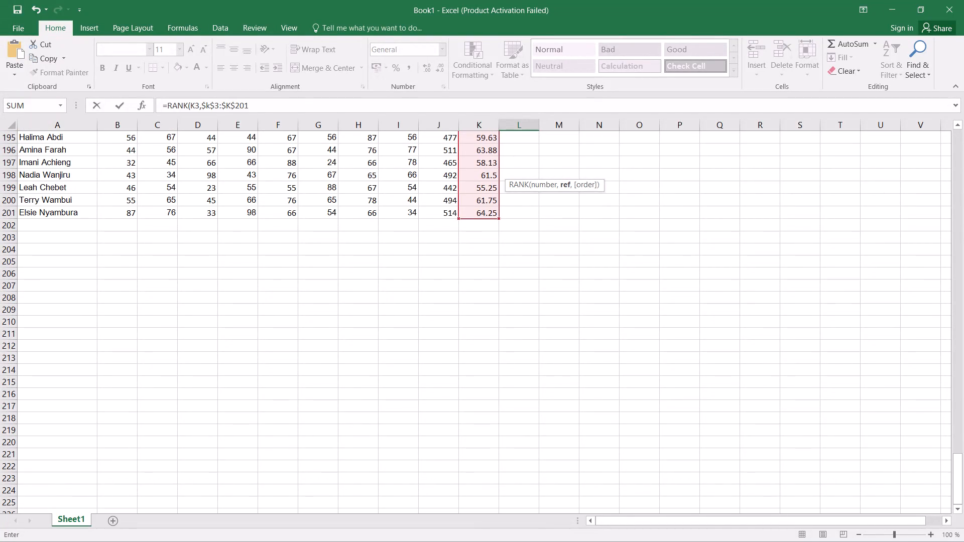
{"action": "scroll", "coordinate": [528, 225], "scroll_direction": "up", "scroll_amount": 12}
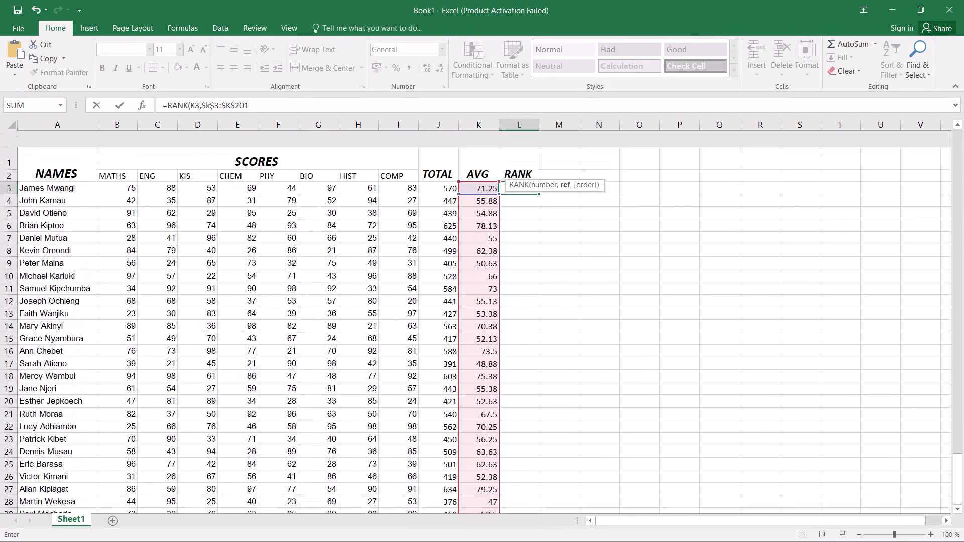
{"action": "scroll", "coordinate": [528, 225], "scroll_direction": "up", "scroll_amount": 4}
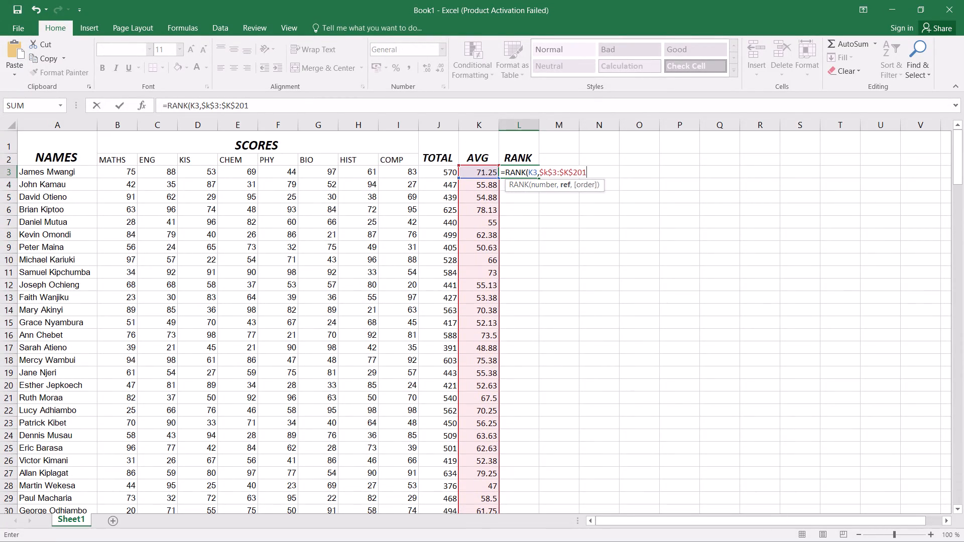
Complete the RANK formula in cell L3 with order 0 for descending.
{"action": "key", "text": "comma"}
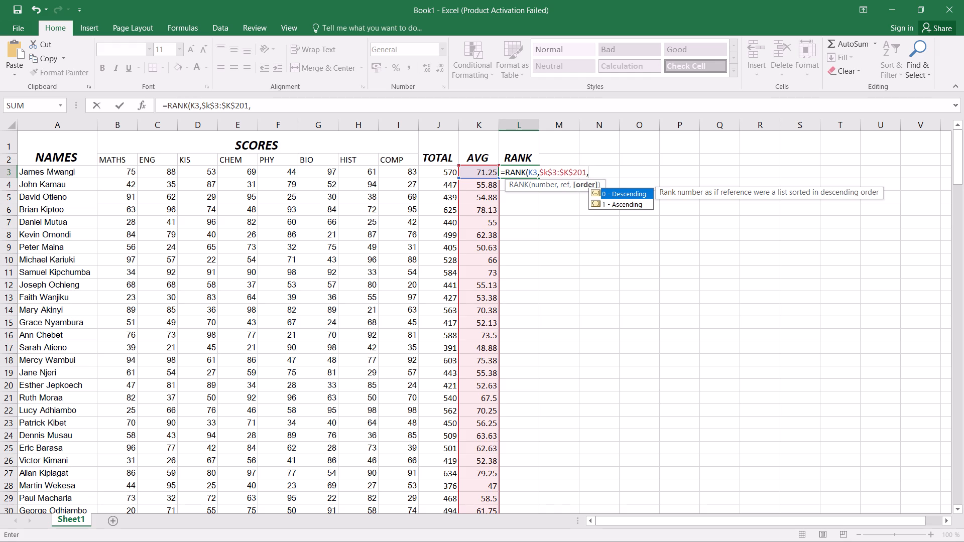
{"action": "key", "text": "0"}
{"action": "key", "text": "shift+parenright"}
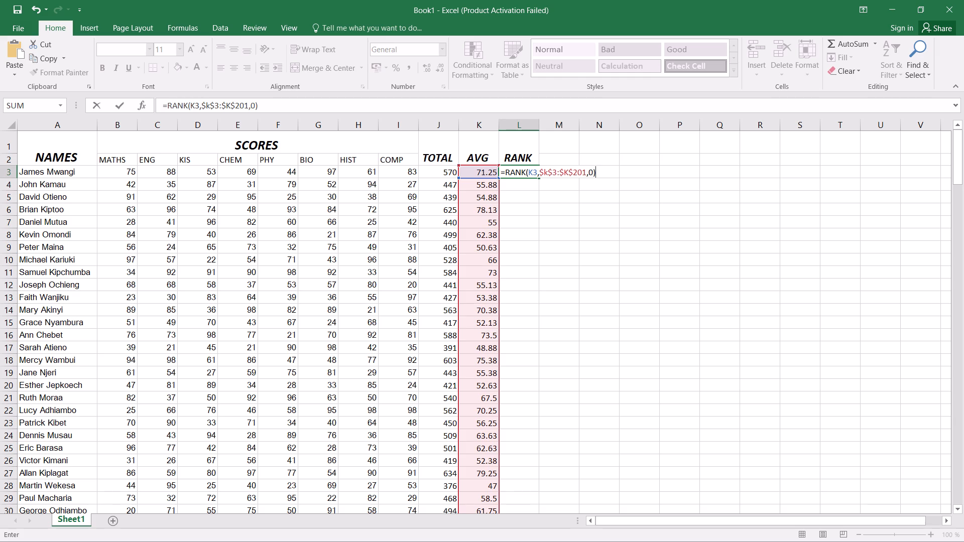
{"action": "key", "text": "Return"}
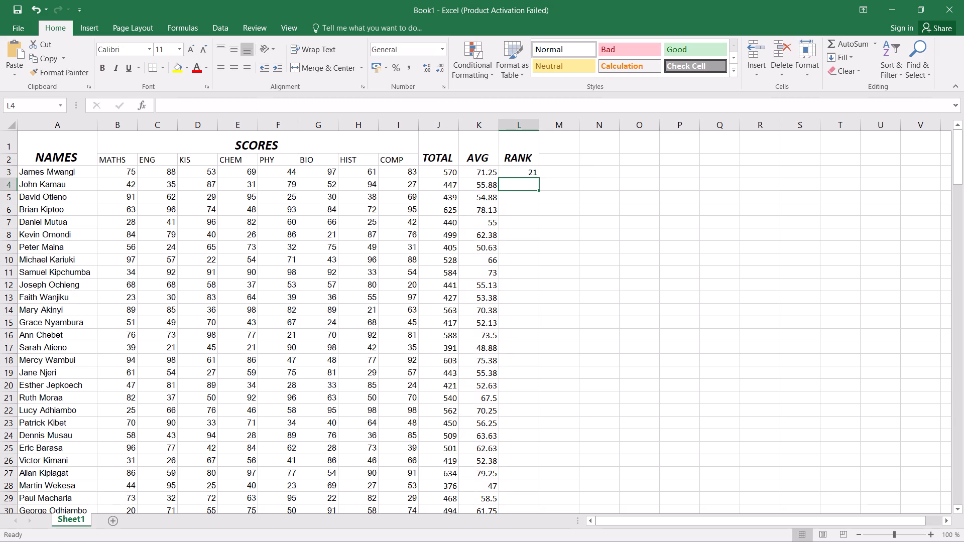
Fill the RANK formula from cell L3 down to row 201, the last student row.
{"action": "left_click", "coordinate": [525, 169]}
{"action": "left_click_drag", "start_coordinate": [539, 178], "coordinate": [540, 209]}
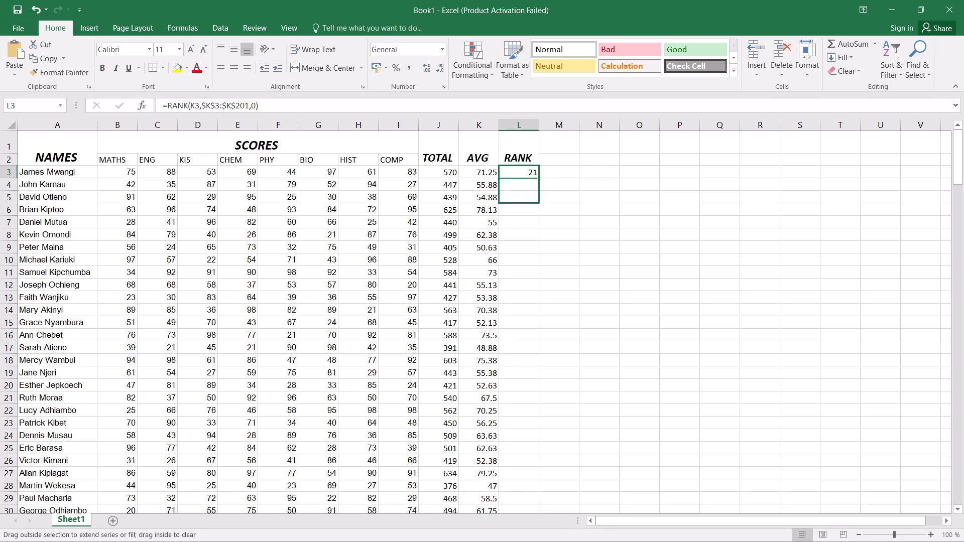
{"action": "left_click_drag", "start_coordinate": [540, 209], "coordinate": [538, 190]}
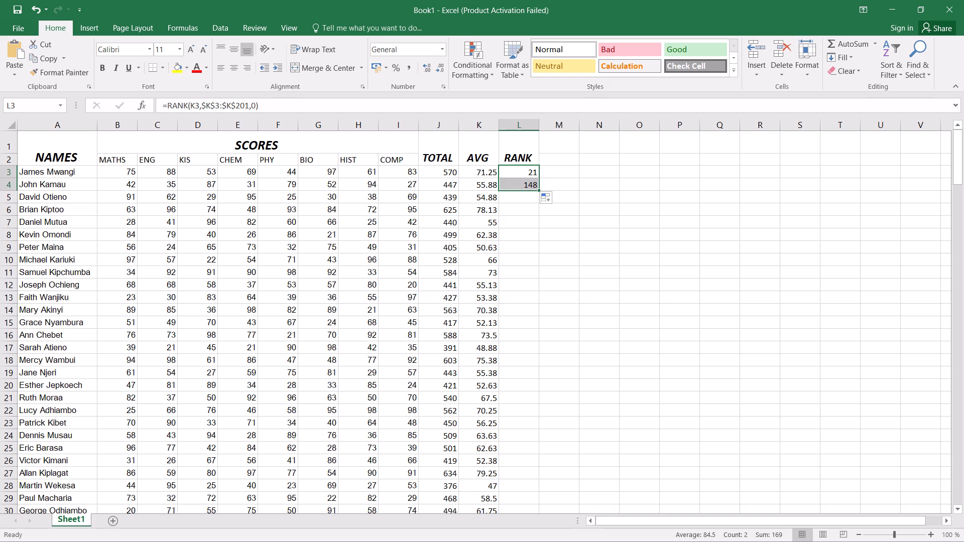
{"action": "left_click_drag", "start_coordinate": [539, 190], "coordinate": [539, 222]}
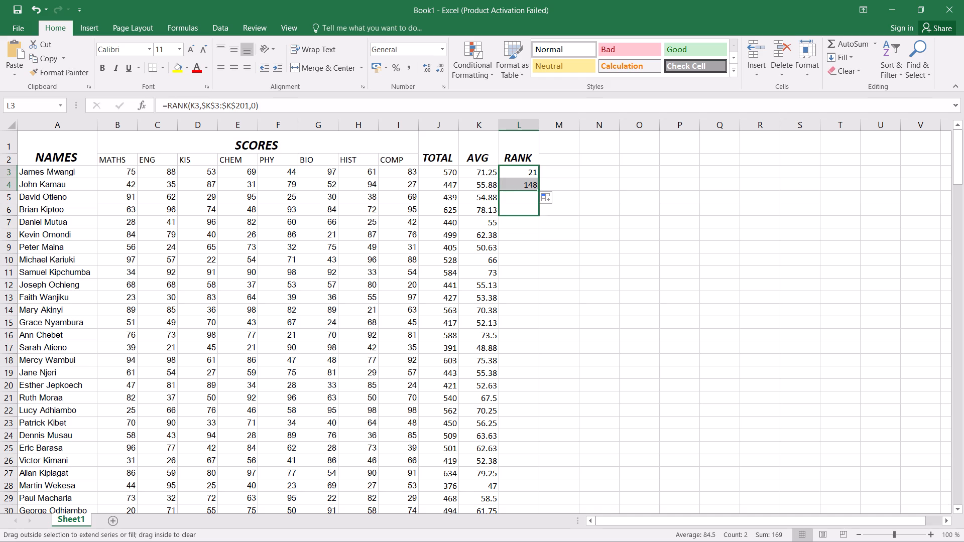
{"action": "left_click_drag", "start_coordinate": [539, 222], "coordinate": [533, 447]}
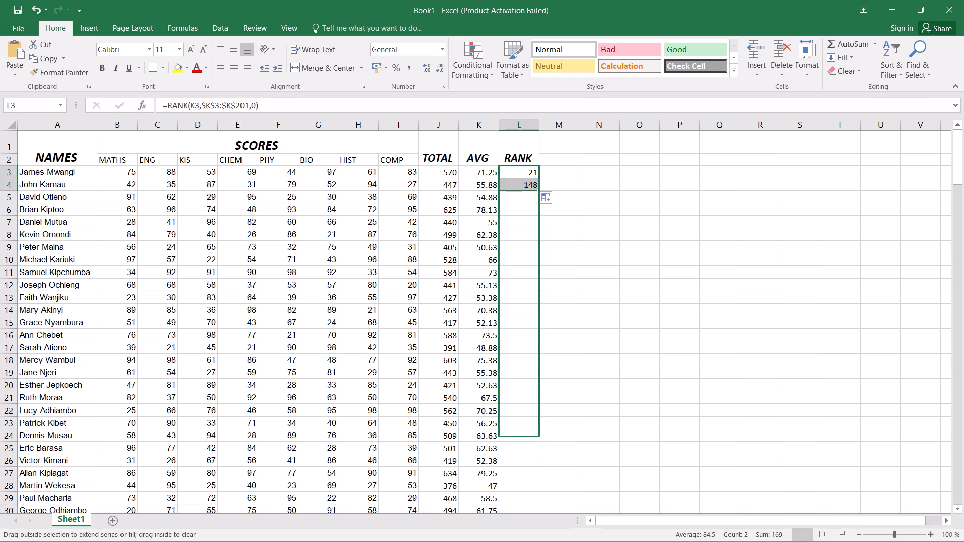
{"action": "left_click_drag", "start_coordinate": [533, 447], "coordinate": [533, 541]}
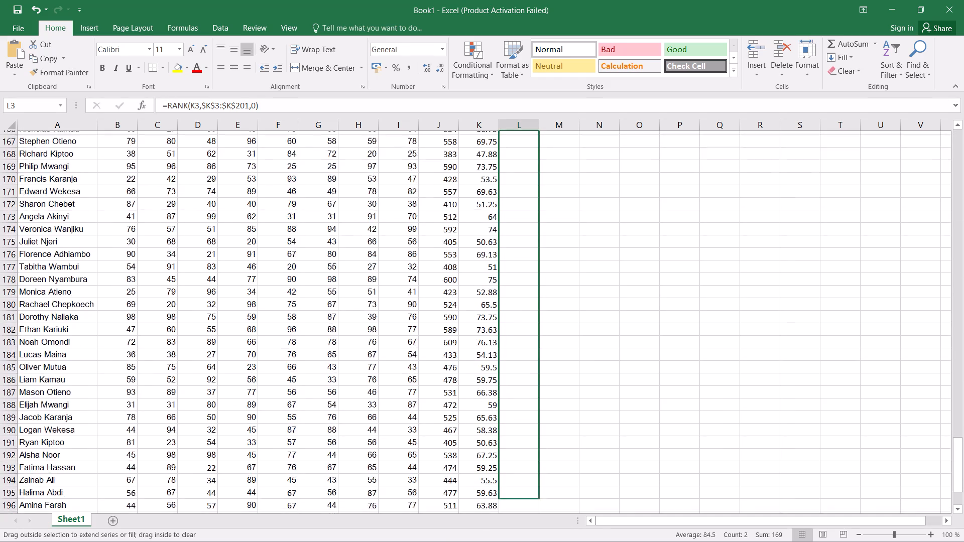
{"action": "left_click_drag", "start_coordinate": [533, 541], "coordinate": [531, 521]}
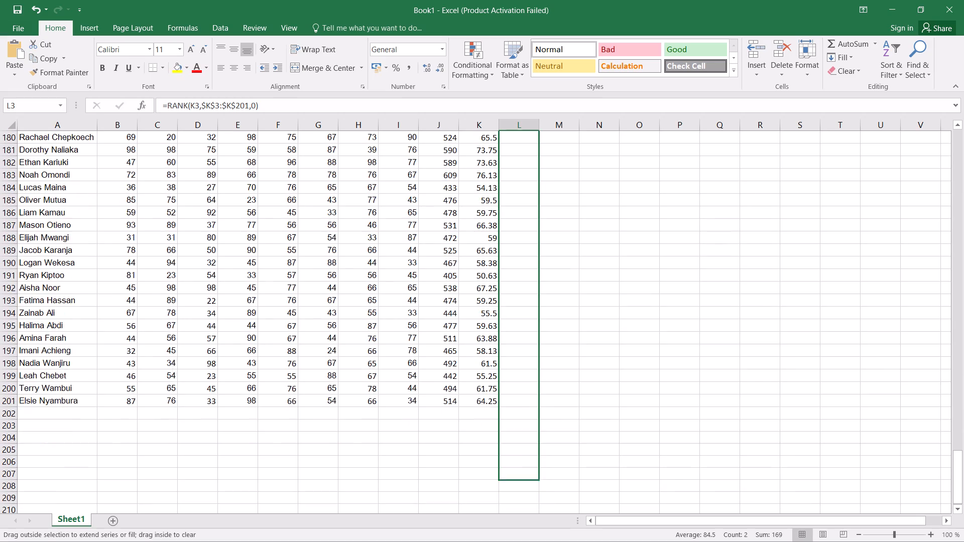
{"action": "left_click_drag", "start_coordinate": [531, 521], "coordinate": [528, 395]}
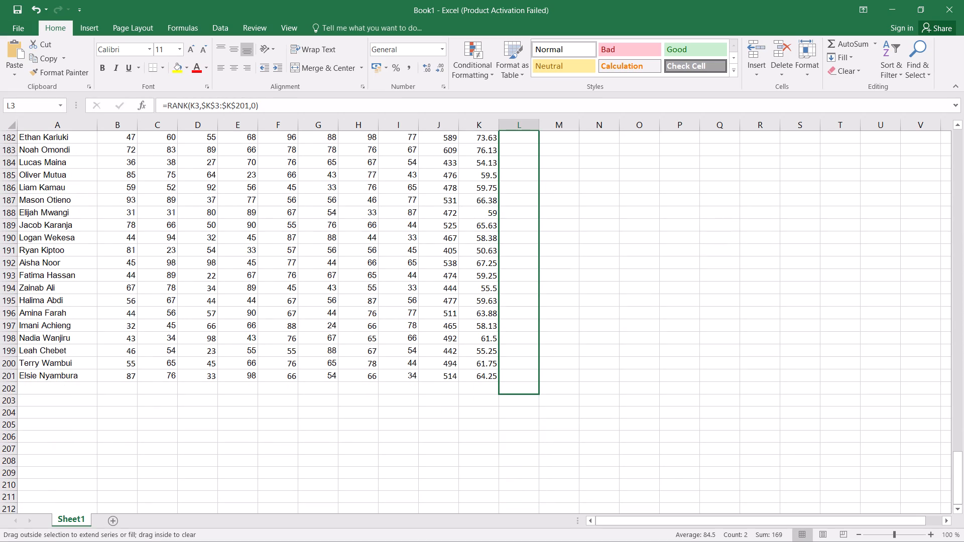
{"action": "left_click_drag", "start_coordinate": [528, 395], "coordinate": [529, 383]}
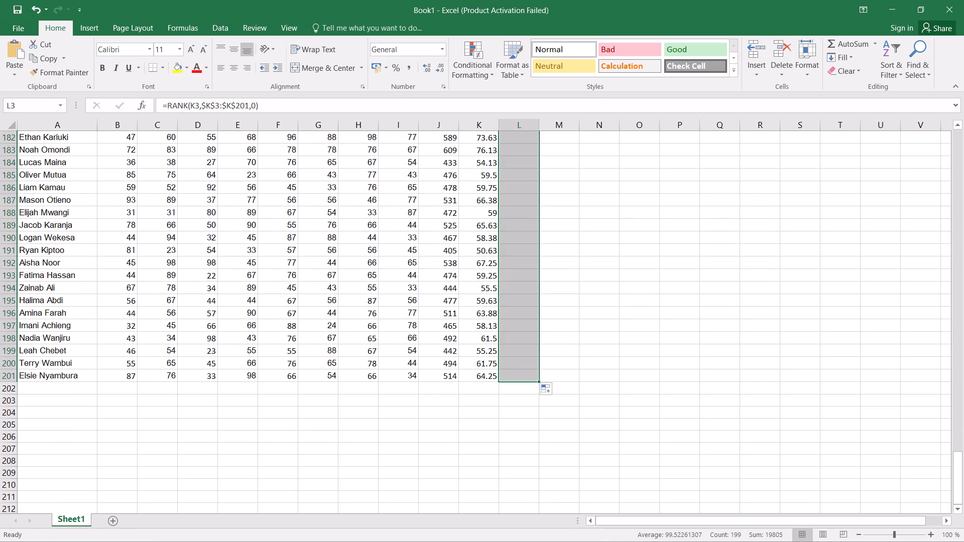
Review the filled RANK column from the last student row back up to the first.
{"action": "scroll", "coordinate": [522, 265], "scroll_direction": "up", "scroll_amount": 1}
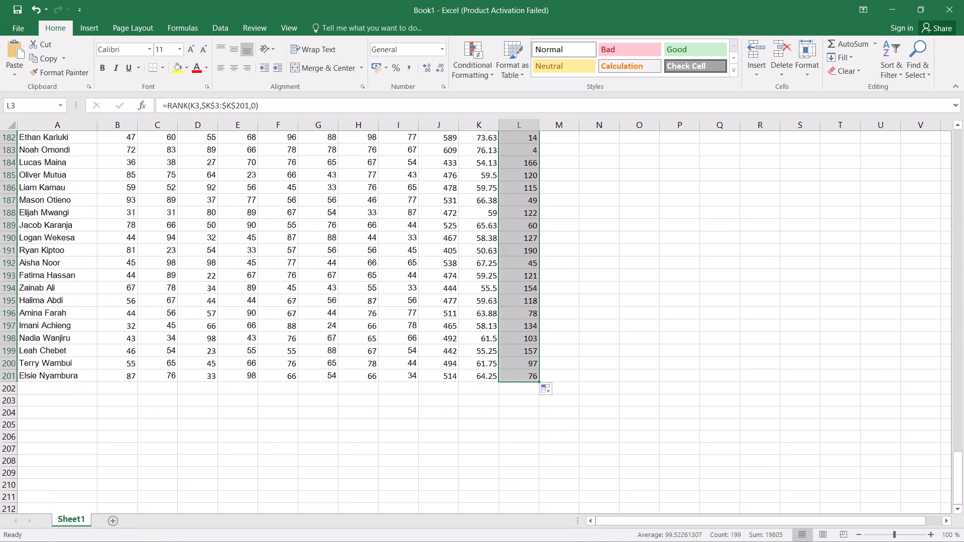
{"action": "scroll", "coordinate": [522, 265], "scroll_direction": "up", "scroll_amount": 2}
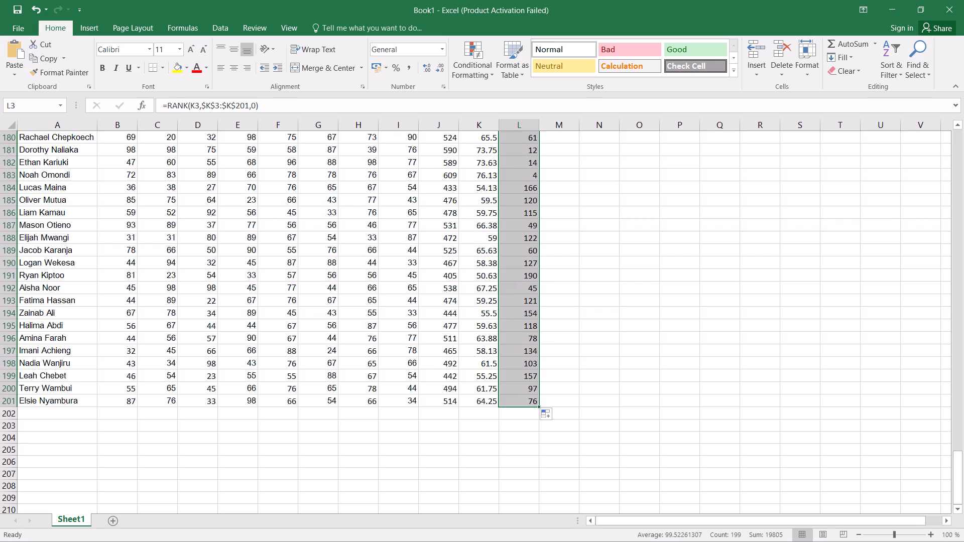
{"action": "scroll", "coordinate": [522, 265], "scroll_direction": "up", "scroll_amount": 3}
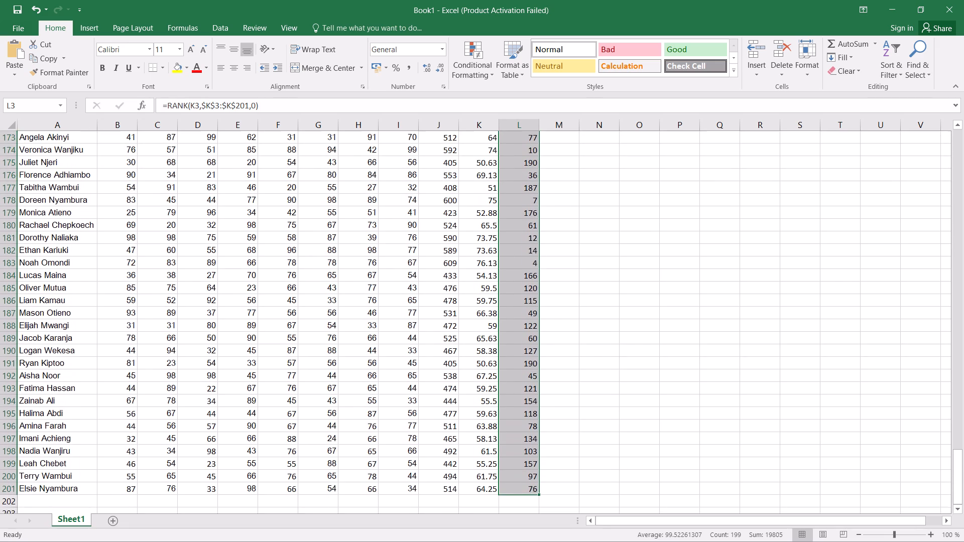
{"action": "scroll", "coordinate": [522, 265], "scroll_direction": "up", "scroll_amount": 7}
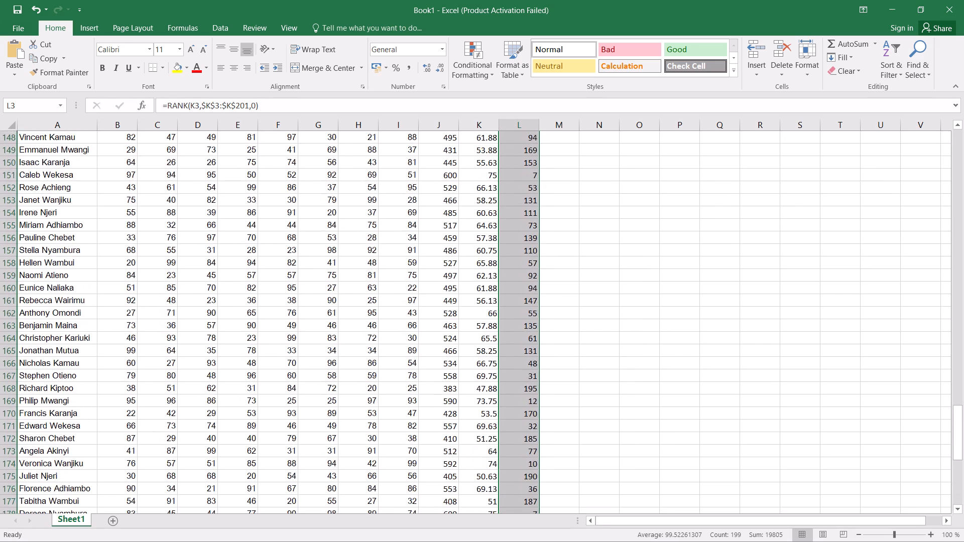
{"action": "scroll", "coordinate": [522, 265], "scroll_direction": "up", "scroll_amount": 11}
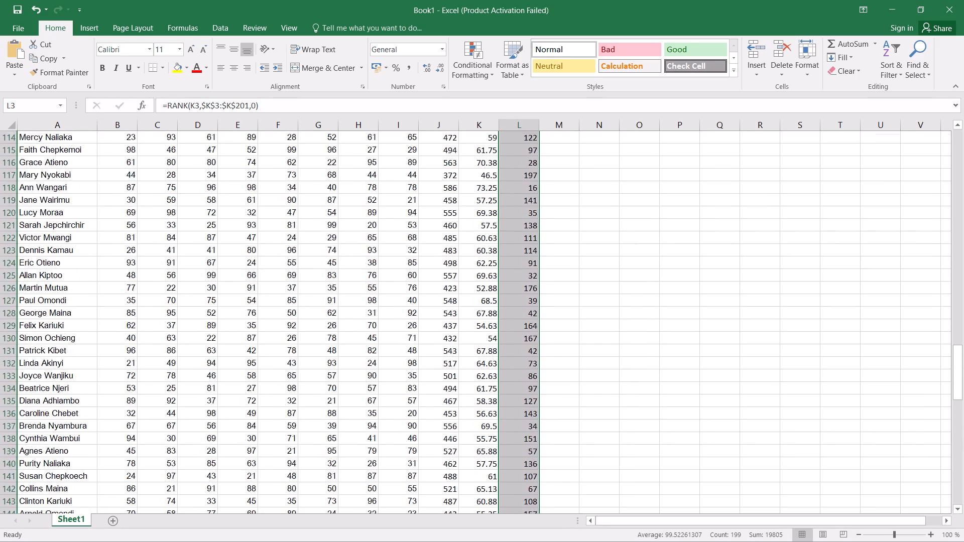
{"action": "scroll", "coordinate": [522, 265], "scroll_direction": "up", "scroll_amount": 11}
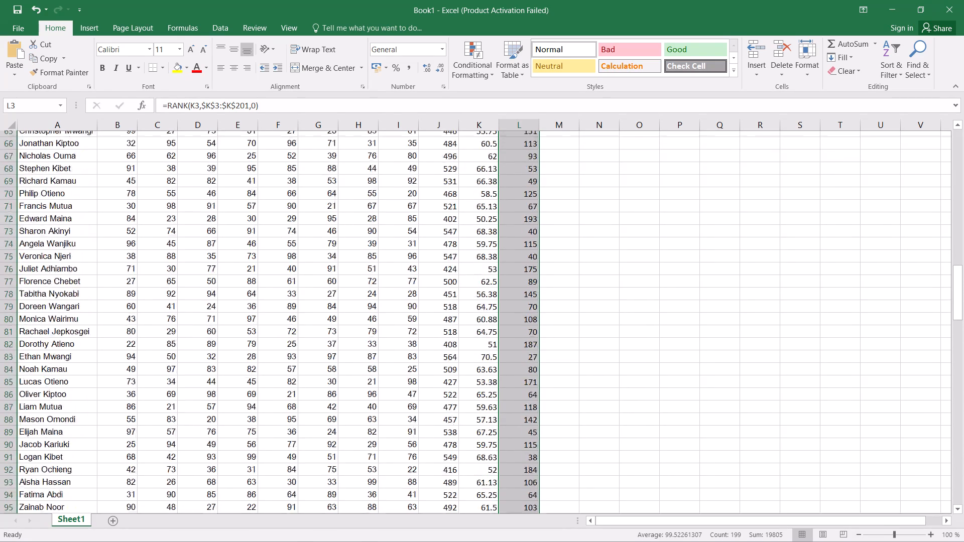
{"action": "scroll", "coordinate": [522, 265], "scroll_direction": "up", "scroll_amount": 9}
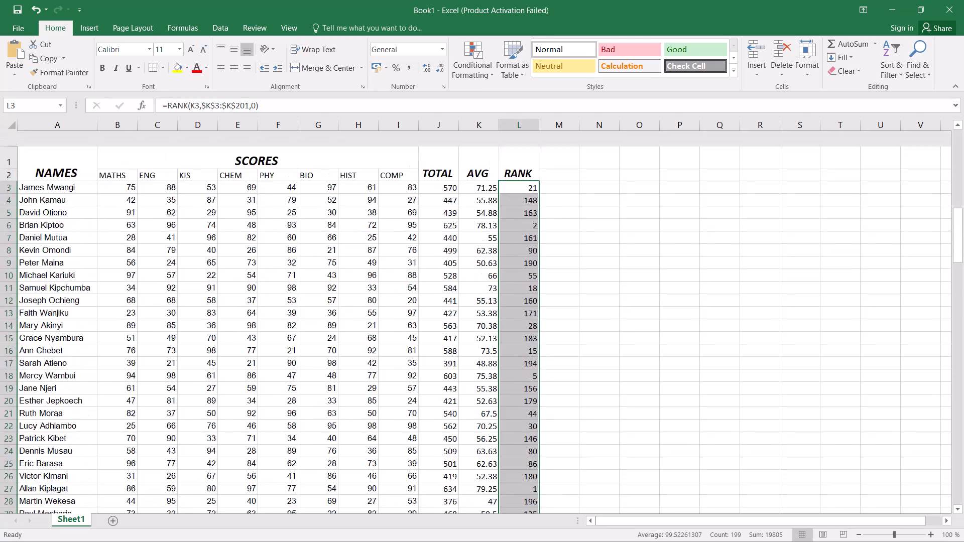
{"action": "scroll", "coordinate": [522, 265], "scroll_direction": "up", "scroll_amount": 1}
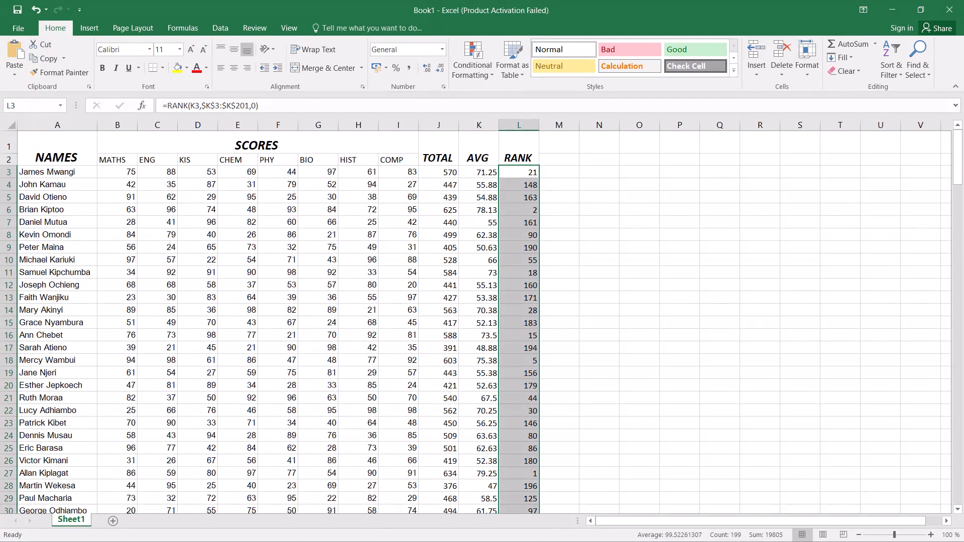
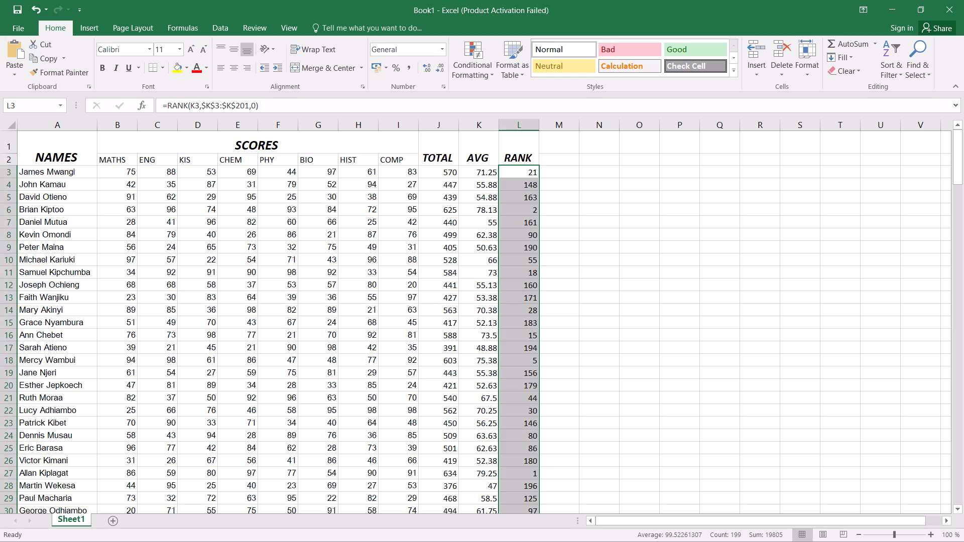
Unmerge the AVG header cell spanning K1:K2.
{"action": "left_click", "coordinate": [476, 147]}
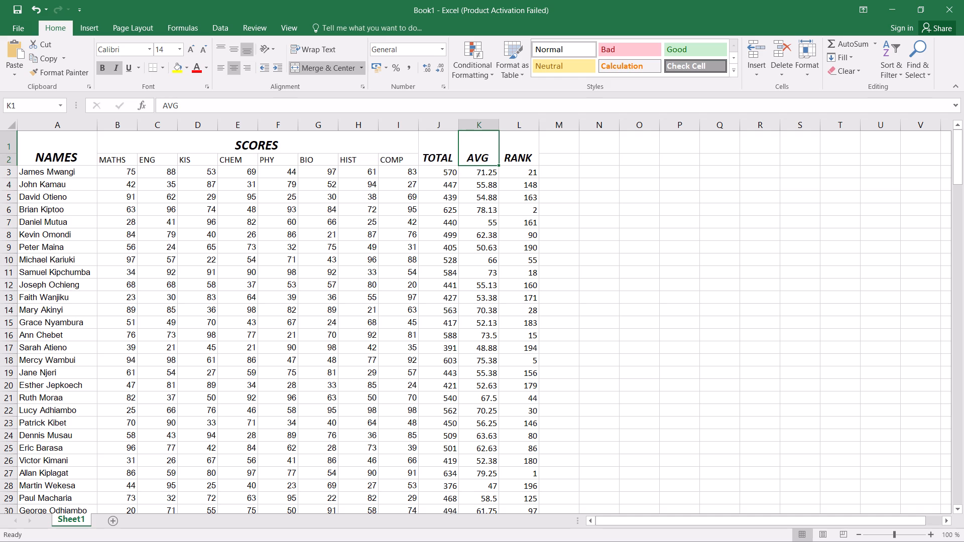
{"action": "left_click", "coordinate": [334, 67]}
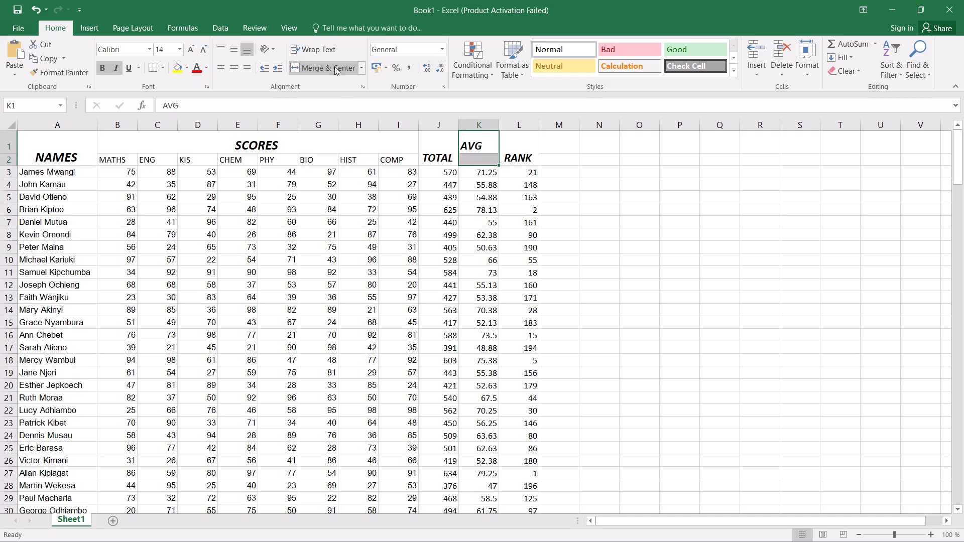
Insert two blank columns between the AVG and RANK columns.
{"action": "left_click", "coordinate": [517, 123]}
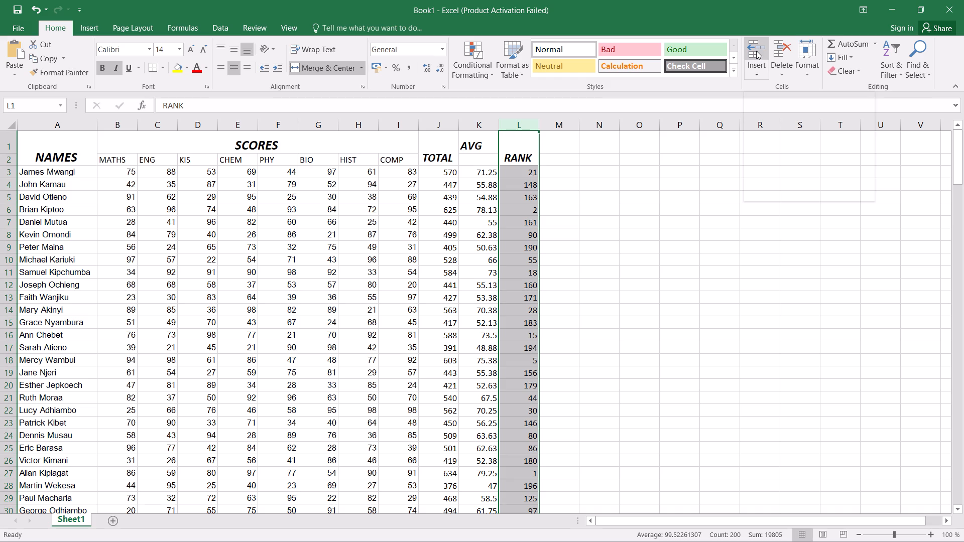
{"action": "left_click", "coordinate": [756, 51]}
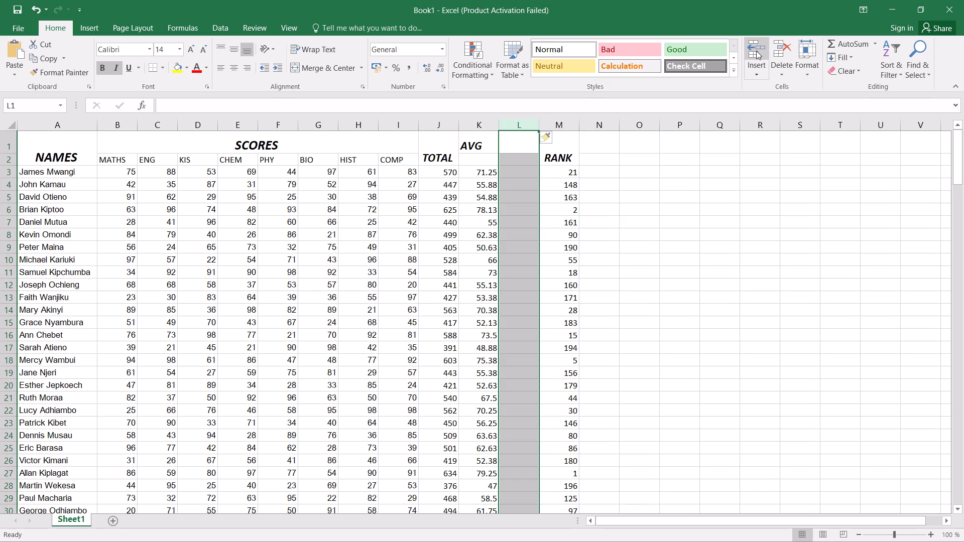
{"action": "left_click", "coordinate": [756, 51]}
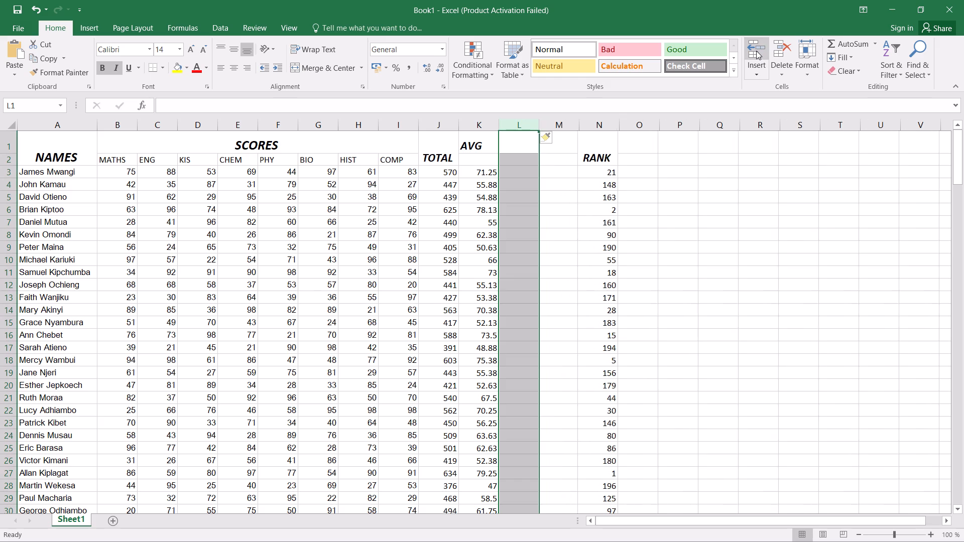
Merge and center the AVG header across cells K1:M1.
{"action": "left_click", "coordinate": [526, 145]}
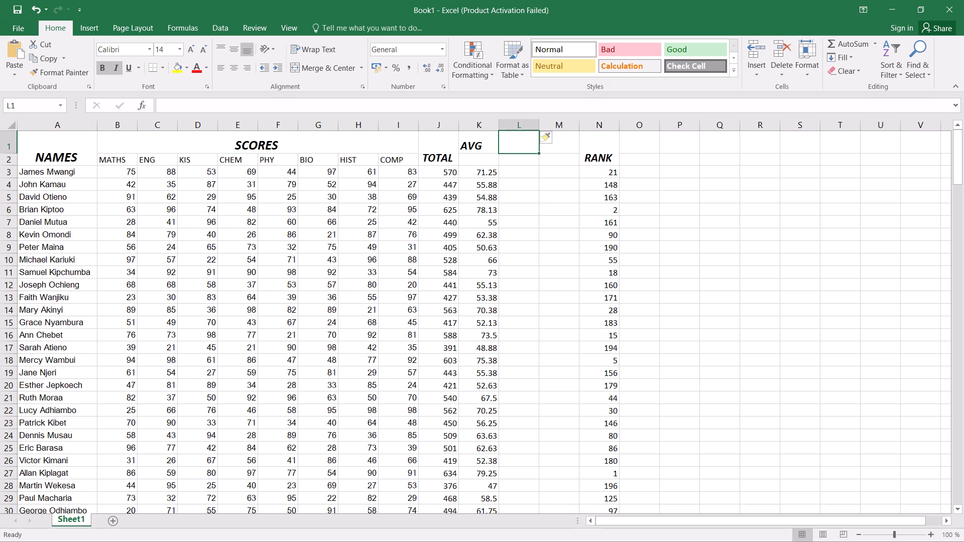
{"action": "left_click", "coordinate": [488, 142]}
{"action": "left_click_drag", "start_coordinate": [488, 142], "coordinate": [558, 143]}
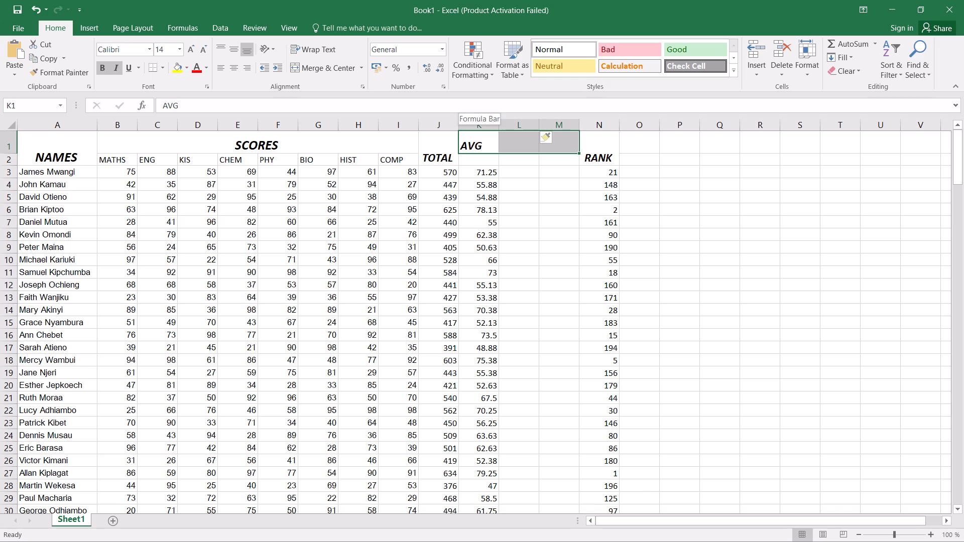
{"action": "left_click", "coordinate": [329, 66]}
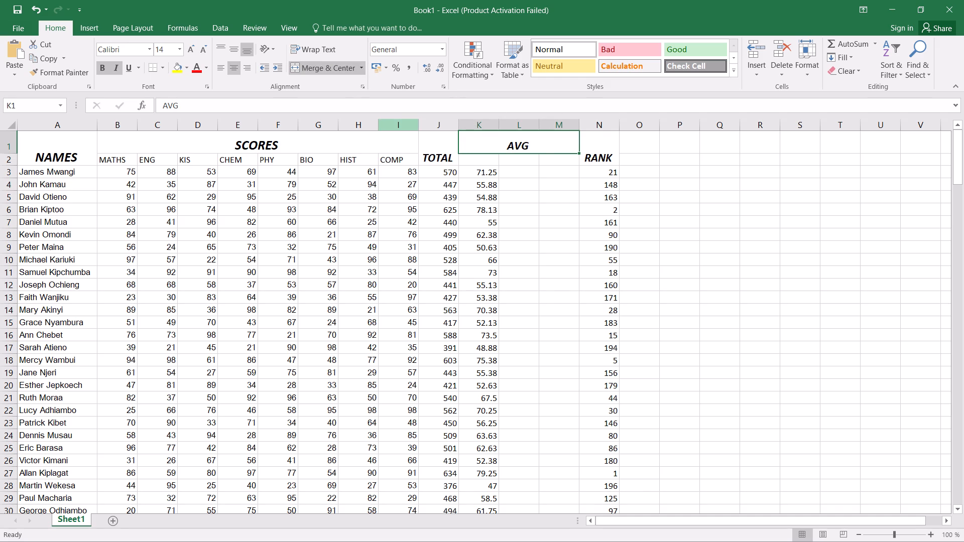
Replace the merged header text in K1:M1 with AVERAGES.
{"action": "left_click", "coordinate": [536, 146]}
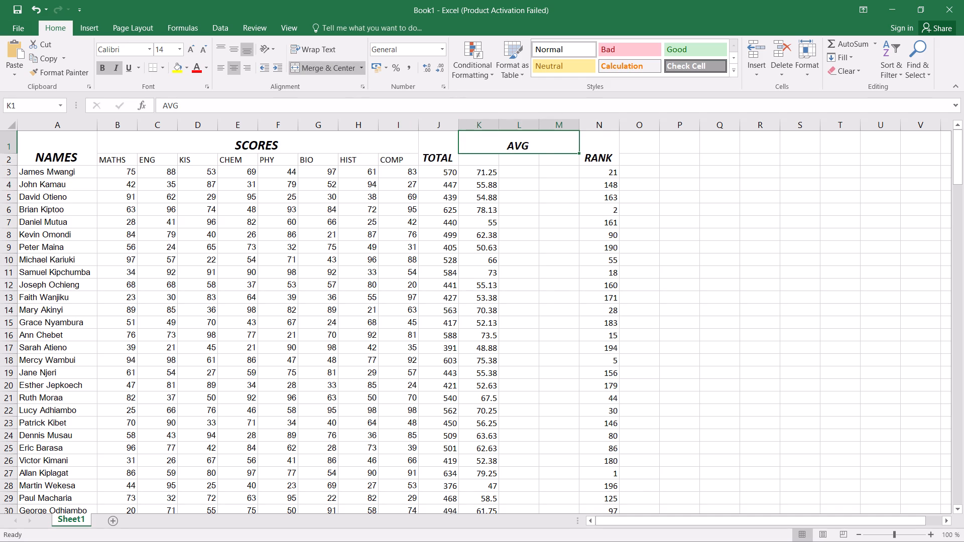
{"action": "key", "text": "BackSpace"}
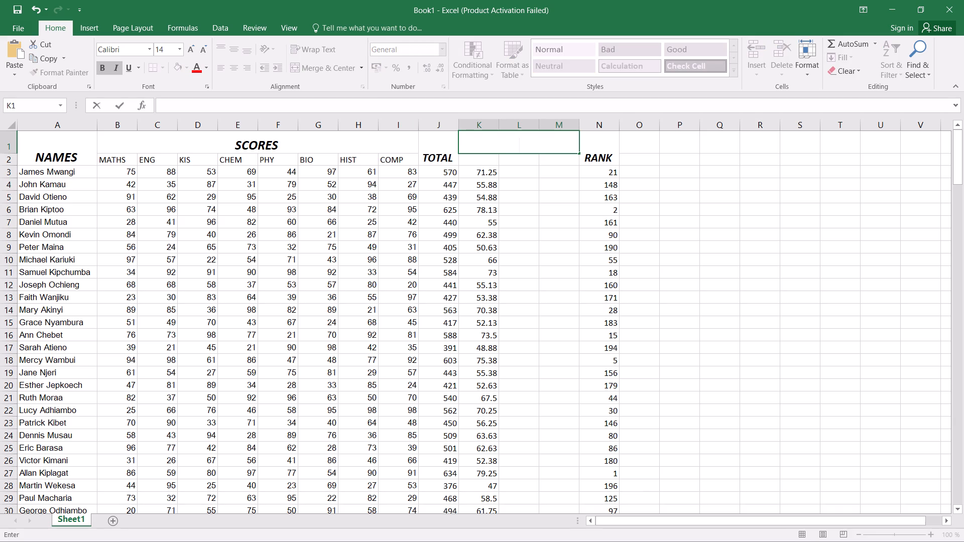
{"action": "type", "text": "AVERAGES"}
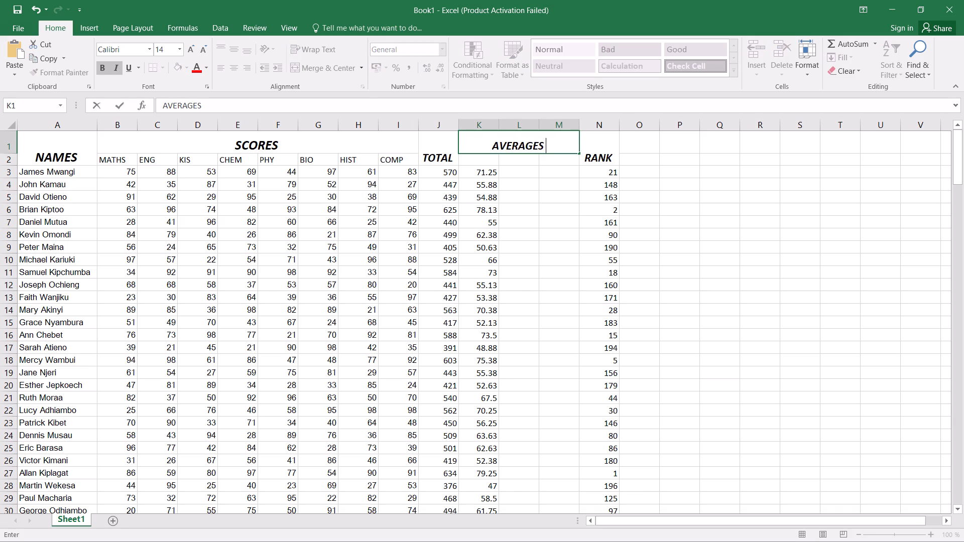
Add the subheader TERM 1 in cell K2 and format it bold, italic and size 12.
{"action": "left_click", "coordinate": [485, 160]}
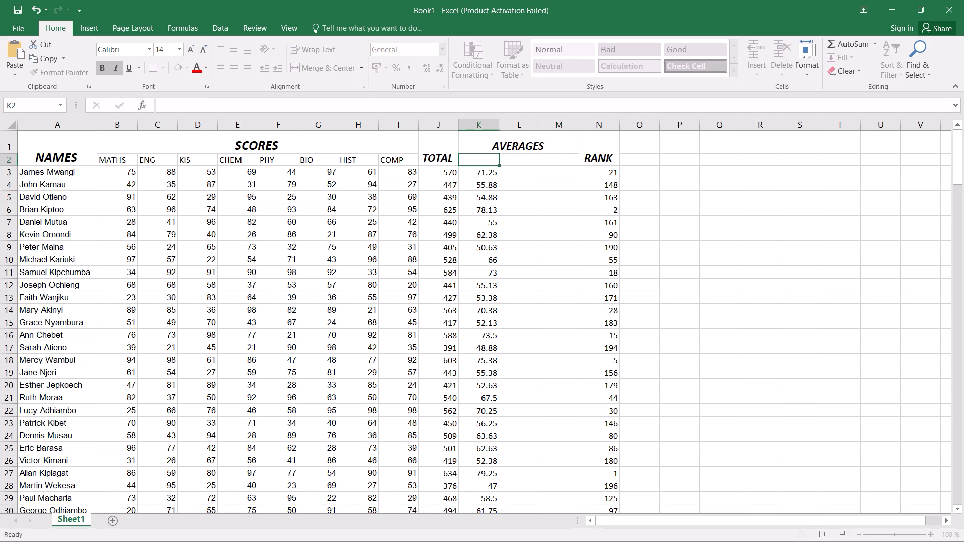
{"action": "type", "text": "TERM"}
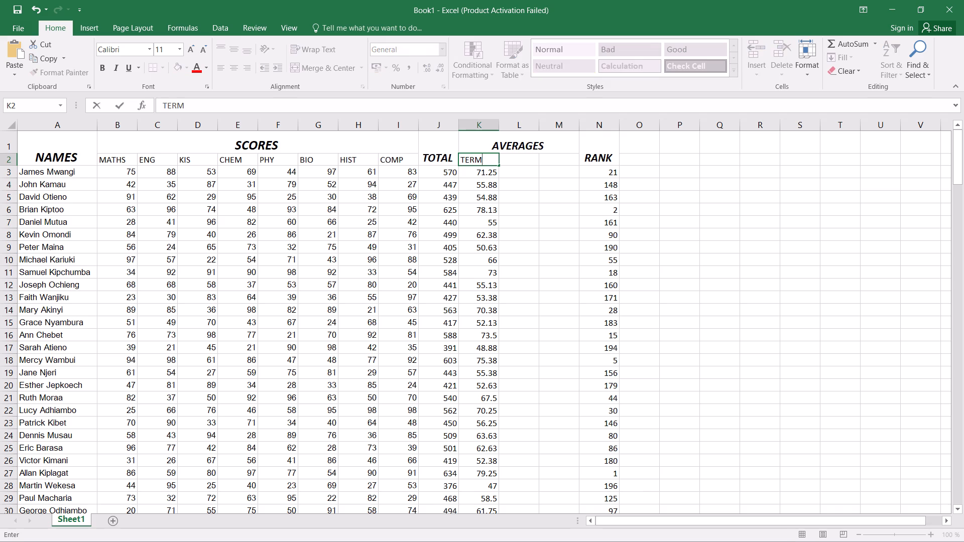
{"action": "key", "text": "1"}
{"action": "key", "text": "BackSpace"}
{"action": "key", "text": "space"}
{"action": "key", "text": "1"}
{"action": "left_click_drag", "start_coordinate": [492, 159], "coordinate": [463, 160]}
{"action": "left_click_drag", "start_coordinate": [463, 160], "coordinate": [459, 160]}
{"action": "left_click", "coordinate": [467, 144]}
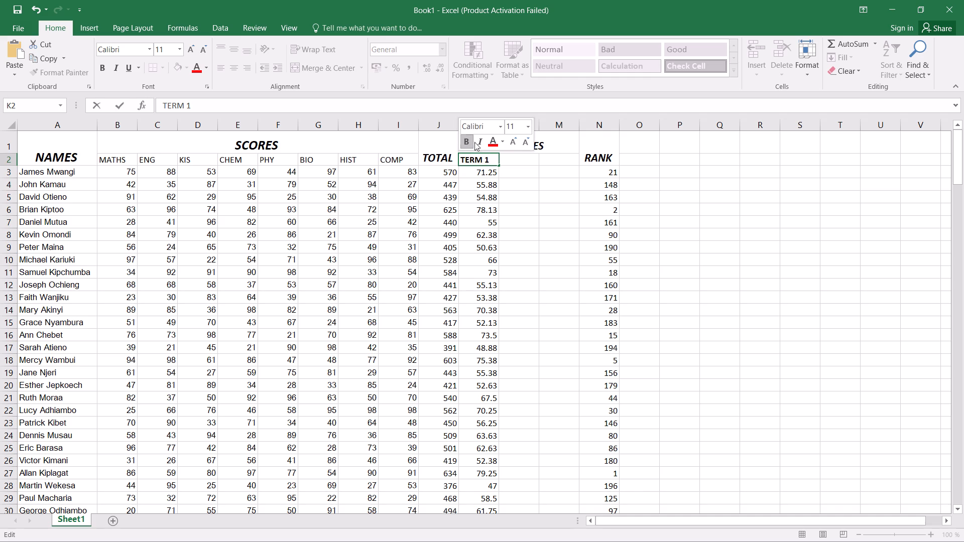
{"action": "left_click", "coordinate": [480, 141]}
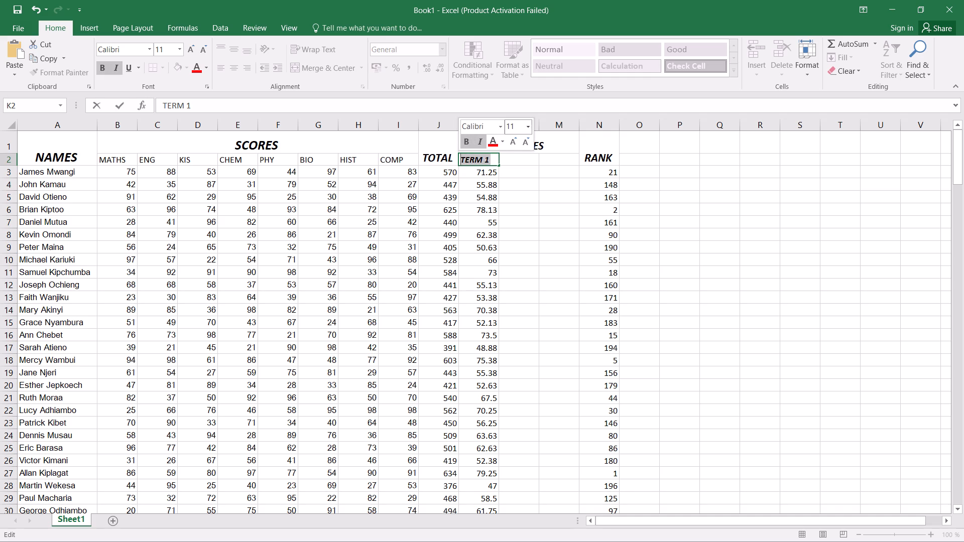
{"action": "left_click", "coordinate": [514, 140]}
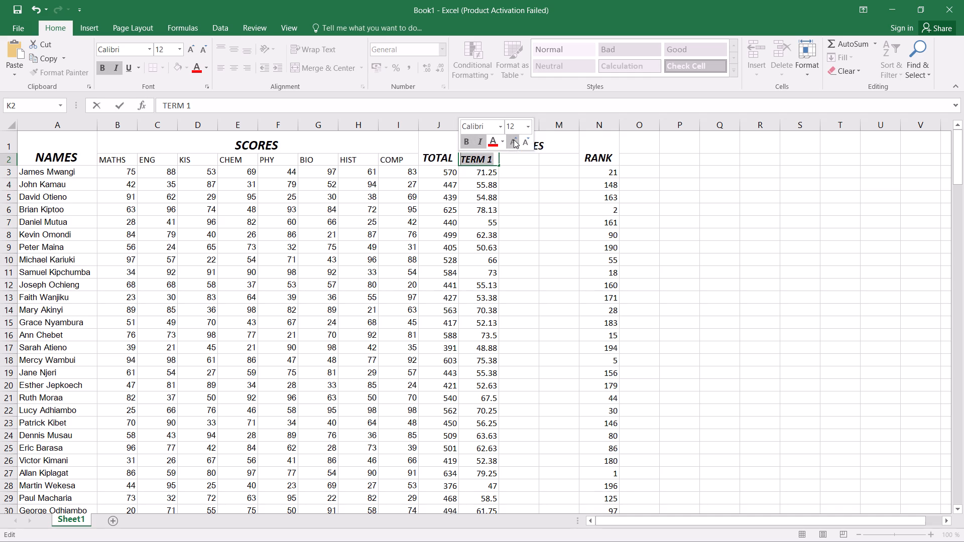
Add the subheader TERM 2 in cell L2 and format it bold, italic and size 12.
{"action": "left_click", "coordinate": [522, 162]}
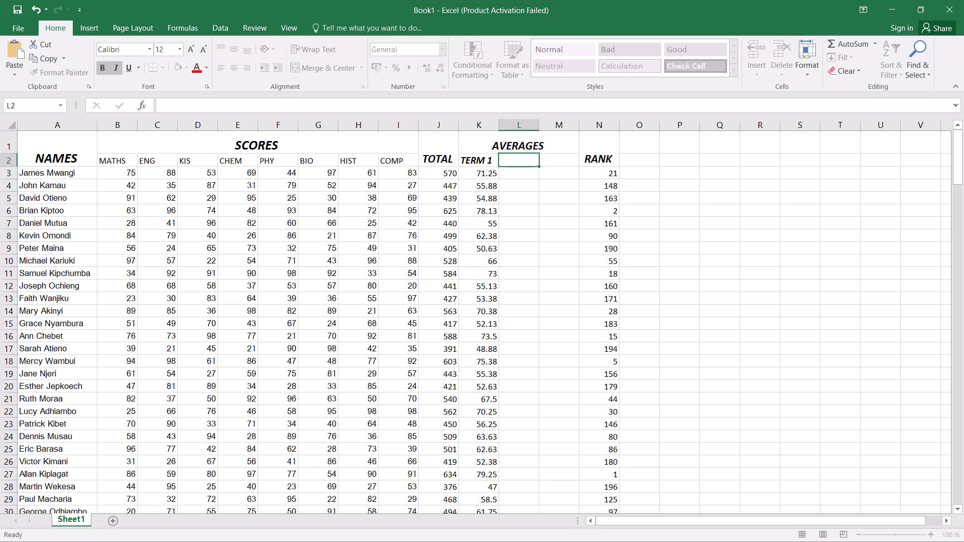
{"action": "type", "text": "TERM"}
{"action": "key", "text": "space"}
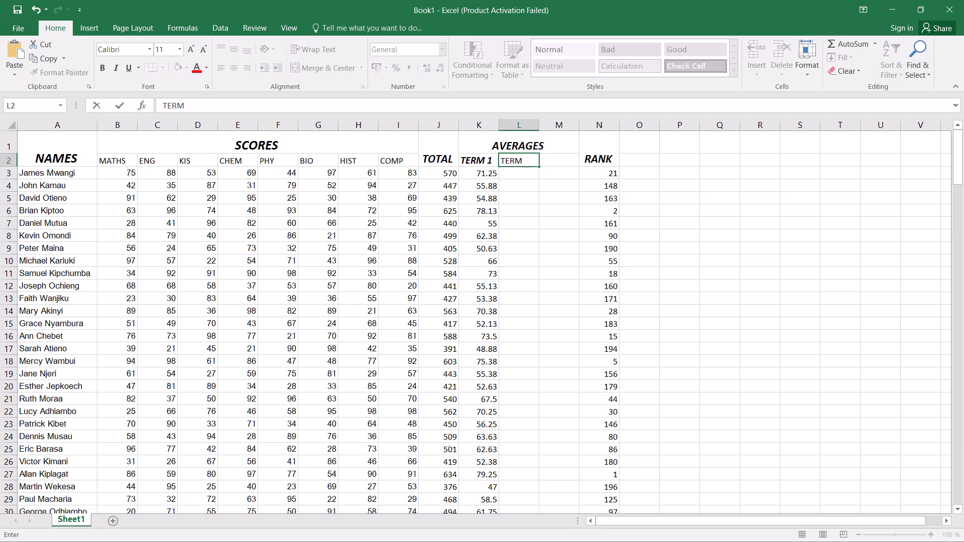
{"action": "key", "text": "2"}
{"action": "left_click_drag", "start_coordinate": [529, 158], "coordinate": [501, 161]}
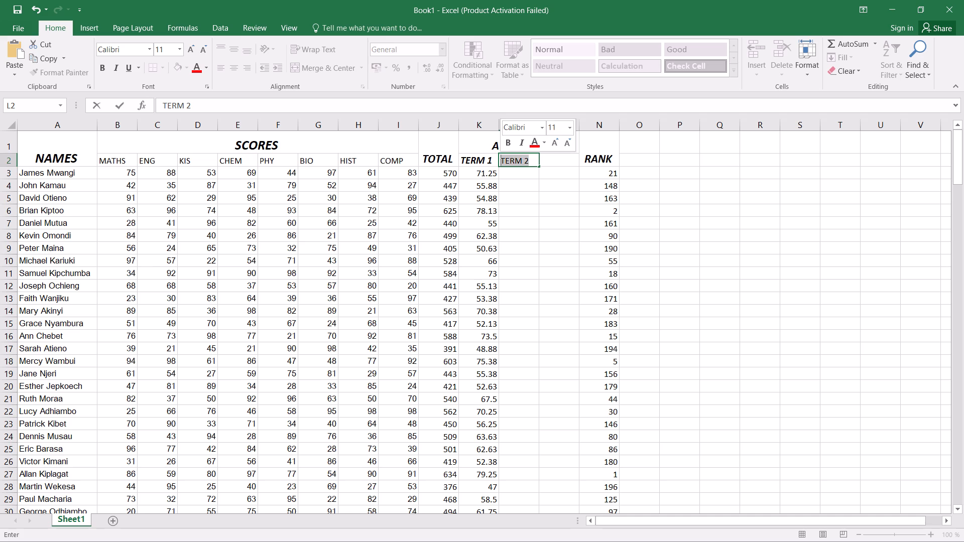
{"action": "left_click_drag", "start_coordinate": [508, 143], "coordinate": [520, 143]}
{"action": "left_click", "coordinate": [520, 143]}
{"action": "left_click", "coordinate": [510, 142]}
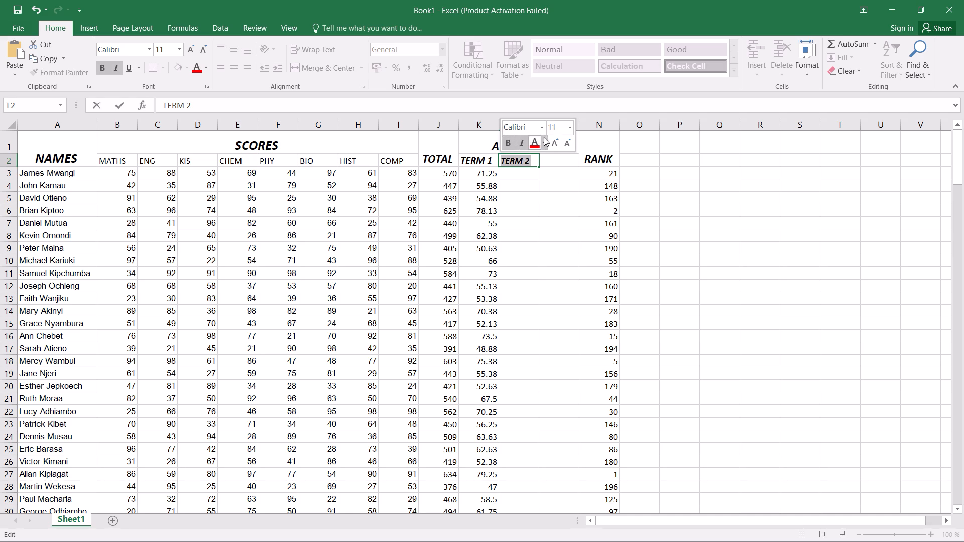
{"action": "left_click", "coordinate": [557, 140]}
Add the subheader TERM 3 in cell M2 and format it bold, italic and size 12.
{"action": "left_click", "coordinate": [553, 156]}
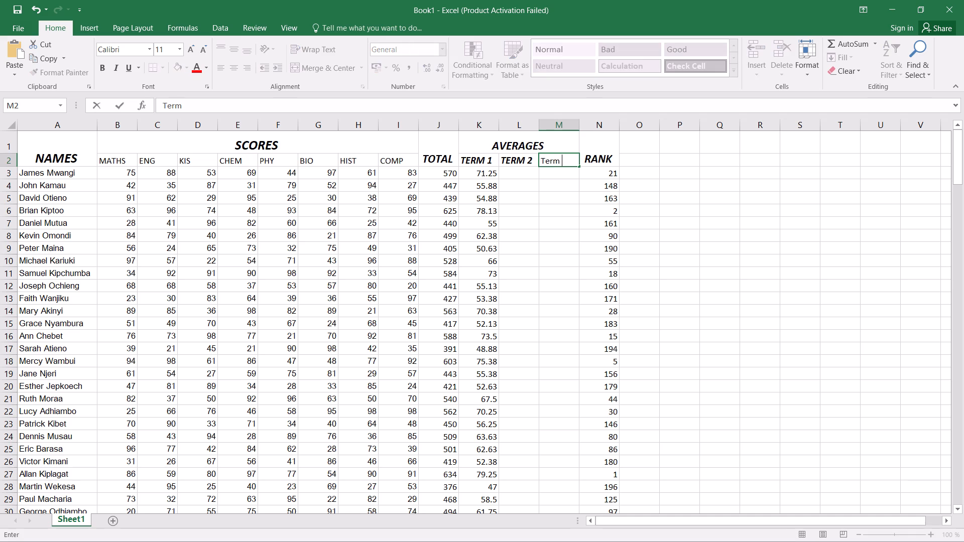
{"action": "key", "text": "BackSpace"}
{"action": "key", "text": "BackSpace"}
{"action": "key", "text": "BackSpace"}
{"action": "key", "text": "BackSpace"}
{"action": "type", "text": "TE"}
{"action": "type", "text": "RM"}
{"action": "key", "text": "space"}
{"action": "type", "text": "3"}
{"action": "left_click_drag", "start_coordinate": [570, 158], "coordinate": [540, 159]}
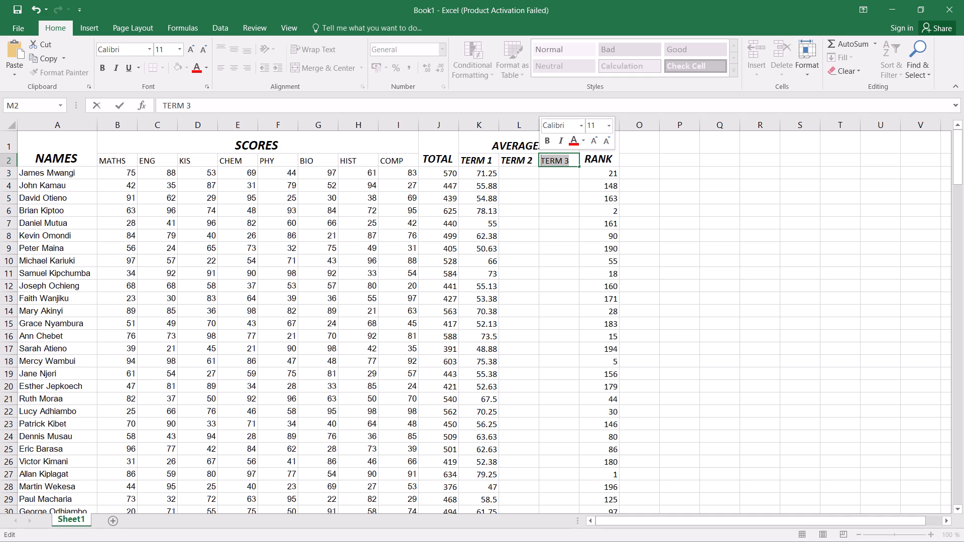
{"action": "left_click", "coordinate": [550, 141]}
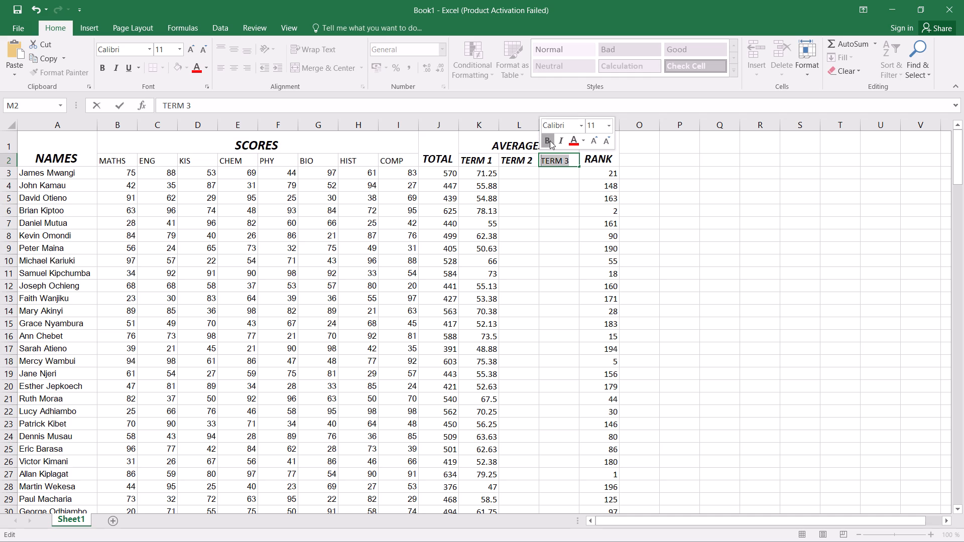
{"action": "left_click", "coordinate": [560, 141]}
{"action": "left_click", "coordinate": [593, 133]}
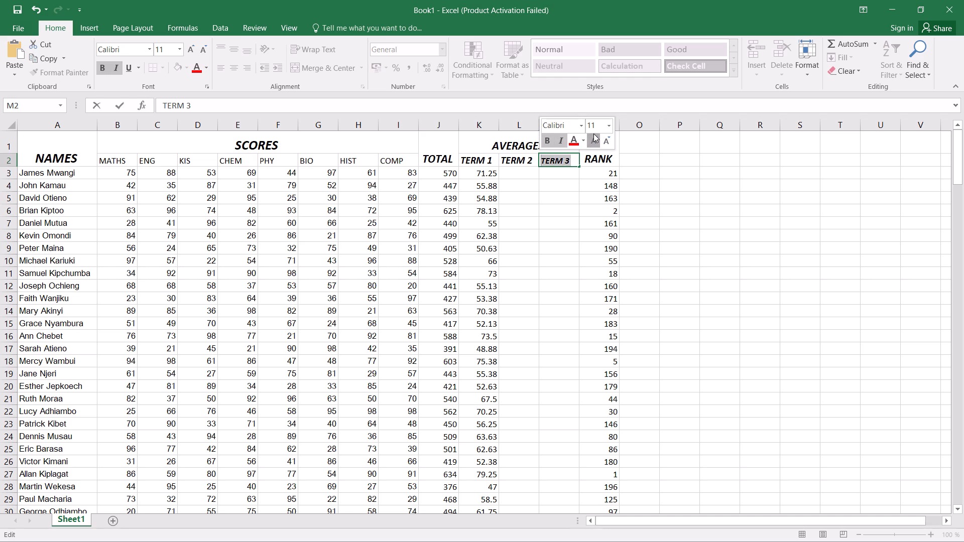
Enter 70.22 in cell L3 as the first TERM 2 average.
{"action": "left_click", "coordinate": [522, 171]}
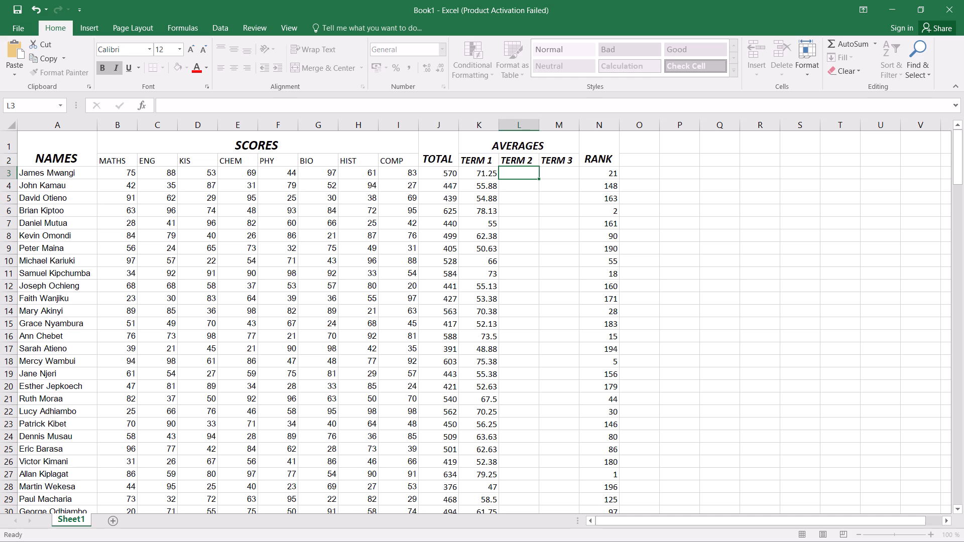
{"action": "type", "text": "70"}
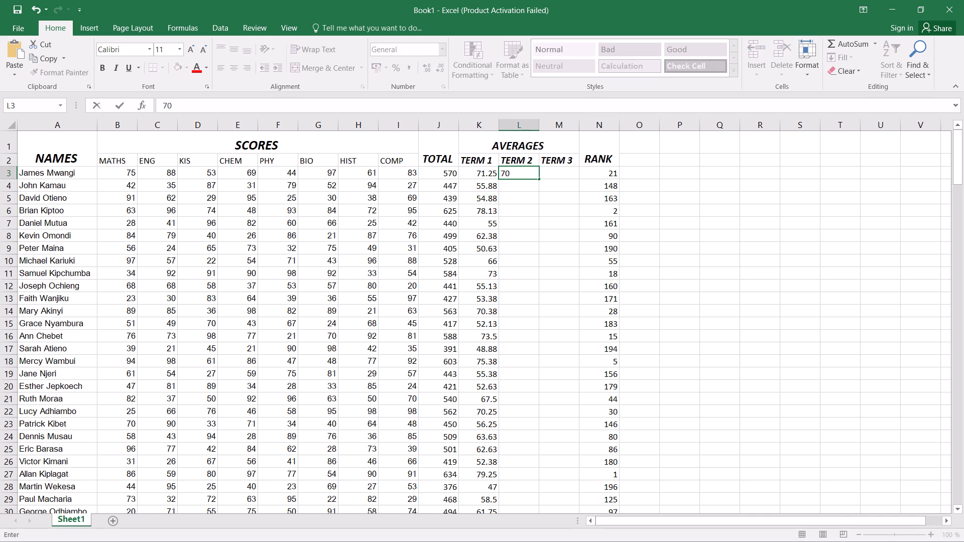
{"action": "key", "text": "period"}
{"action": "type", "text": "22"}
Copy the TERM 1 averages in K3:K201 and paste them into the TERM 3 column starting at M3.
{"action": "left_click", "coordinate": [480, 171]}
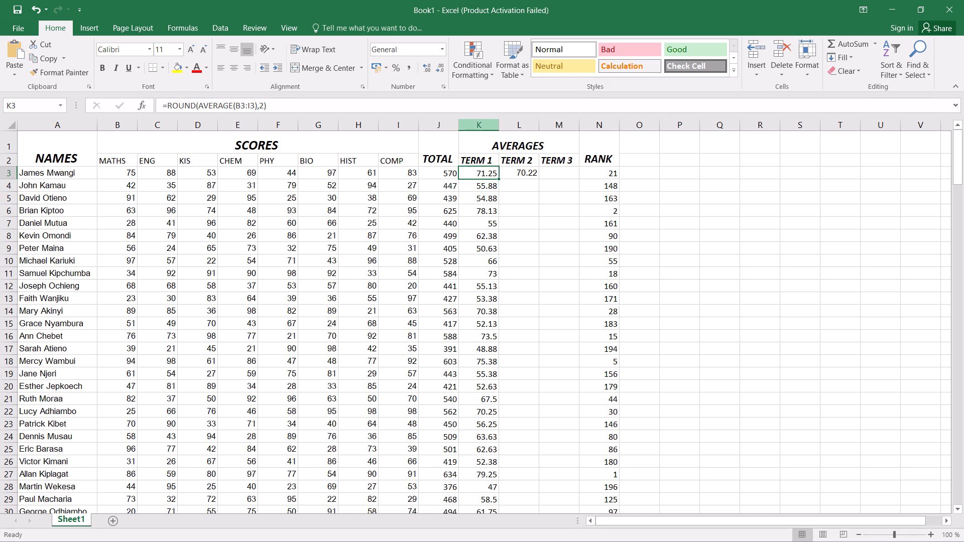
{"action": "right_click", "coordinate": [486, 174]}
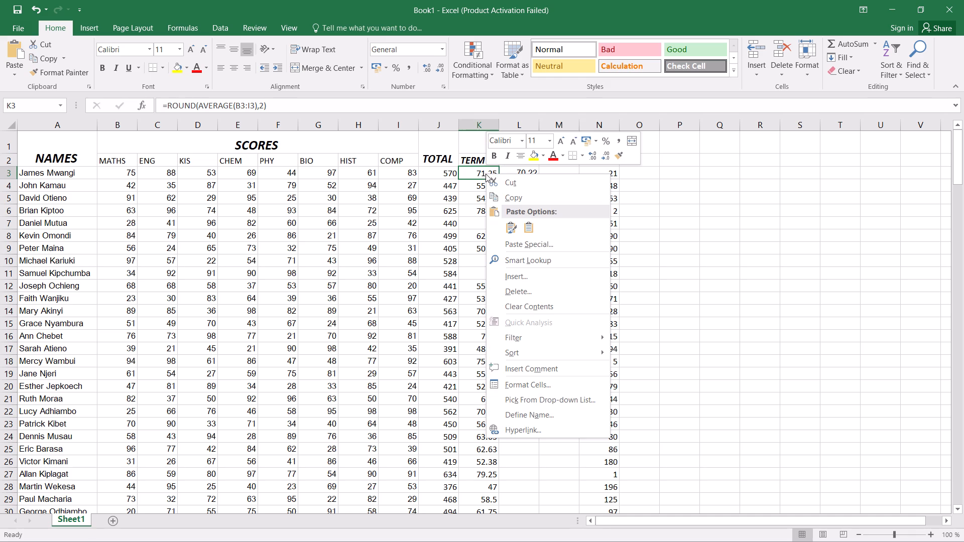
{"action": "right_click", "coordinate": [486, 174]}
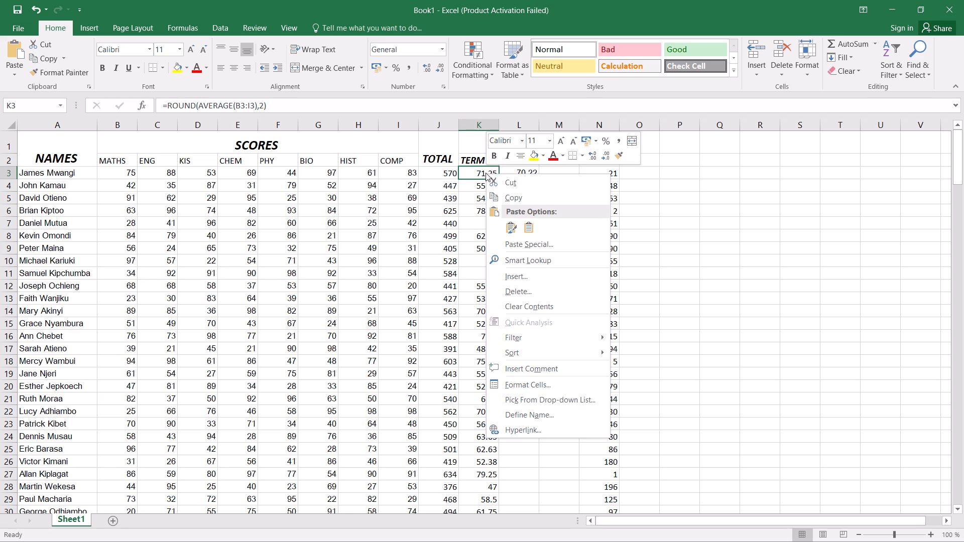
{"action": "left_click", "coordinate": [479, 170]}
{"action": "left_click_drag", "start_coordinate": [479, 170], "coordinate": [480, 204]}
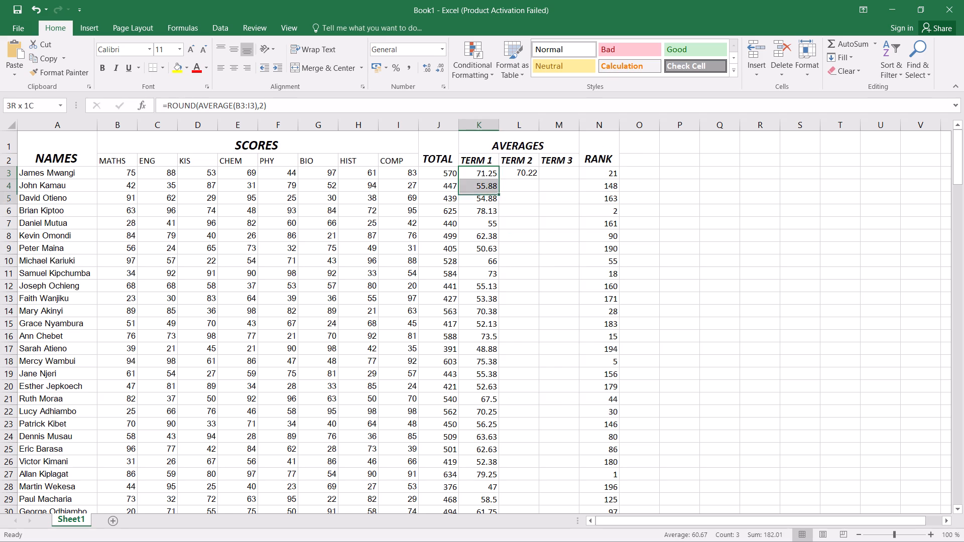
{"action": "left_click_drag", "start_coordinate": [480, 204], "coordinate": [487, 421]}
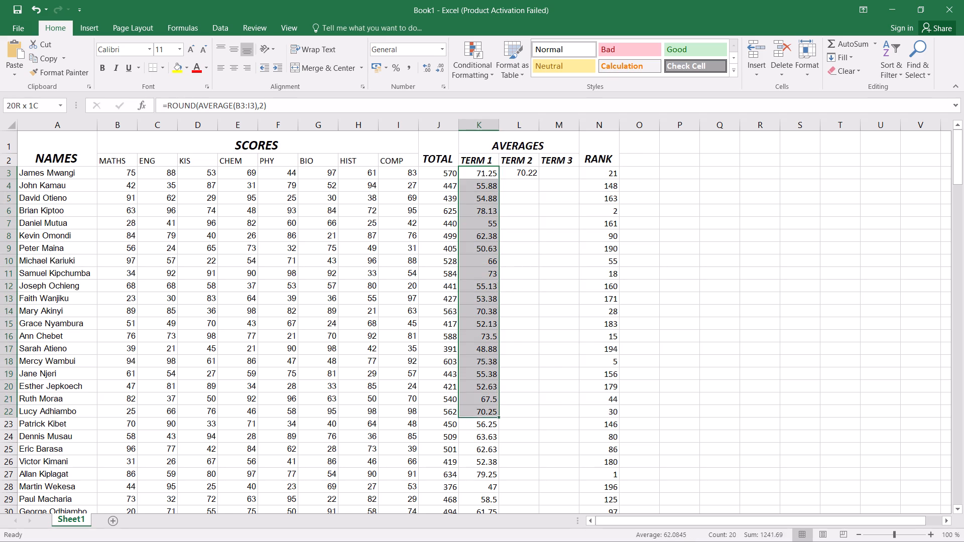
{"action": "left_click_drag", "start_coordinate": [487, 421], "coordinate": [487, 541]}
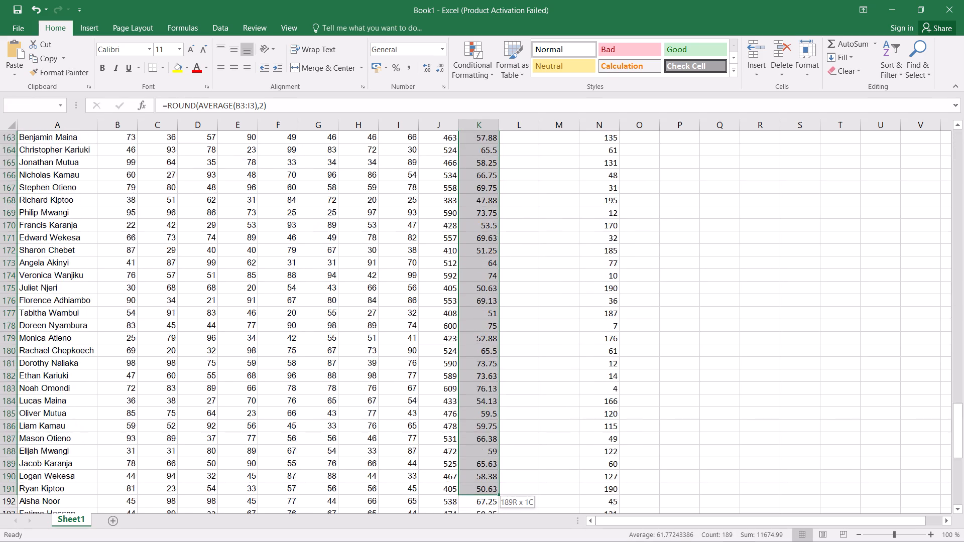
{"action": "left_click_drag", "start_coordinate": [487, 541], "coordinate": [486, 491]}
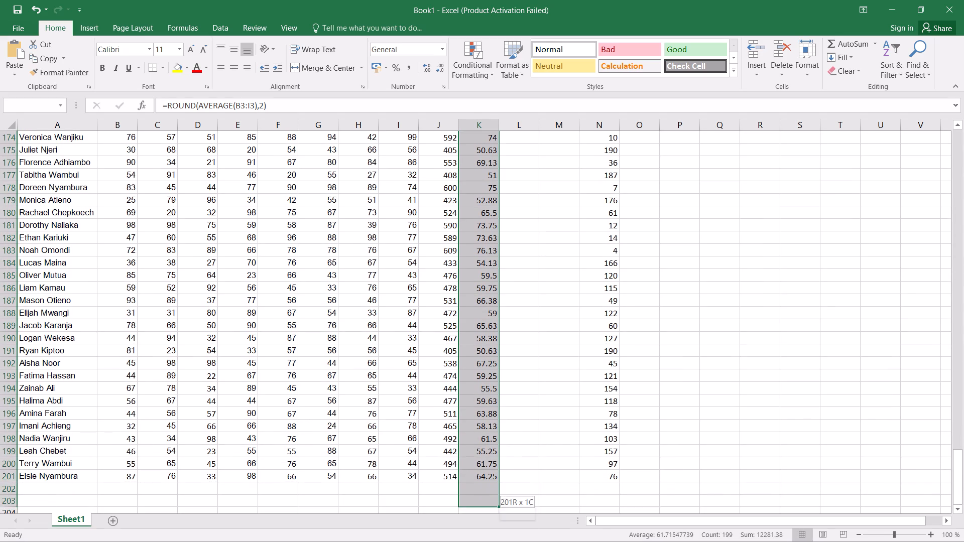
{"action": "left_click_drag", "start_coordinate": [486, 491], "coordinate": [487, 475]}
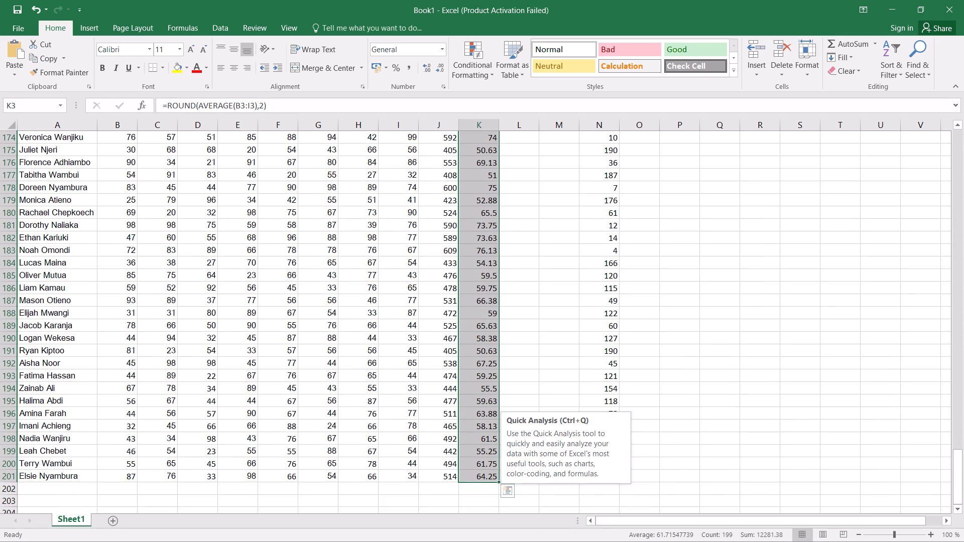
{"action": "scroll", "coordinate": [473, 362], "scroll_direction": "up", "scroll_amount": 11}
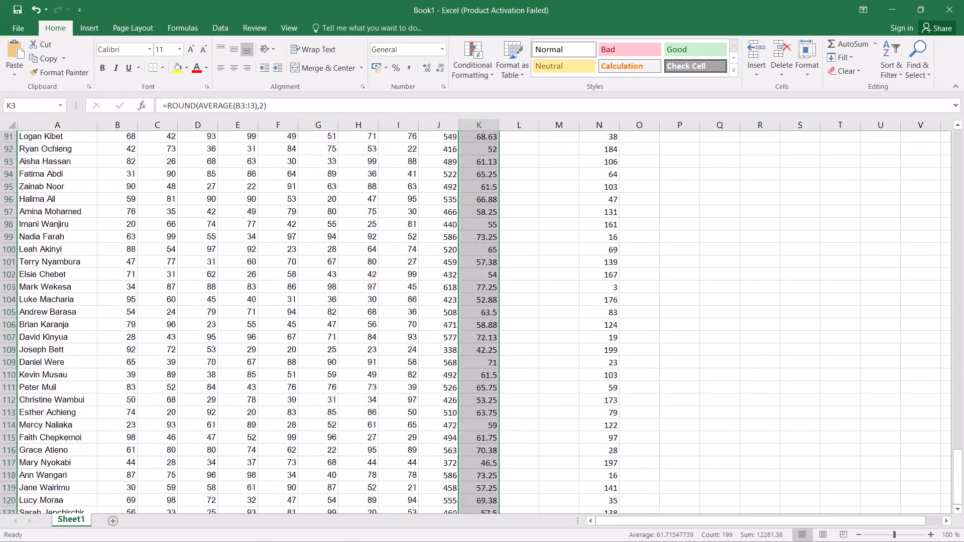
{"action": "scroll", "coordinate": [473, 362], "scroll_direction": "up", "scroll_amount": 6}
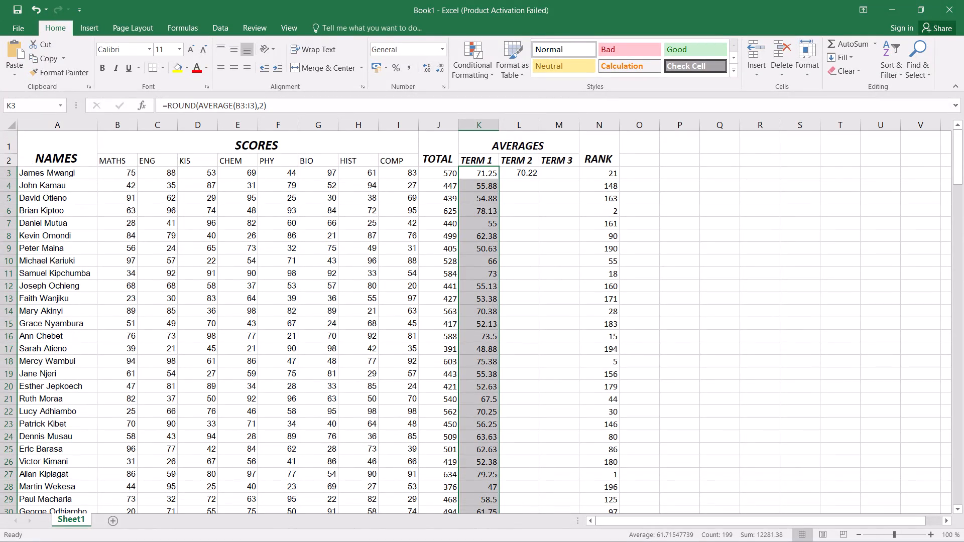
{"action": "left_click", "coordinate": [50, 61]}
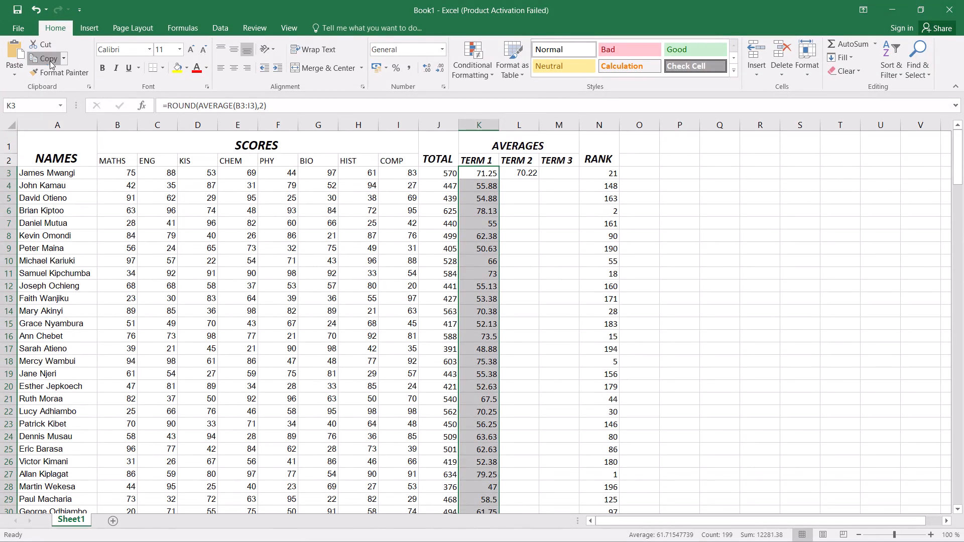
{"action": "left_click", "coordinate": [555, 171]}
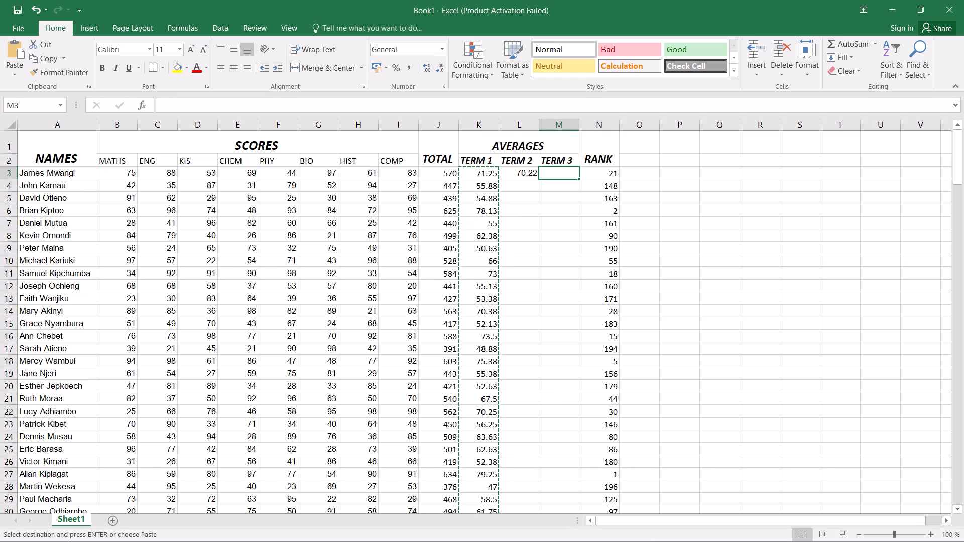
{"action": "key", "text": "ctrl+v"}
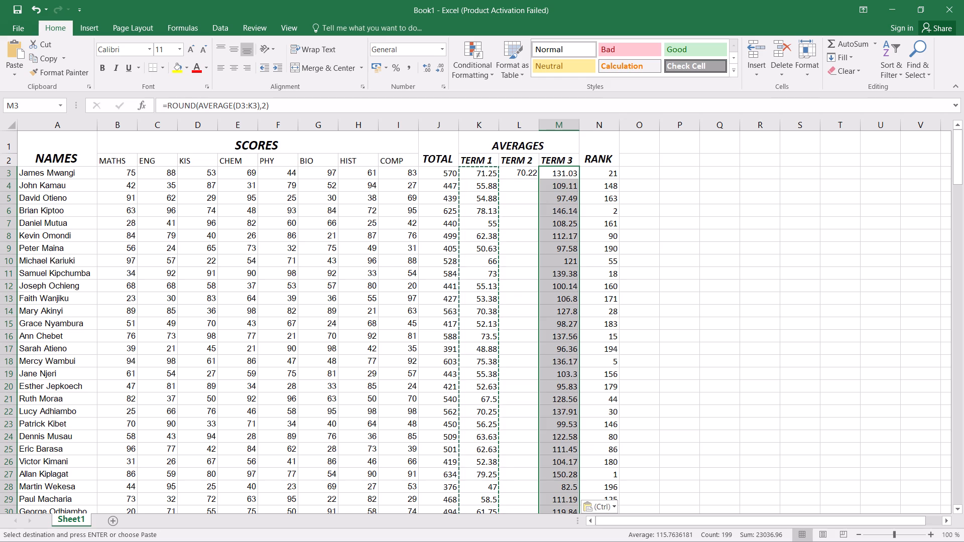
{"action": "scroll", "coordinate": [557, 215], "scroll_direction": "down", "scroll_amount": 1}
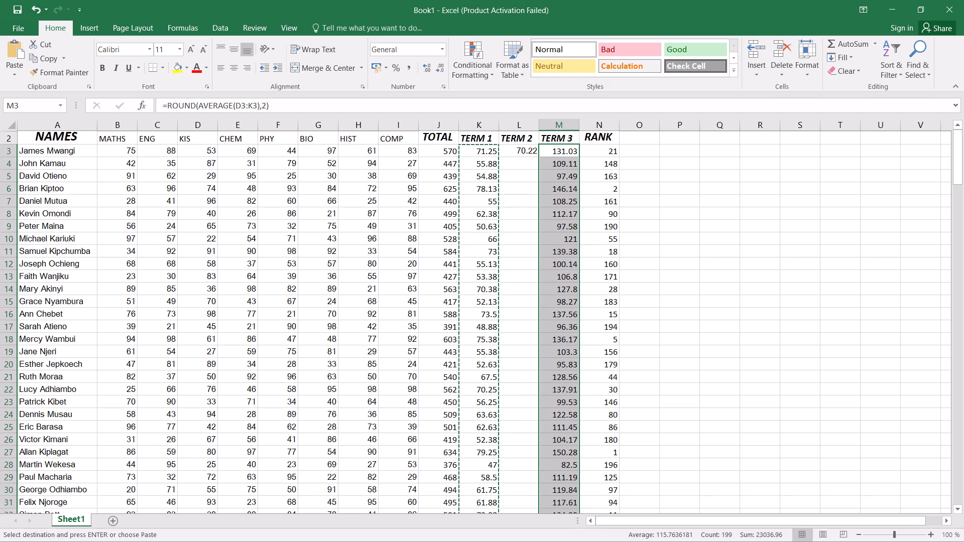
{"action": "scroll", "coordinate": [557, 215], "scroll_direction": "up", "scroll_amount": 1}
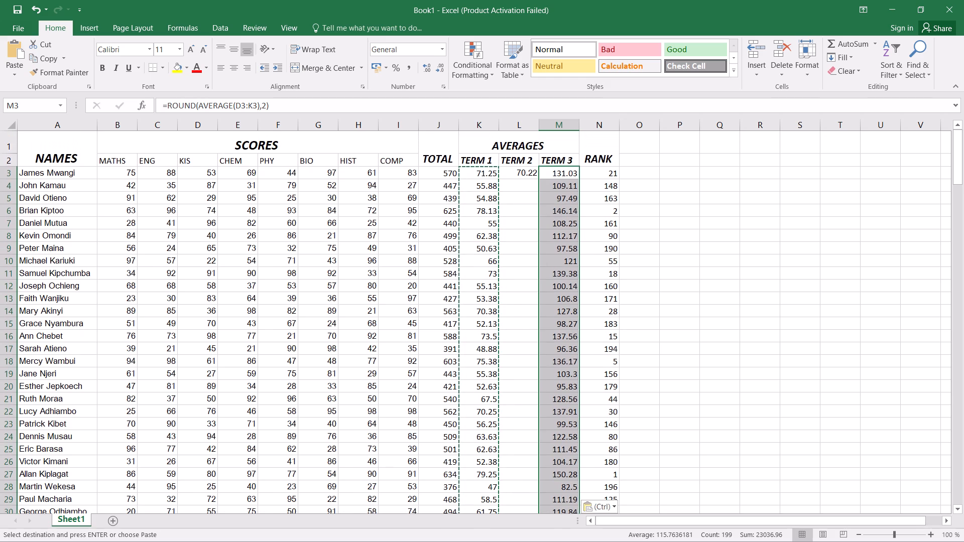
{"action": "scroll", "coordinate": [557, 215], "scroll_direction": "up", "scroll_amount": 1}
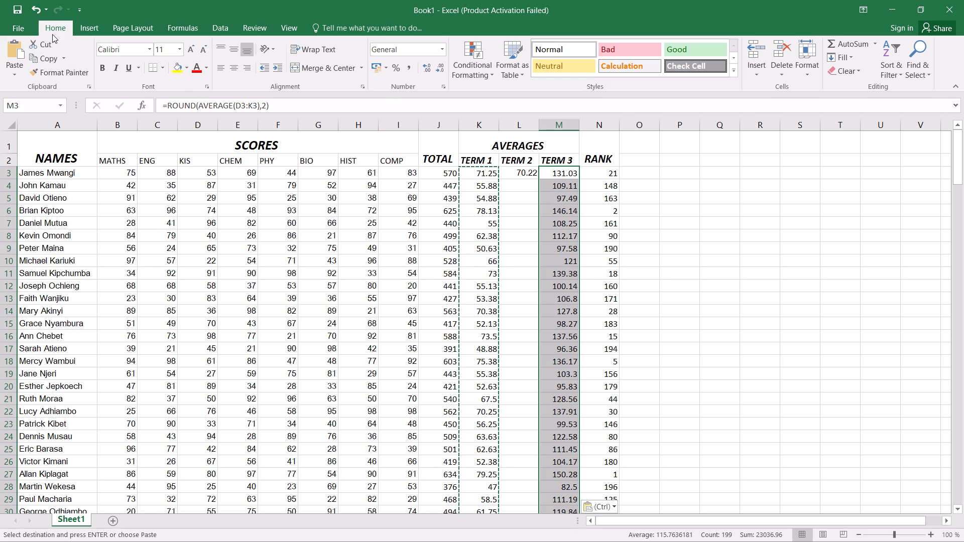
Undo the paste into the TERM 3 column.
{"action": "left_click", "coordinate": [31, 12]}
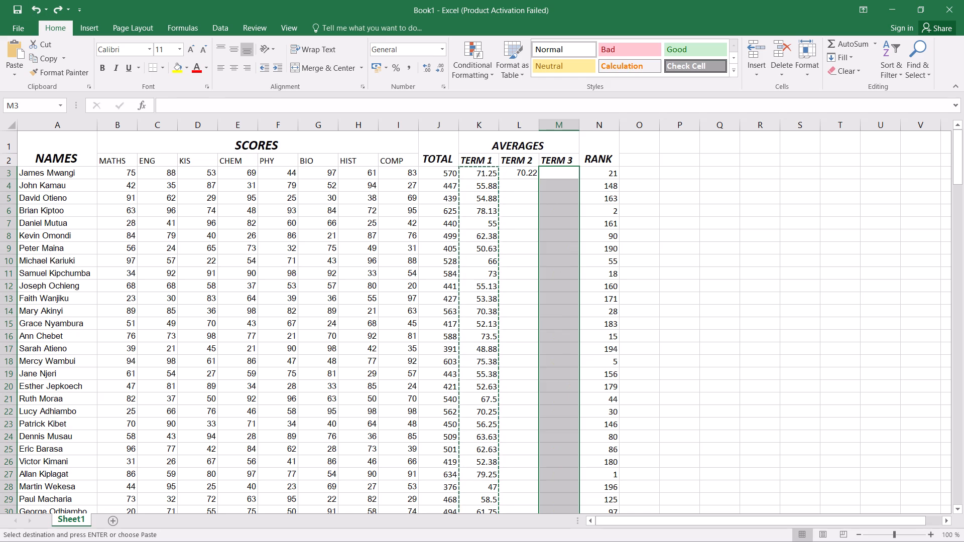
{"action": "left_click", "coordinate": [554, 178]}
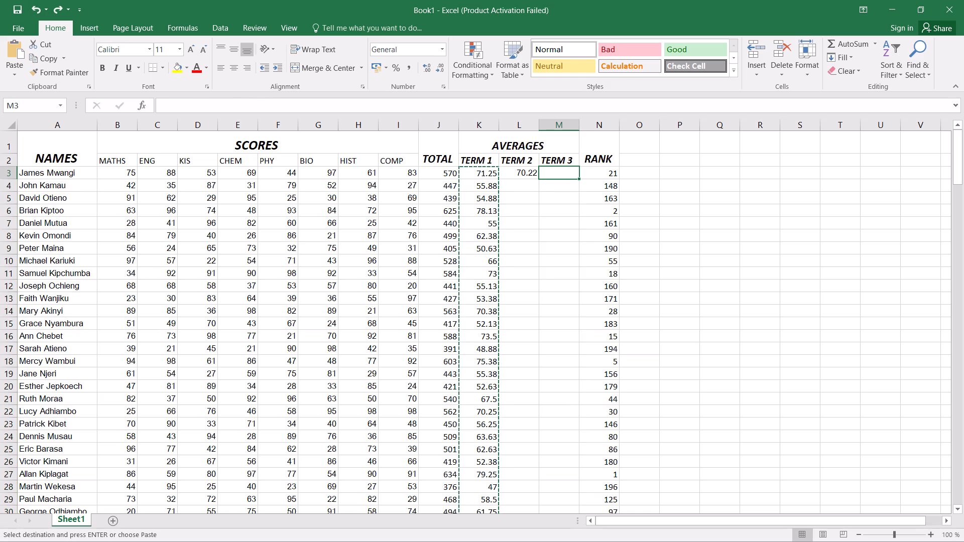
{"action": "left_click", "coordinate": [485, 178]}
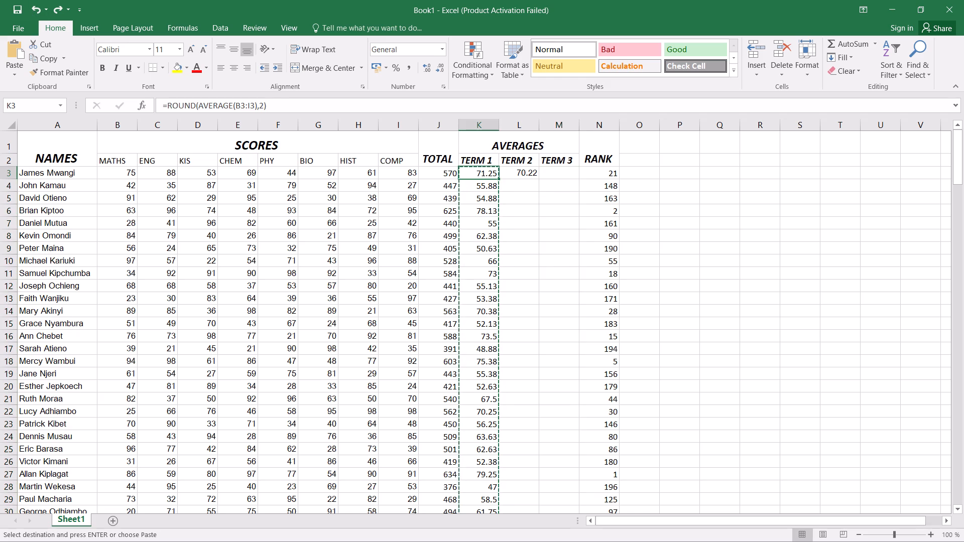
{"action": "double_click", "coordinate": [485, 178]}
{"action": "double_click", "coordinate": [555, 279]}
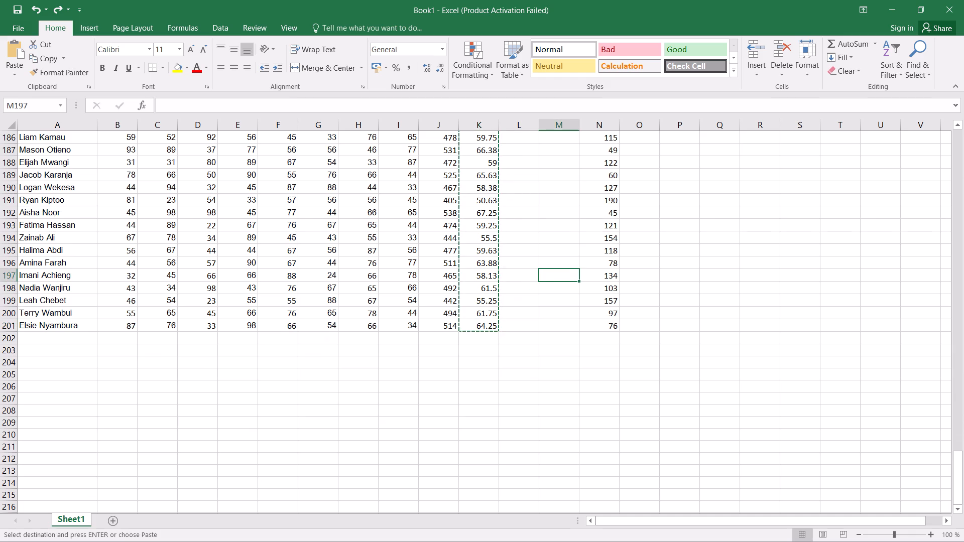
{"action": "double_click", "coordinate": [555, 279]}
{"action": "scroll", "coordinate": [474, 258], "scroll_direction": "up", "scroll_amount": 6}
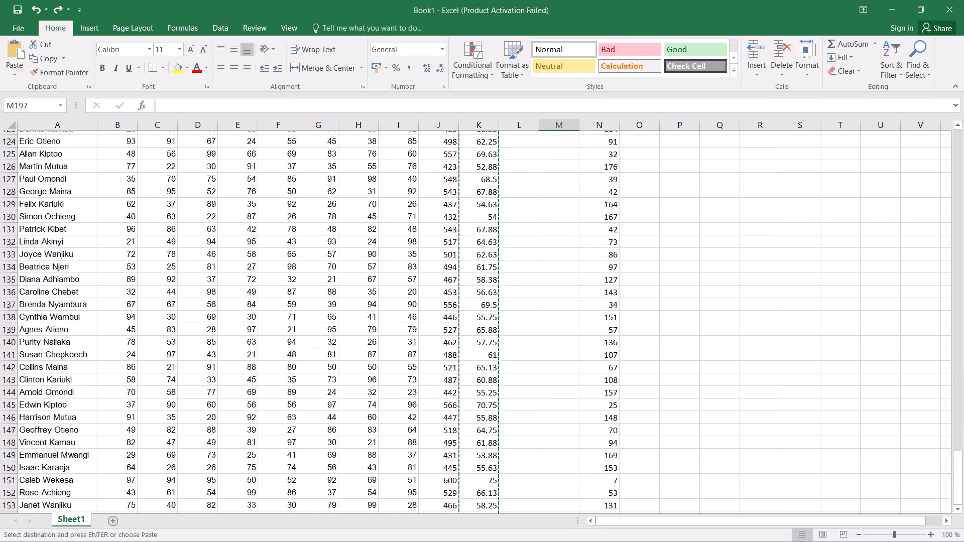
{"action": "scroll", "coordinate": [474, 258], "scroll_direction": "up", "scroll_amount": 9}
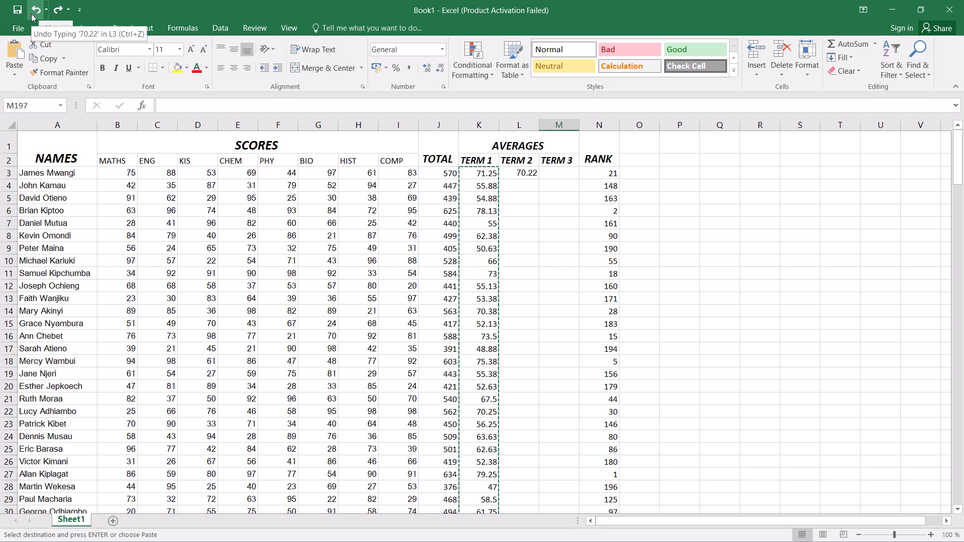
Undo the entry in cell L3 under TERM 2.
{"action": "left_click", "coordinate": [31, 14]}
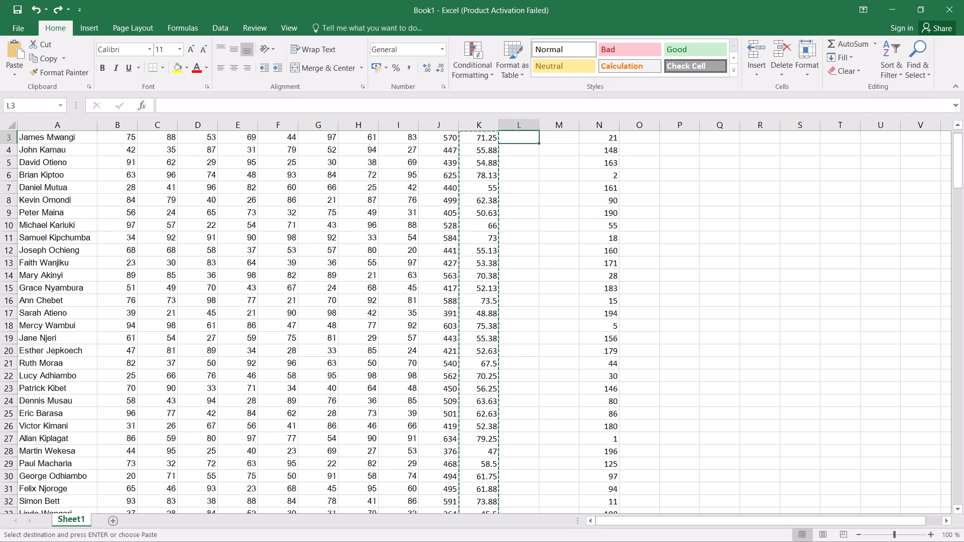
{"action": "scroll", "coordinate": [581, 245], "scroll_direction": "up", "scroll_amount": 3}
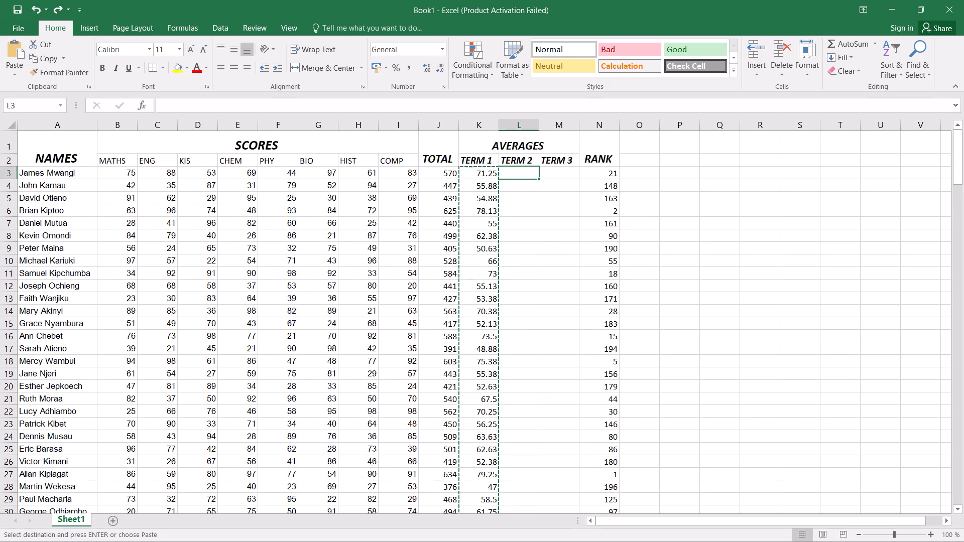
Delete the rounded-average formula from cell K3 under TERM 1, leaving the cell empty.
{"action": "left_click", "coordinate": [548, 173]}
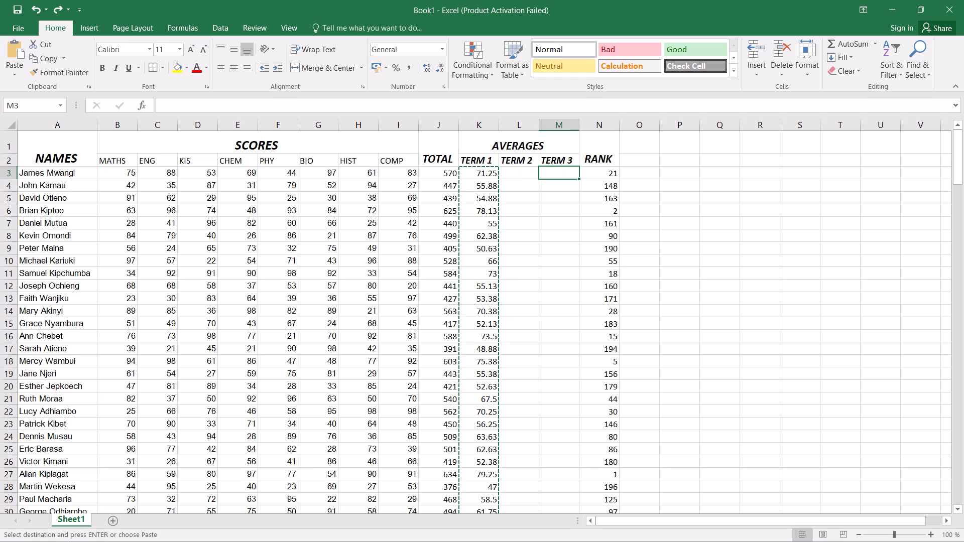
{"action": "left_click", "coordinate": [491, 171]}
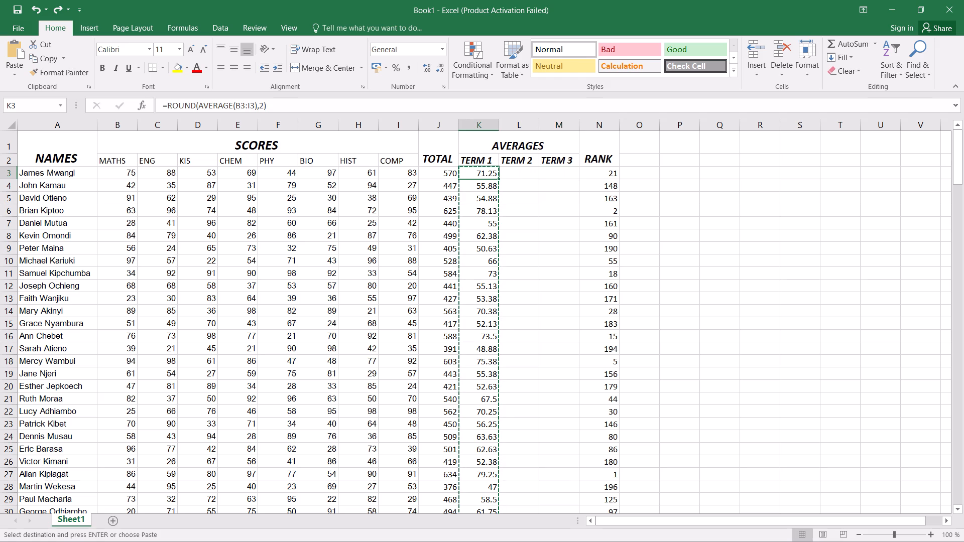
{"action": "left_click", "coordinate": [284, 103]}
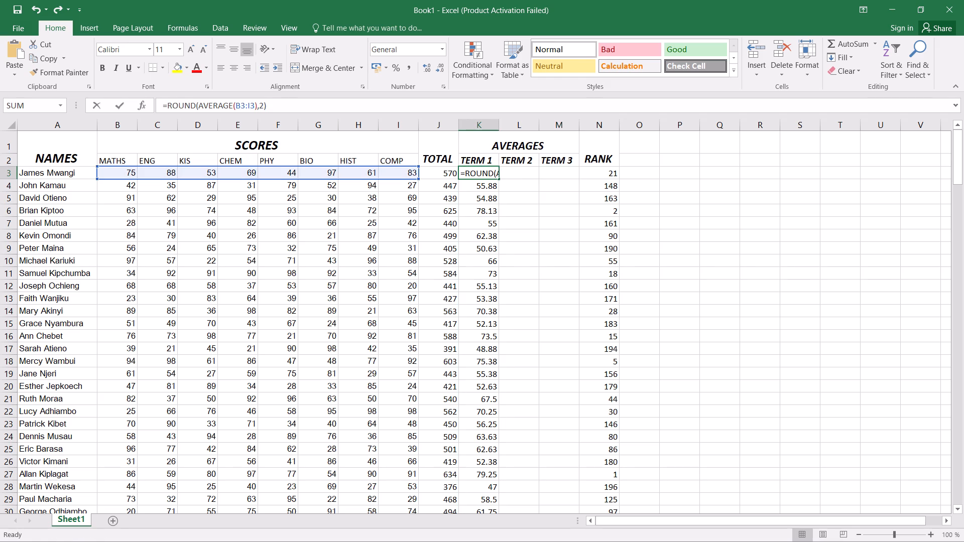
{"action": "key", "text": "BackSpace"}
{"action": "key", "text": "BackSpace"}
{"action": "key", "text": "BackSpace"}
{"action": "key", "text": "BackSpace"}
{"action": "key", "text": "BackSpace"}
{"action": "key", "text": "BackSpace"}
{"action": "key", "text": "BackSpace"}
{"action": "key", "text": "BackSpace"}
{"action": "key", "text": "BackSpace"}
{"action": "key", "text": "BackSpace"}
{"action": "key", "text": "BackSpace"}
{"action": "key", "text": "BackSpace"}
{"action": "key", "text": "BackSpace"}
{"action": "key", "text": "BackSpace"}
{"action": "key", "text": "BackSpace"}
{"action": "key", "text": "BackSpace"}
{"action": "key", "text": "BackSpace"}
{"action": "key", "text": "BackSpace"}
{"action": "key", "text": "BackSpace"}
{"action": "key", "text": "BackSpace"}
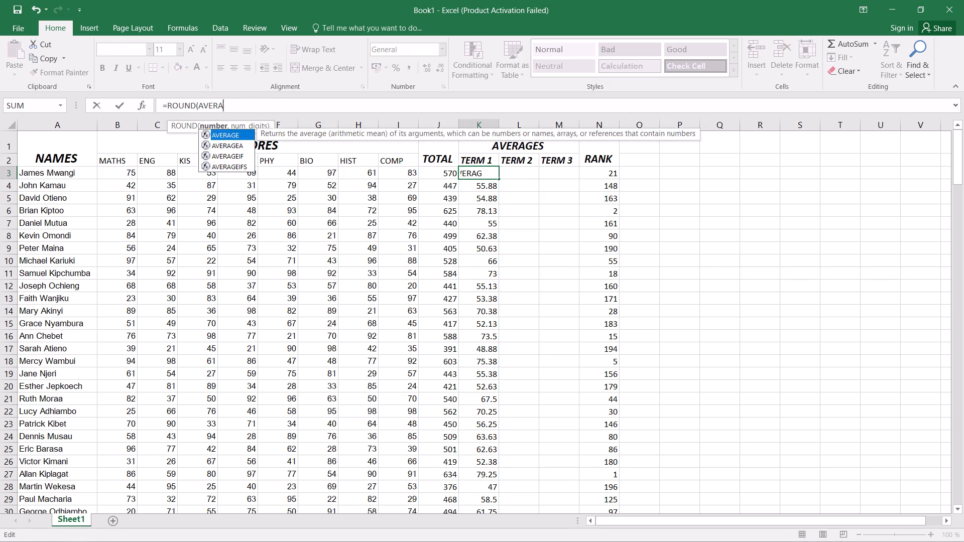
{"action": "key", "text": "Return"}
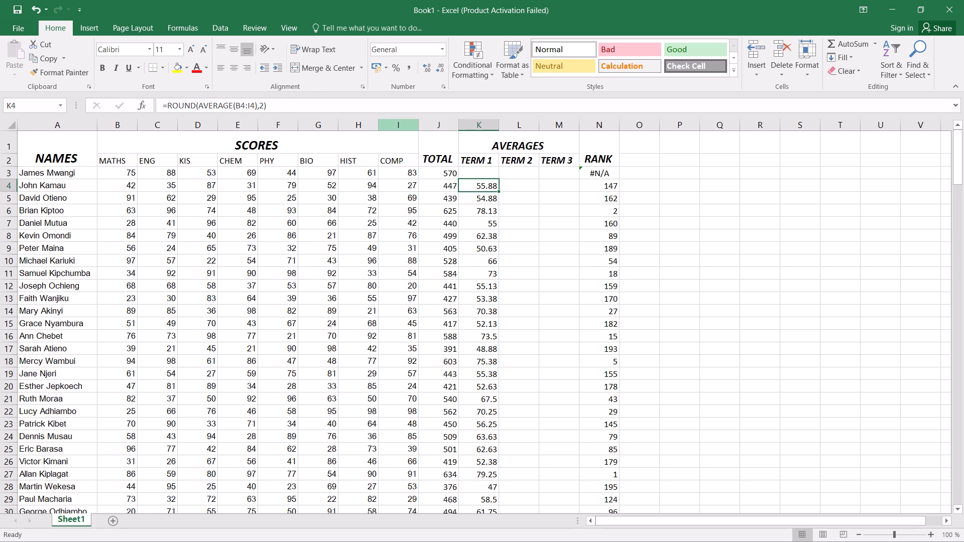
Clear the TERM 1 averages by filling the empty cell K3 down the column through K201.
{"action": "left_click", "coordinate": [484, 171]}
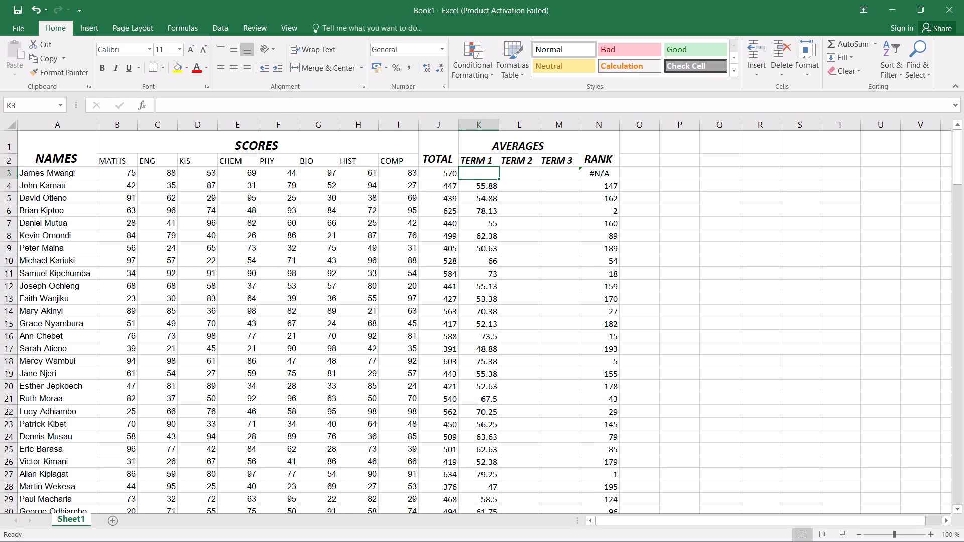
{"action": "left_click_drag", "start_coordinate": [498, 179], "coordinate": [499, 395]}
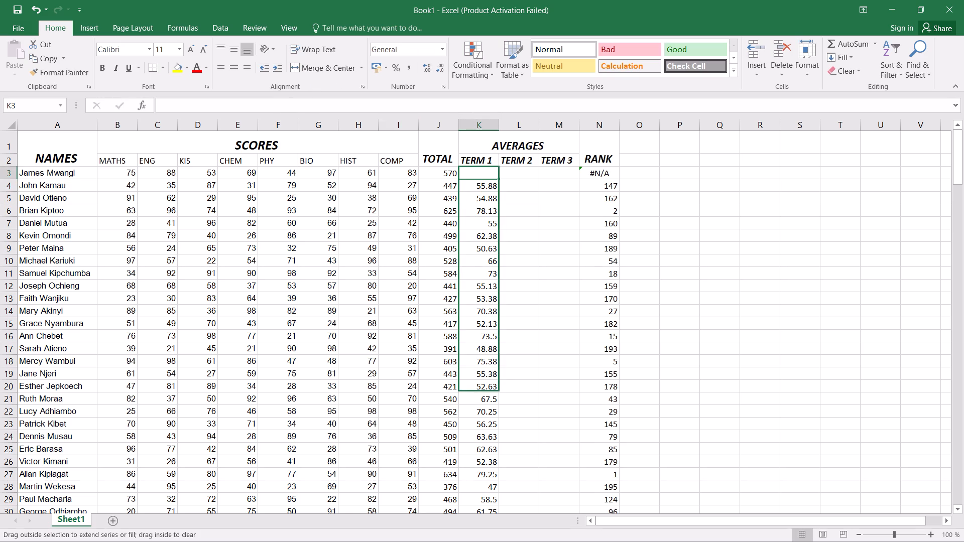
{"action": "left_click_drag", "start_coordinate": [499, 395], "coordinate": [499, 541]}
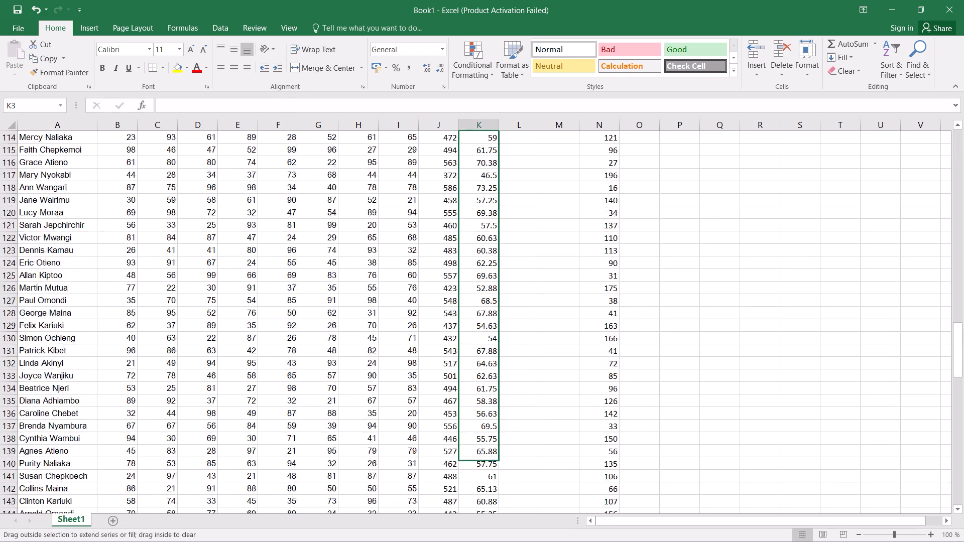
{"action": "left_click_drag", "start_coordinate": [499, 541], "coordinate": [502, 509]}
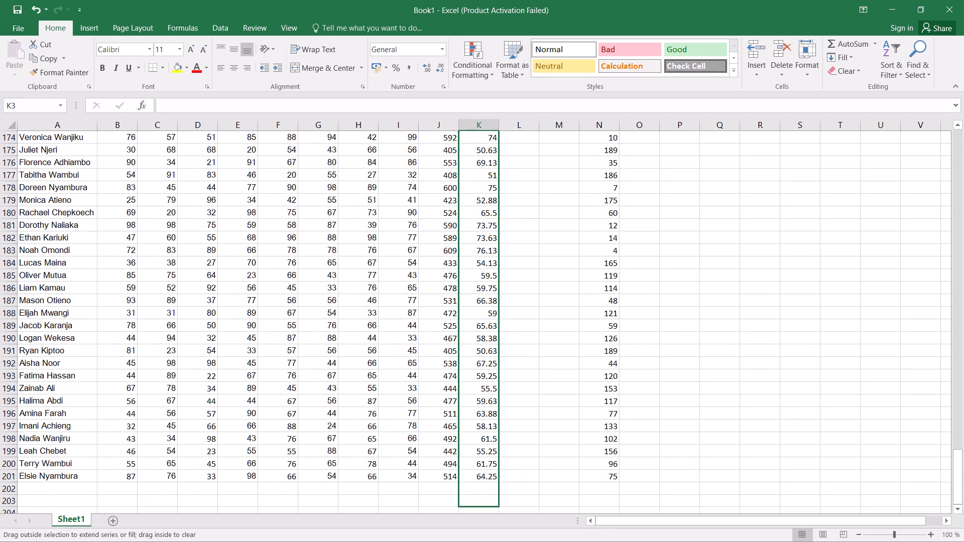
{"action": "left_click_drag", "start_coordinate": [502, 509], "coordinate": [502, 483]}
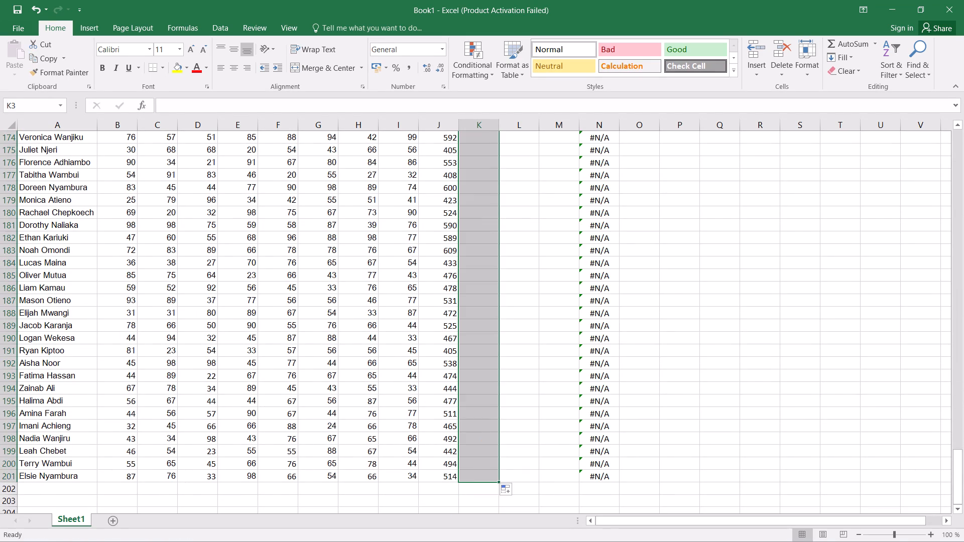
Write an AVERAGE formula over the subject scores B3:I3 in cell M3 under TERM 3.
{"action": "scroll", "coordinate": [554, 337], "scroll_direction": "up", "scroll_amount": 12}
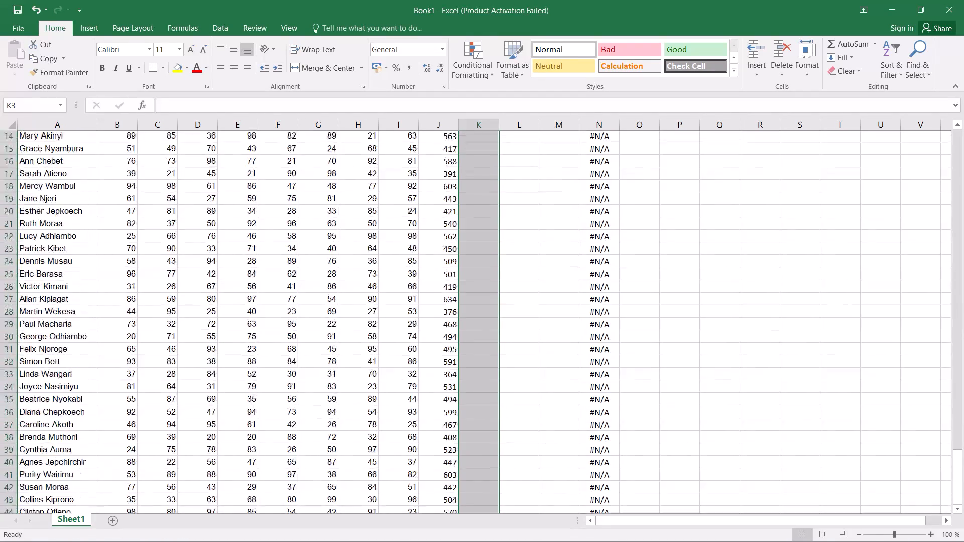
{"action": "scroll", "coordinate": [554, 337], "scroll_direction": "up", "scroll_amount": 1}
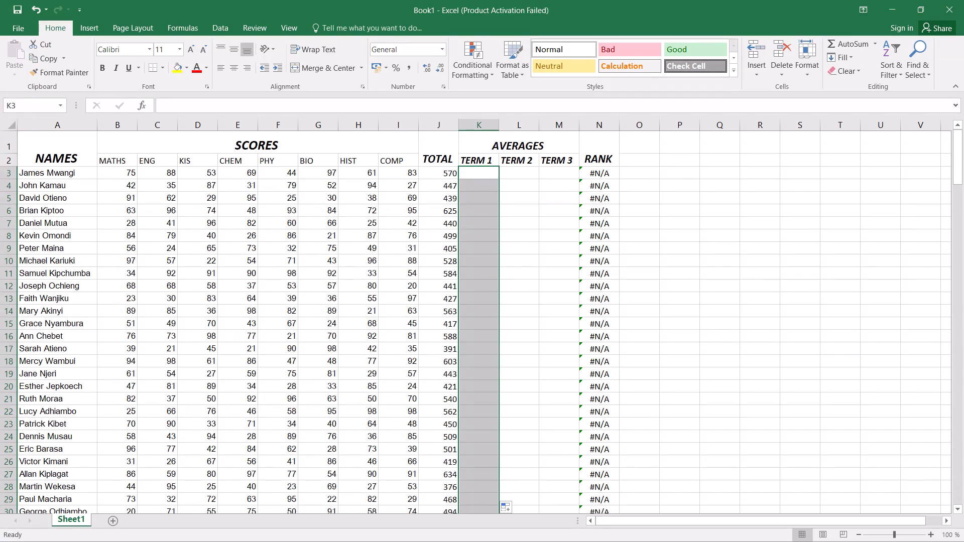
{"action": "left_click", "coordinate": [562, 173]}
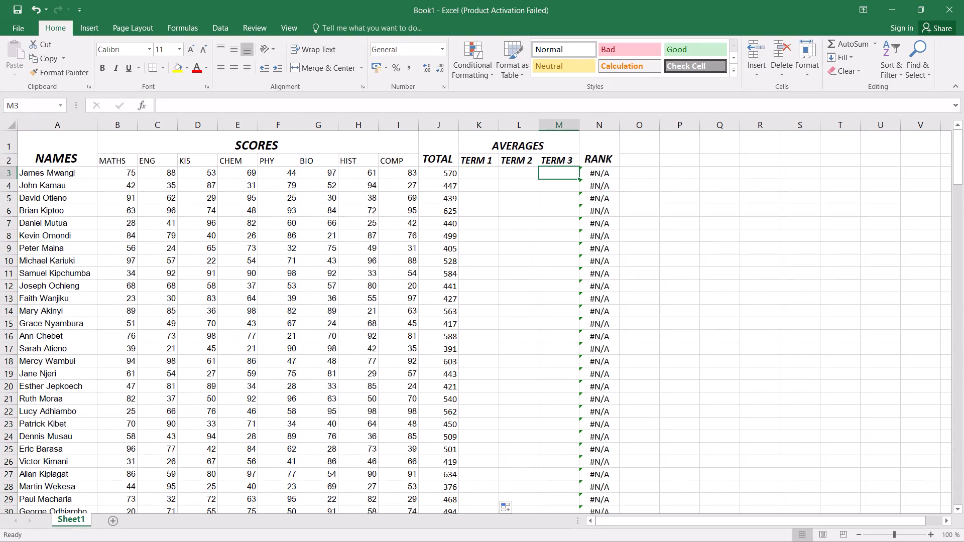
{"action": "key", "text": "equal"}
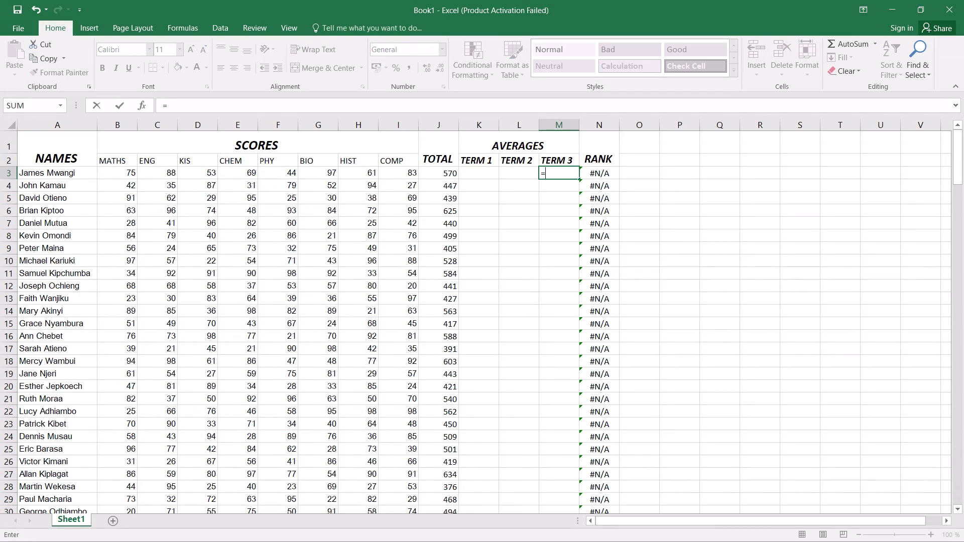
{"action": "key", "text": "a"}
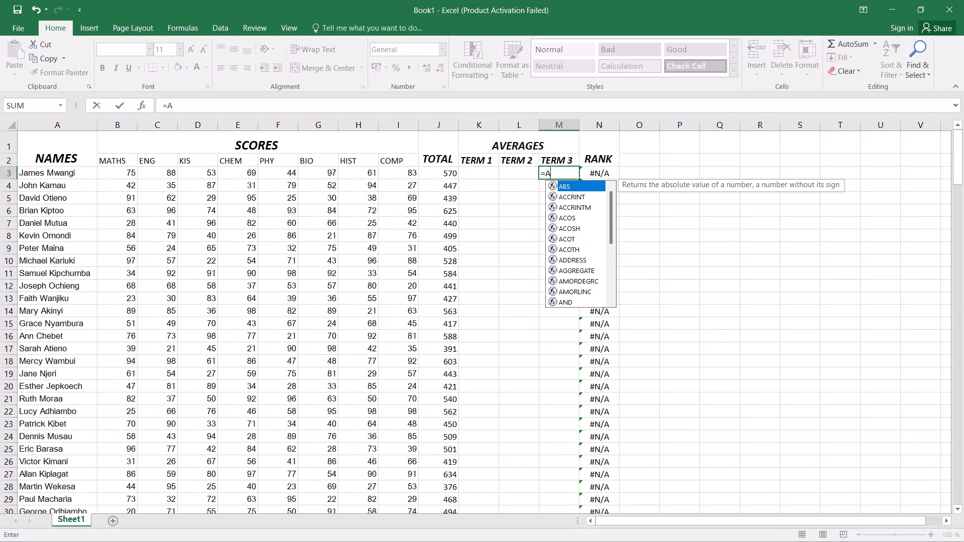
{"action": "type", "text": "VER"}
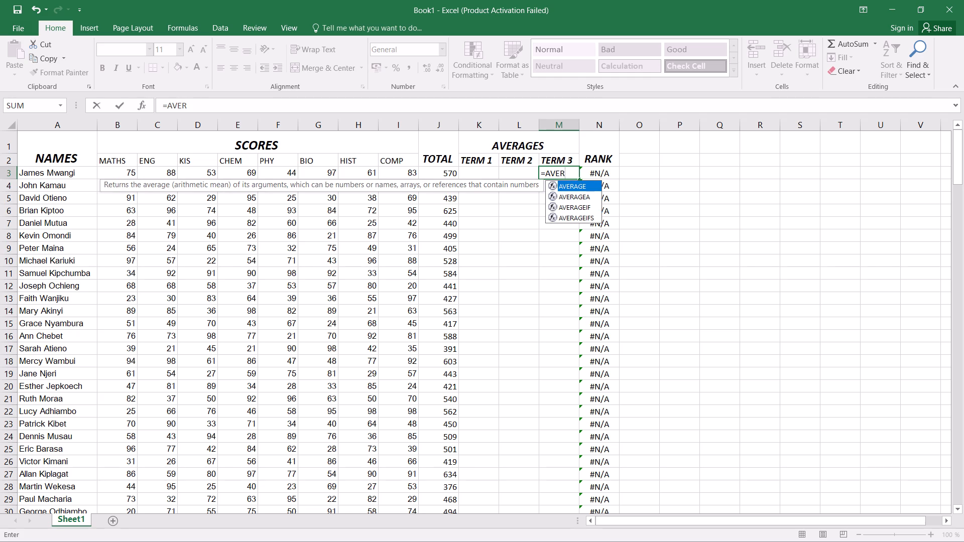
{"action": "double_click", "coordinate": [579, 185]}
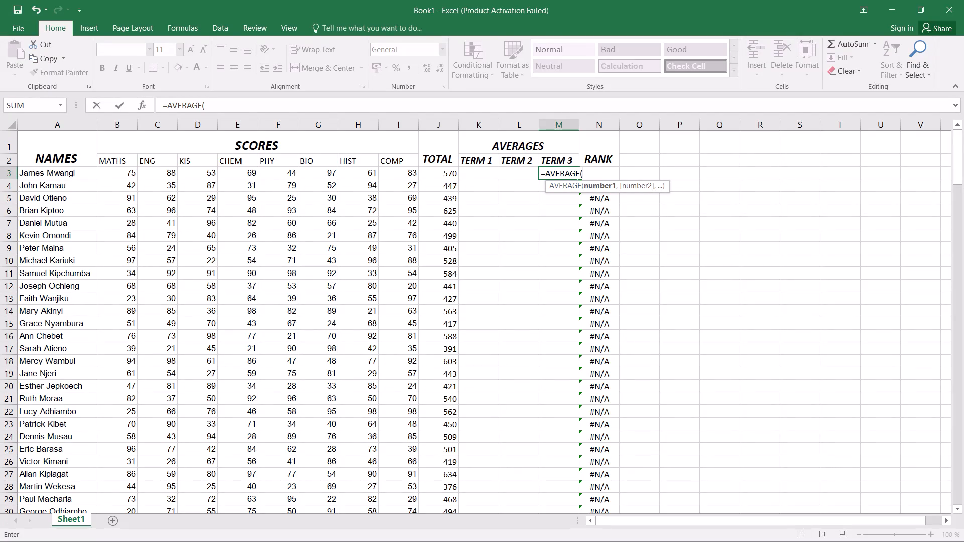
{"action": "left_click_drag", "start_coordinate": [129, 172], "coordinate": [347, 169]}
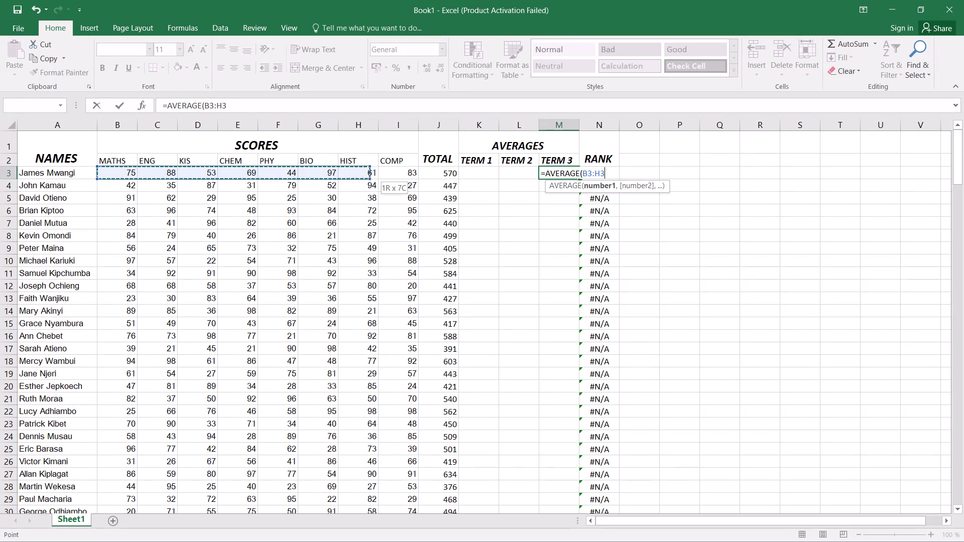
{"action": "left_click_drag", "start_coordinate": [347, 169], "coordinate": [392, 170]}
{"action": "key", "text": "shift+parenright"}
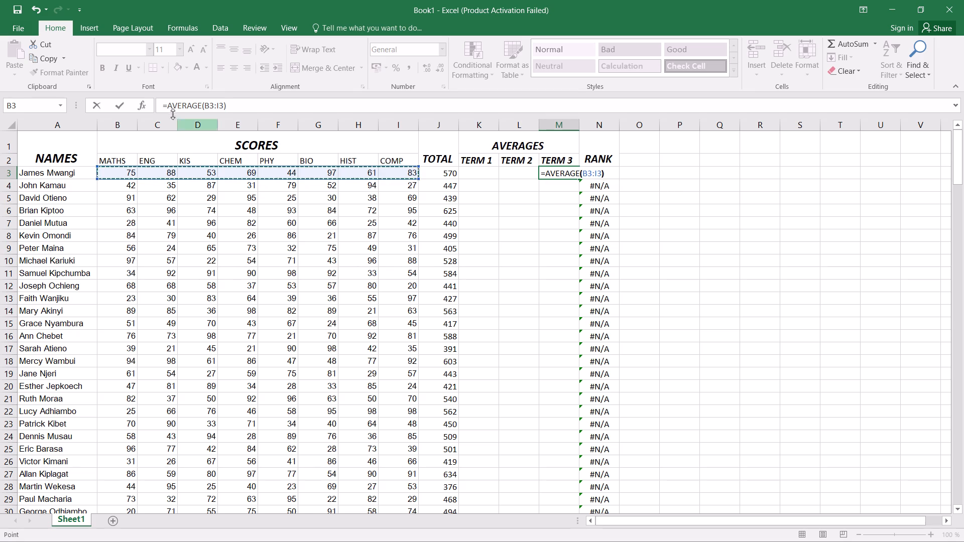
Wrap the M3 average formula in a ROUND function, making it =ROUND(AVERAGE(B3:I3)), and try to enter it.
{"action": "left_click", "coordinate": [168, 105]}
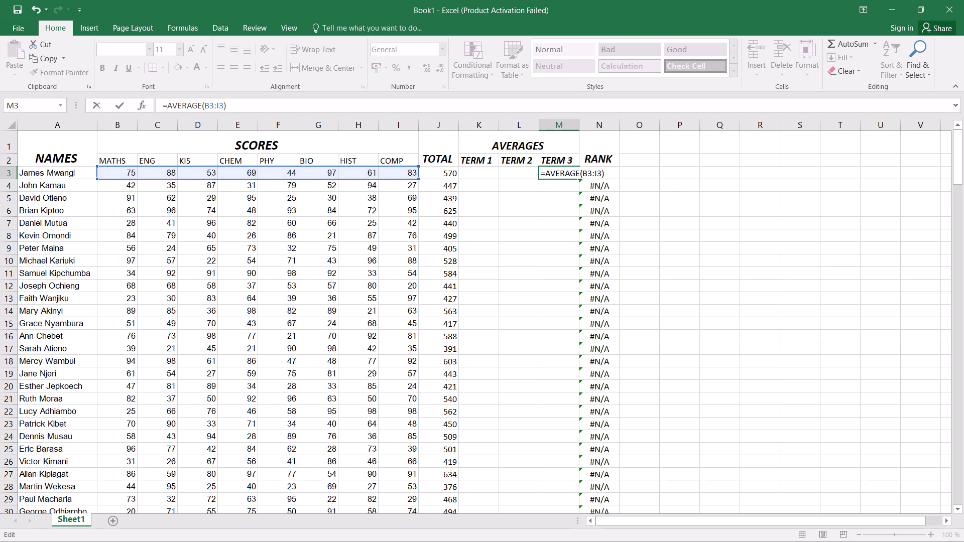
{"action": "type", "text": "ROUND"}
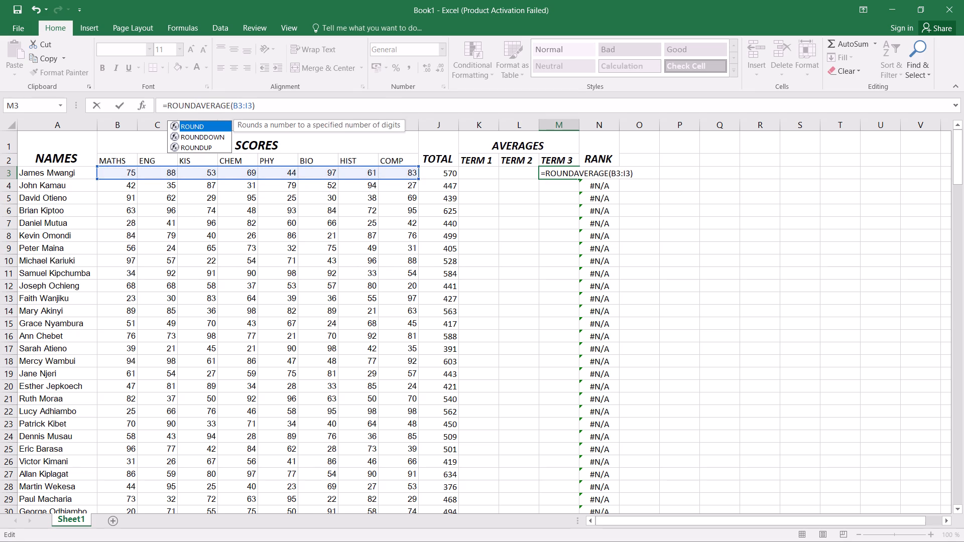
{"action": "key", "text": "shift+parenleft"}
{"action": "key", "text": "Left"}
{"action": "key", "text": "Left"}
{"action": "key", "text": "Left"}
{"action": "key", "text": "Left"}
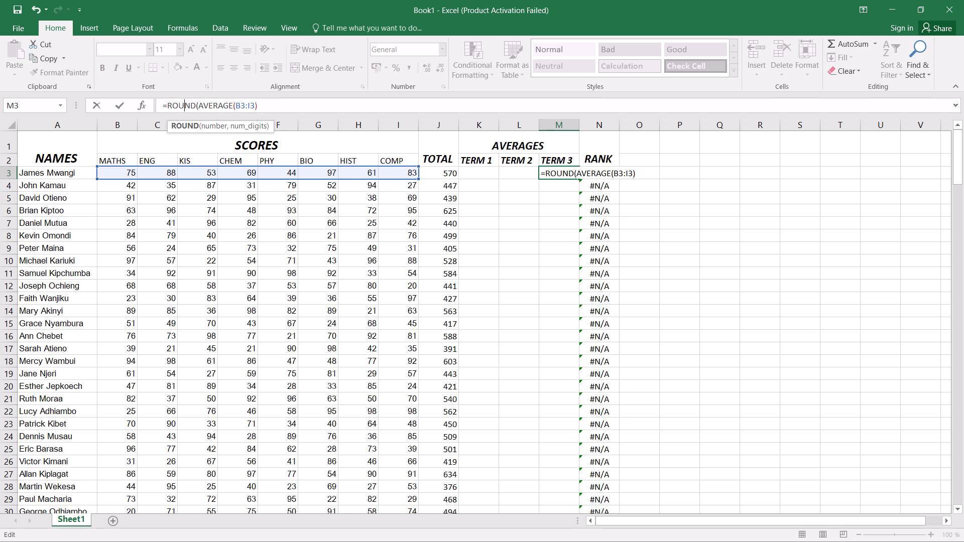
{"action": "key", "text": "Left"}
{"action": "key", "text": "Left"}
{"action": "key", "text": "Left"}
{"action": "key", "text": "Left"}
{"action": "key", "text": "Left"}
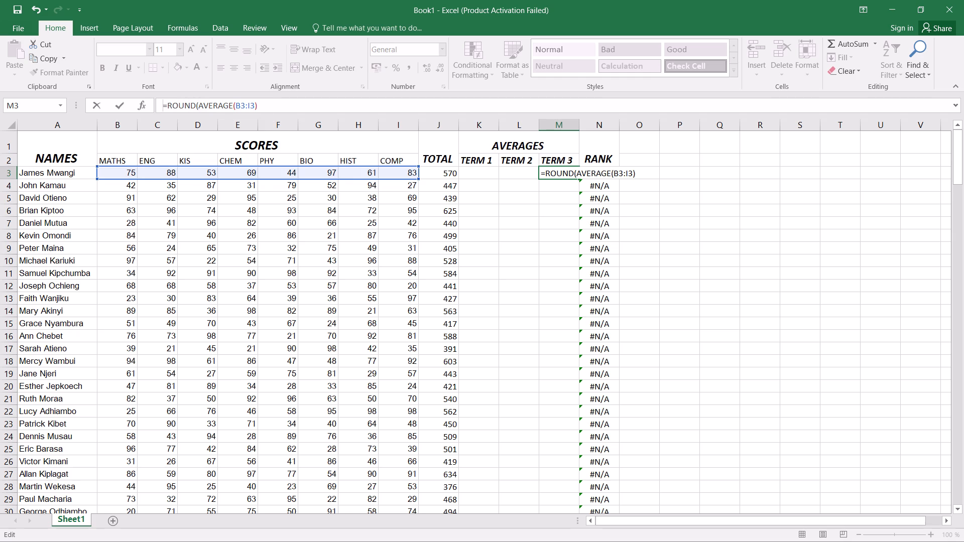
{"action": "key", "text": "Left"}
{"action": "key", "text": "Left"}
{"action": "left_click", "coordinate": [261, 103]}
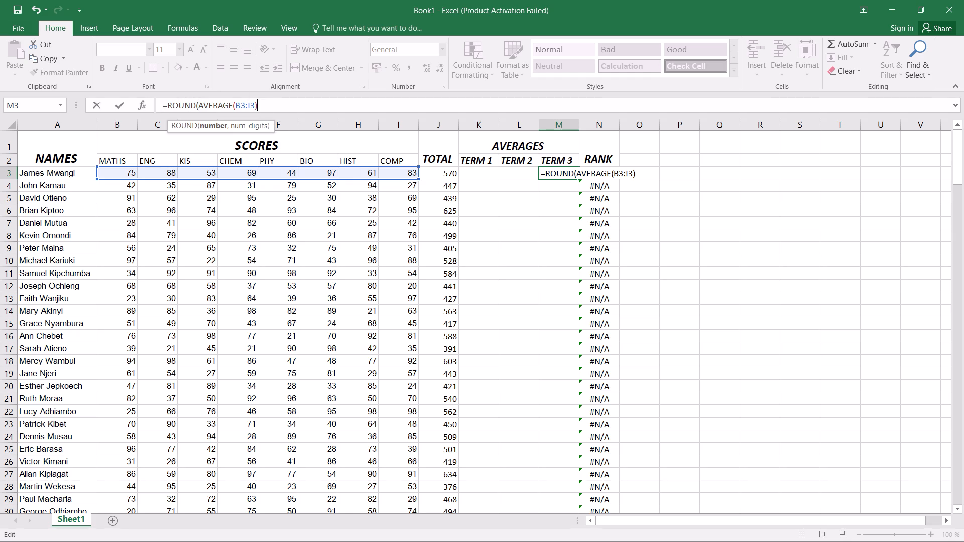
{"action": "key", "text": "shift+parenright"}
{"action": "key", "text": "Return"}
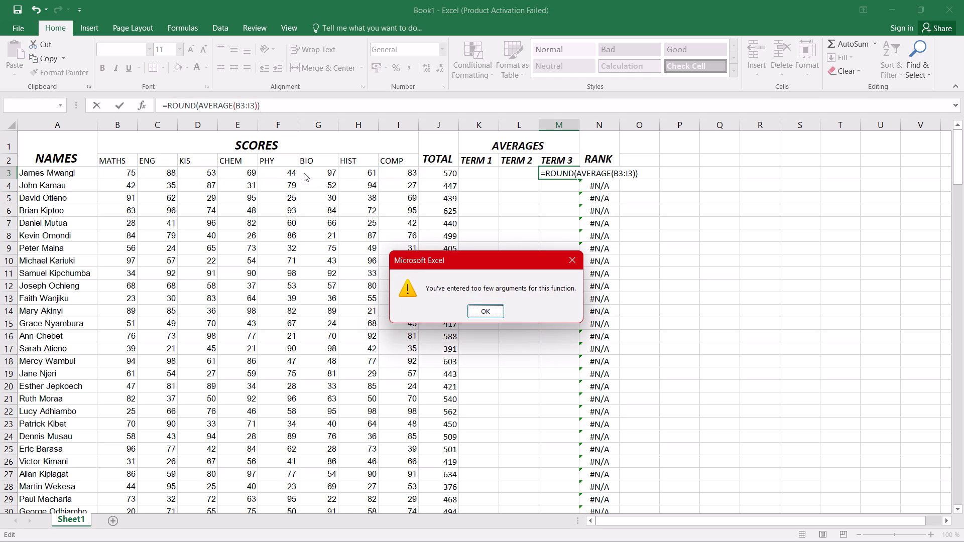
{"action": "left_click", "coordinate": [475, 310]}
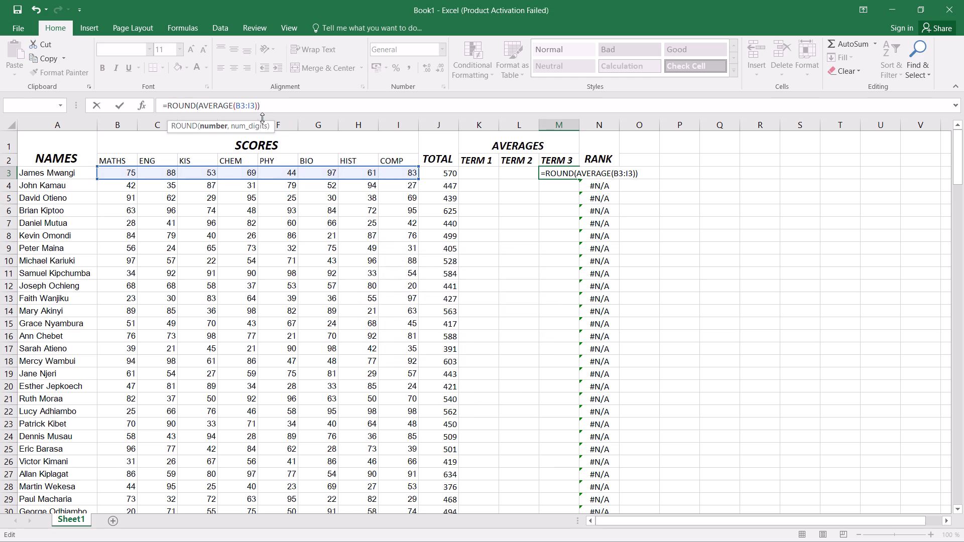
Add 2 as the number of digits, completing the M3 formula as =ROUND(AVERAGE(B3:I3),2).
{"action": "key", "text": "2"}
{"action": "key", "text": "Return"}
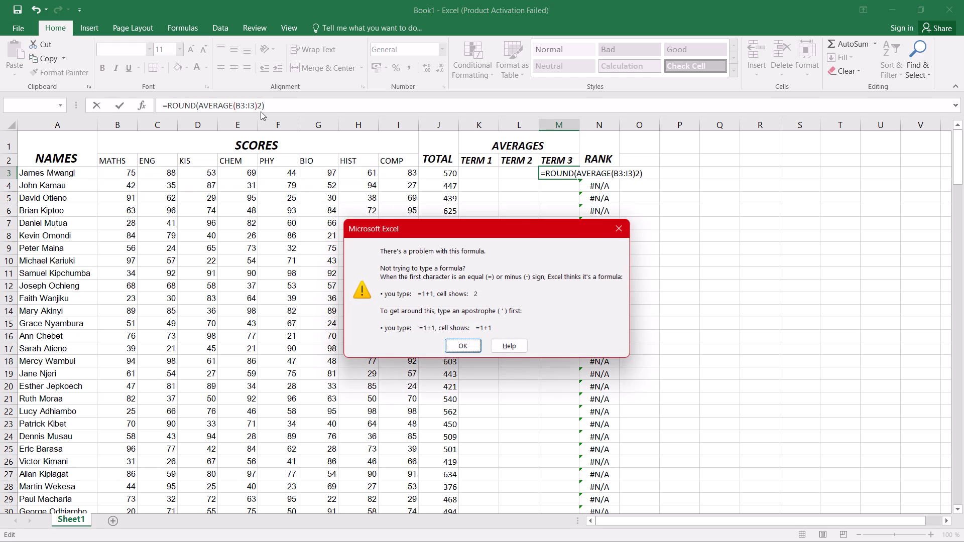
{"action": "left_click", "coordinate": [257, 103]}
{"action": "left_click", "coordinate": [462, 345]}
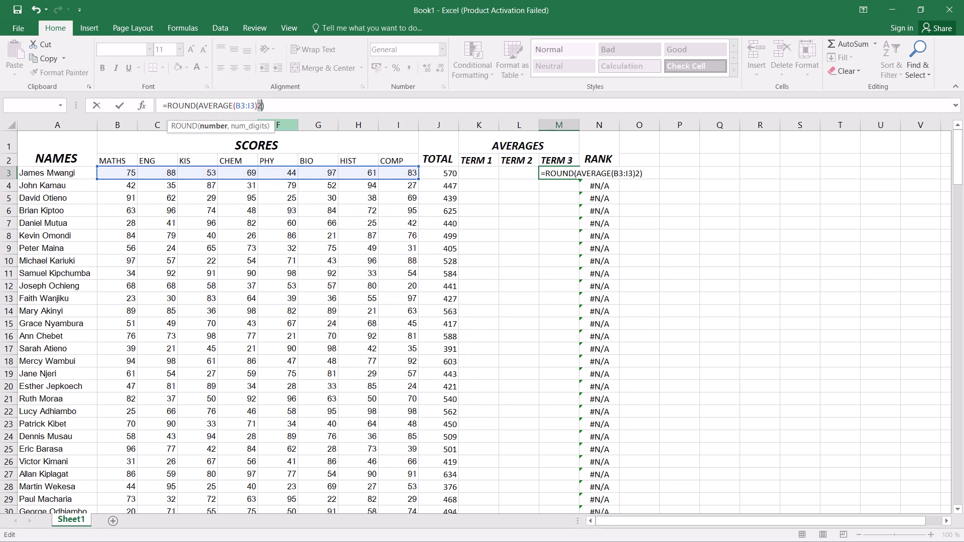
{"action": "left_click", "coordinate": [263, 105]}
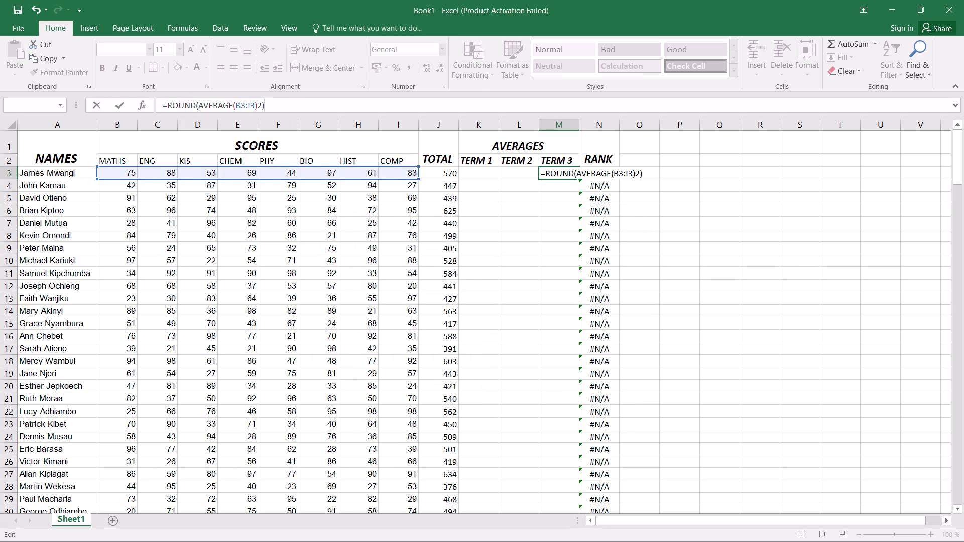
{"action": "key", "text": "Left"}
{"action": "key", "text": "Left"}
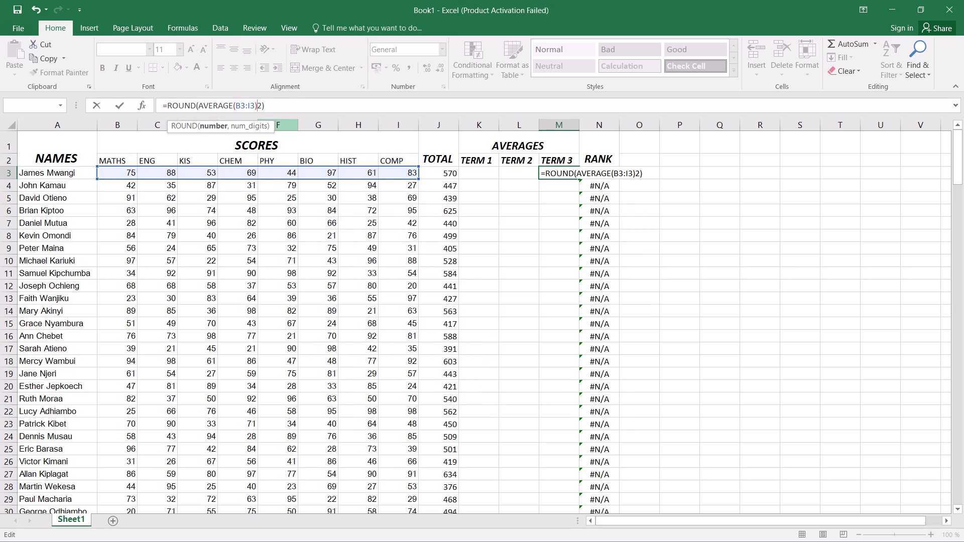
{"action": "key", "text": "comma"}
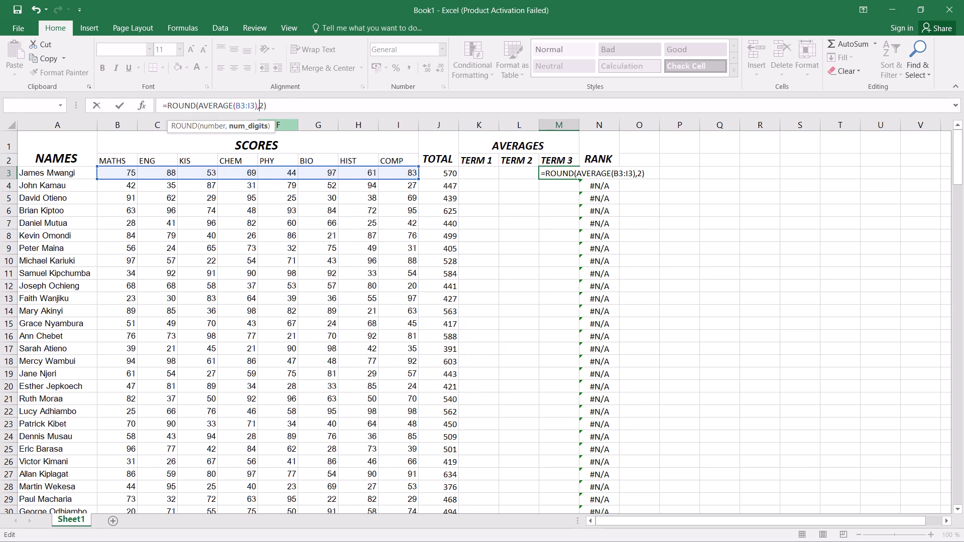
{"action": "key", "text": "Return"}
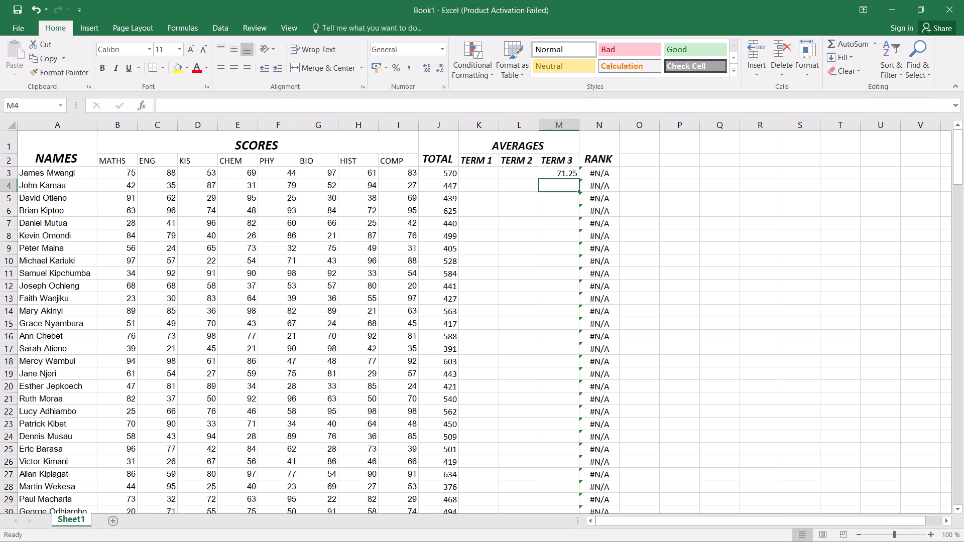
Fill the rounded average formula in M3 down the TERM 3 column through M201.
{"action": "left_click", "coordinate": [561, 170]}
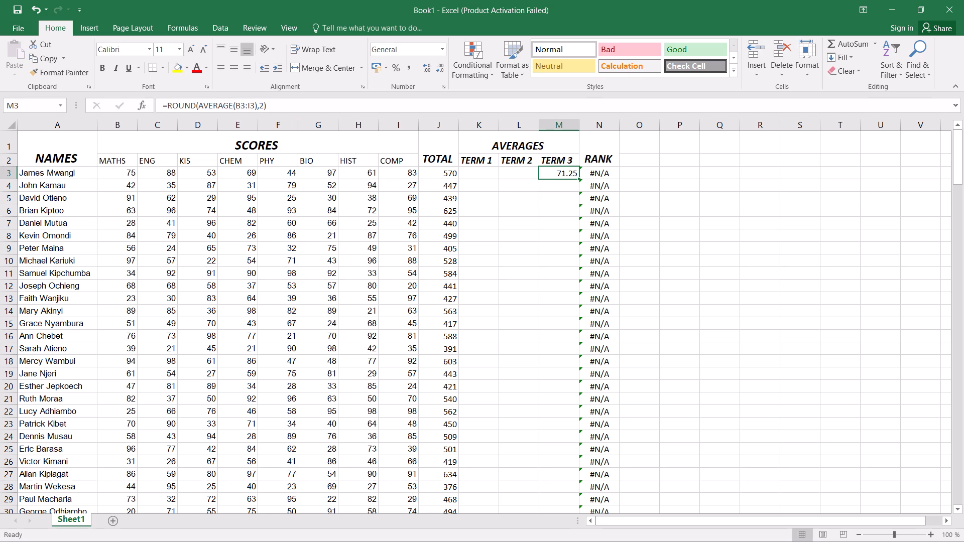
{"action": "left_click_drag", "start_coordinate": [578, 177], "coordinate": [579, 270]}
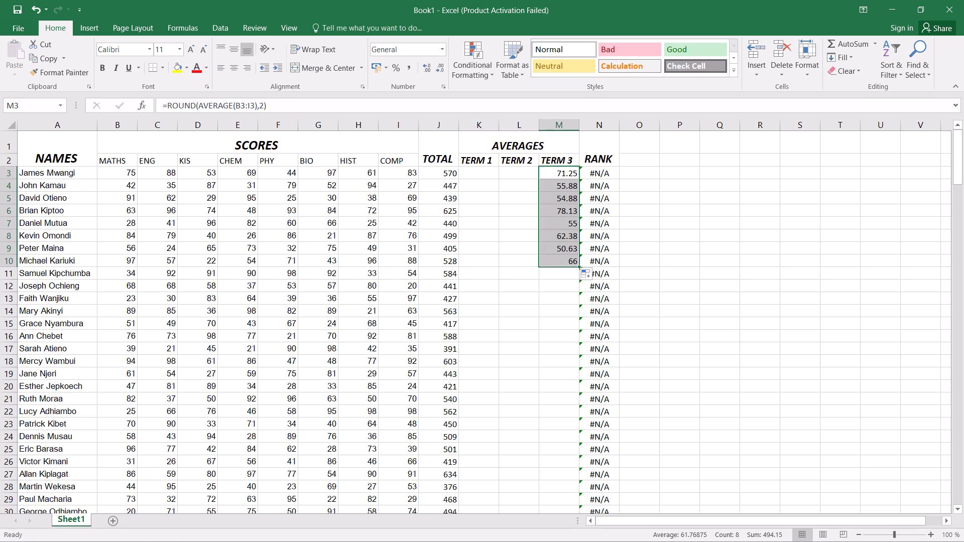
{"action": "left_click_drag", "start_coordinate": [577, 264], "coordinate": [579, 391]}
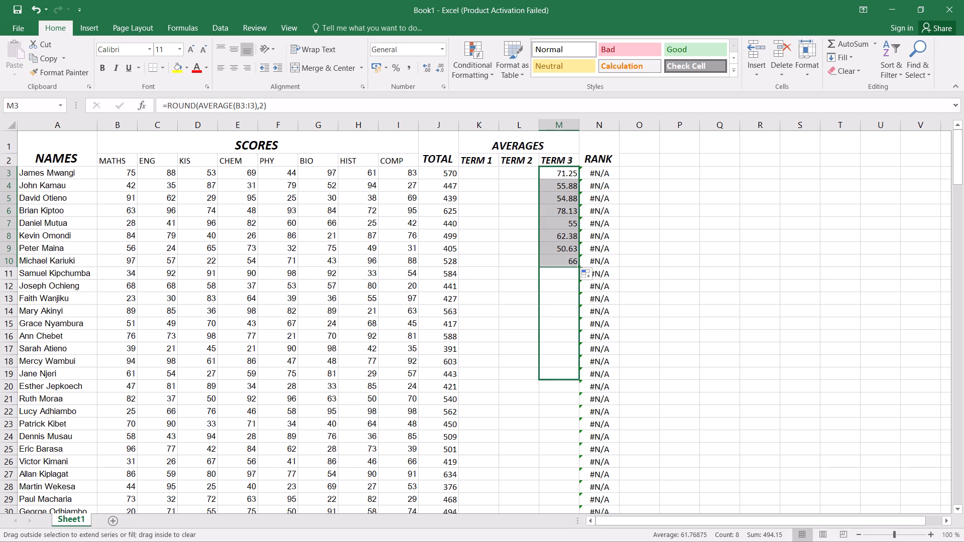
{"action": "left_click_drag", "start_coordinate": [579, 391], "coordinate": [579, 541]}
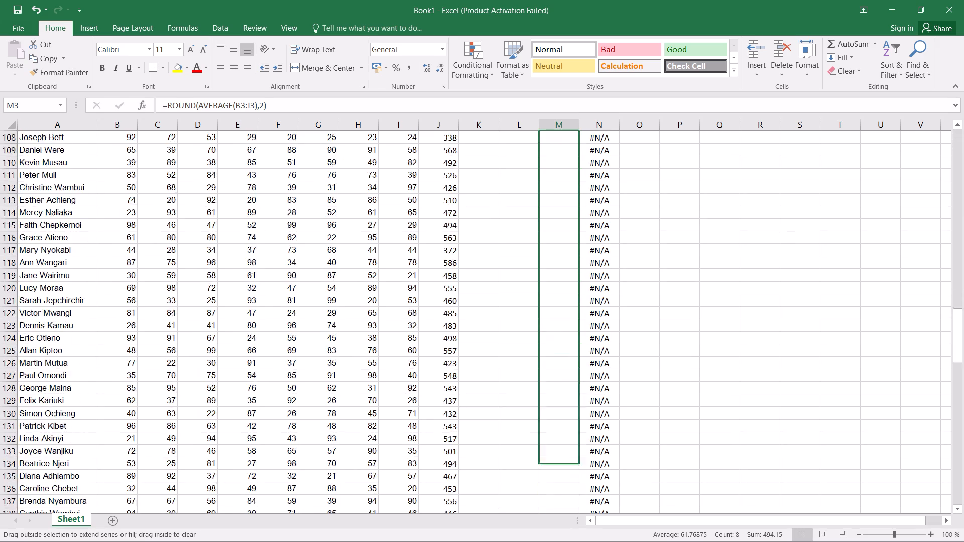
{"action": "left_click_drag", "start_coordinate": [579, 541], "coordinate": [578, 536]}
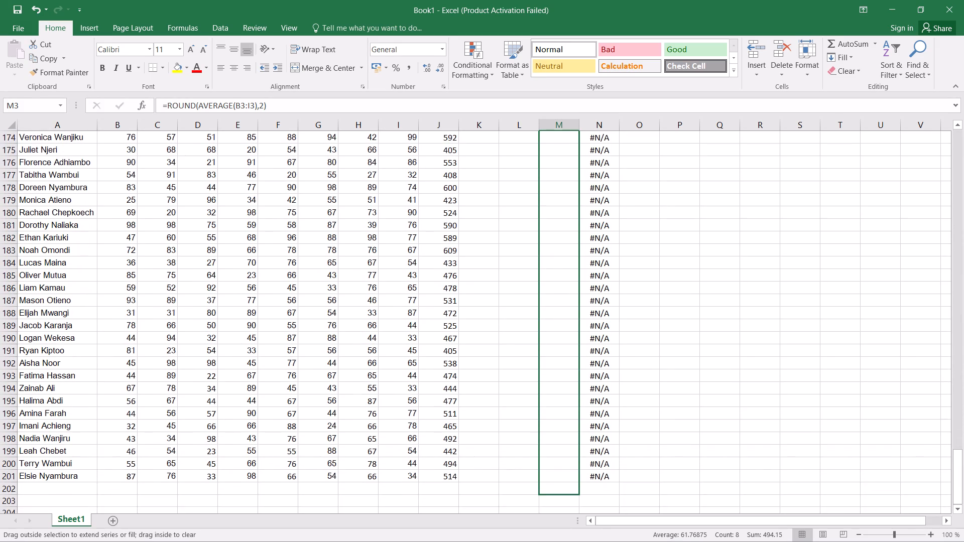
{"action": "left_click_drag", "start_coordinate": [578, 536], "coordinate": [573, 434]}
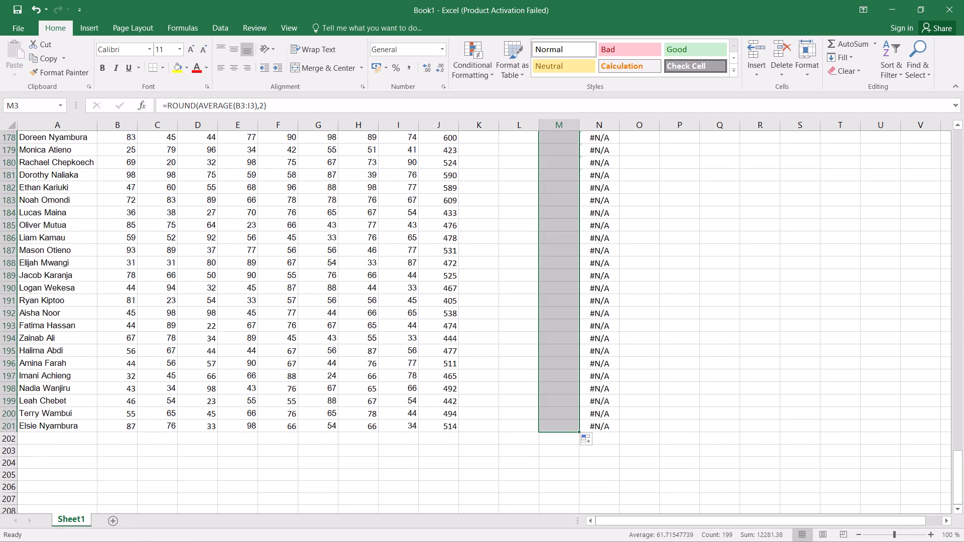
{"action": "scroll", "coordinate": [563, 329], "scroll_direction": "up", "scroll_amount": 6}
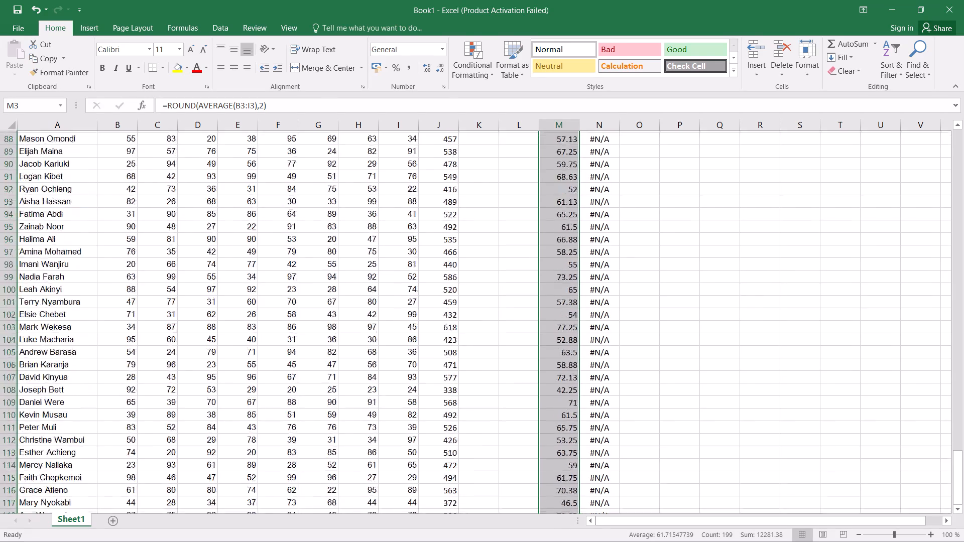
{"action": "scroll", "coordinate": [563, 329], "scroll_direction": "up", "scroll_amount": 7}
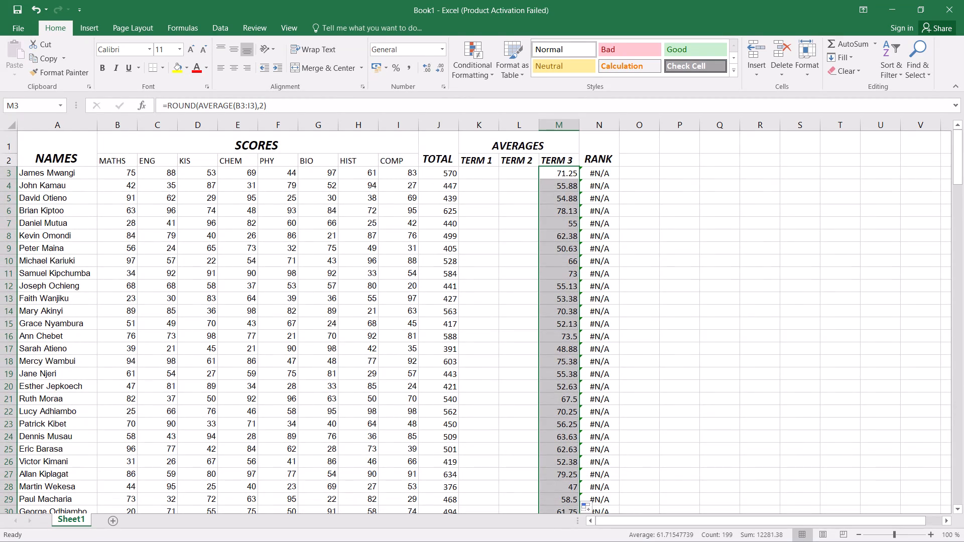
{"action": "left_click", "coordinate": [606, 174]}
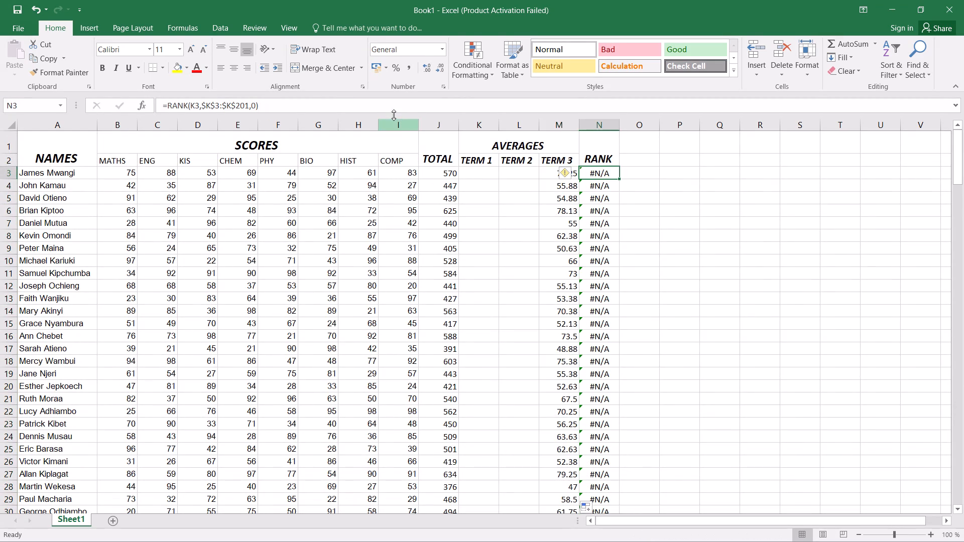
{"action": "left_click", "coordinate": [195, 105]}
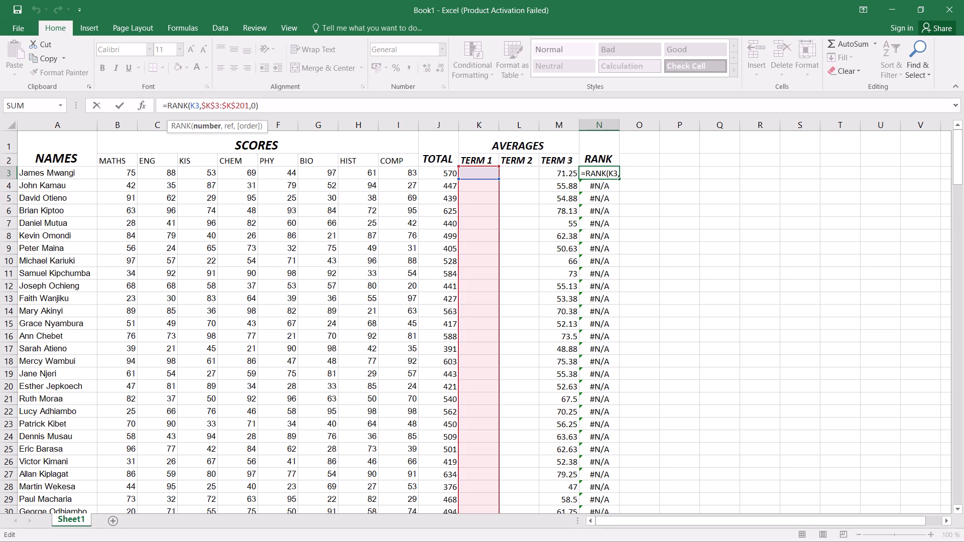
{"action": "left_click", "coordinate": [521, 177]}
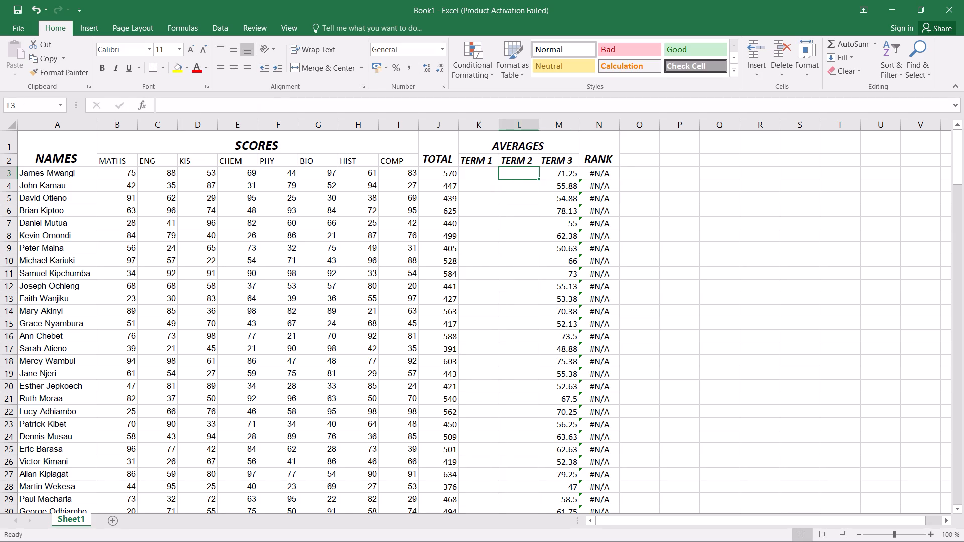
Enter 70.22 as the first student's TERM 1 average in cell K3.
{"action": "left_click", "coordinate": [485, 174]}
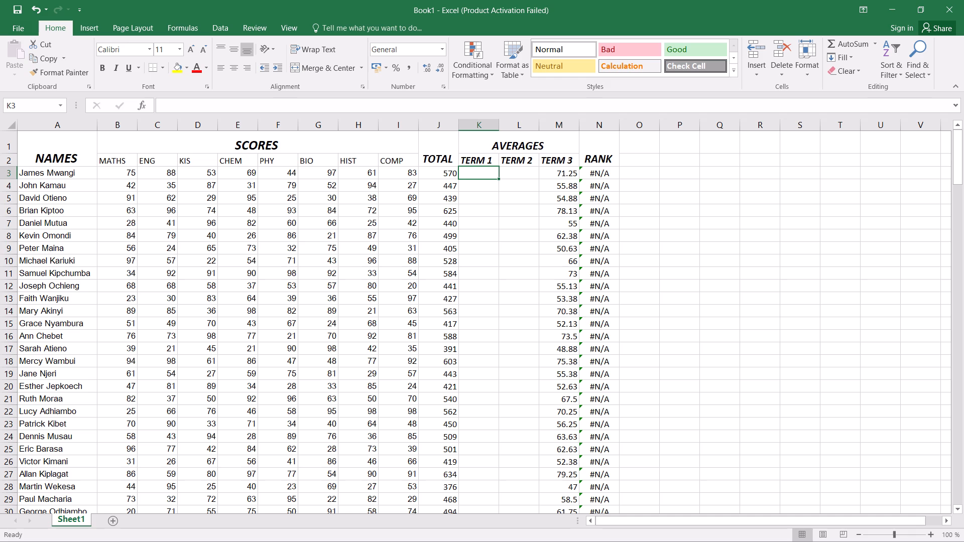
{"action": "type", "text": "70"}
{"action": "key", "text": "period"}
{"action": "type", "text": "22"}
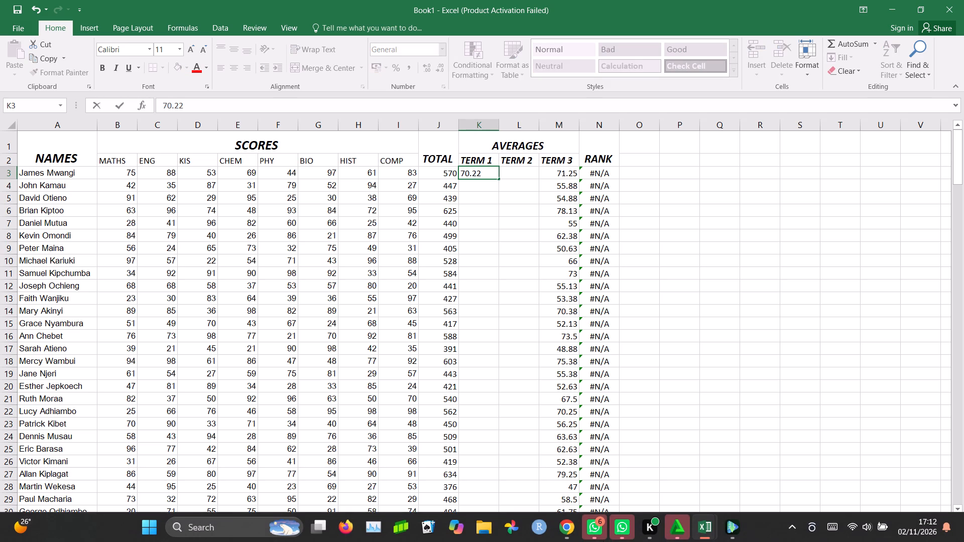
{"action": "left_click", "coordinate": [561, 526]}
{"action": "left_click", "coordinate": [664, 495]}
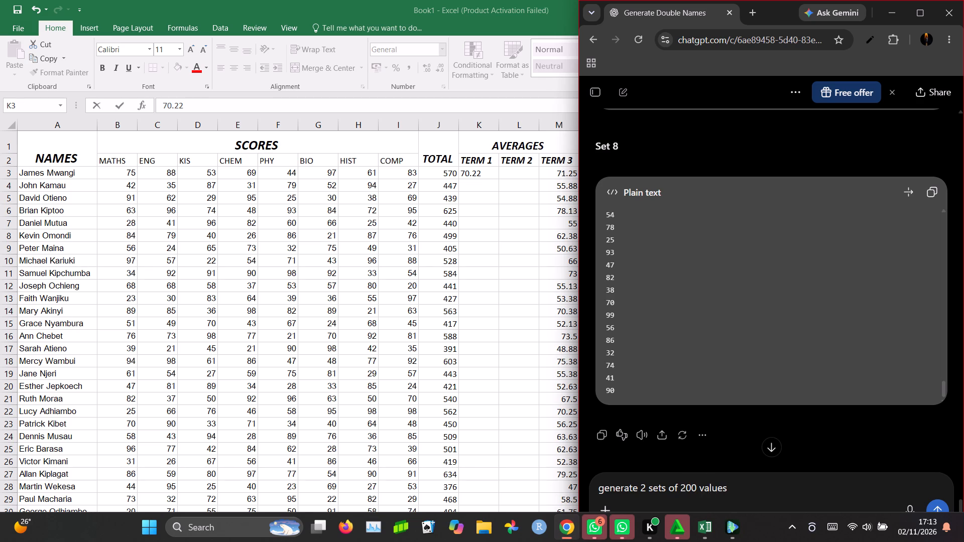
{"action": "scroll", "coordinate": [409, 400], "scroll_direction": "left", "scroll_amount": 4}
{"action": "scroll", "coordinate": [409, 400], "scroll_direction": "right", "scroll_amount": 1}
Return to Excel and change the RANK formula in N3 to use the TERM 3 averages: =RANK(M3,$M$3:$M$201,0).
{"action": "left_click", "coordinate": [532, 357]}
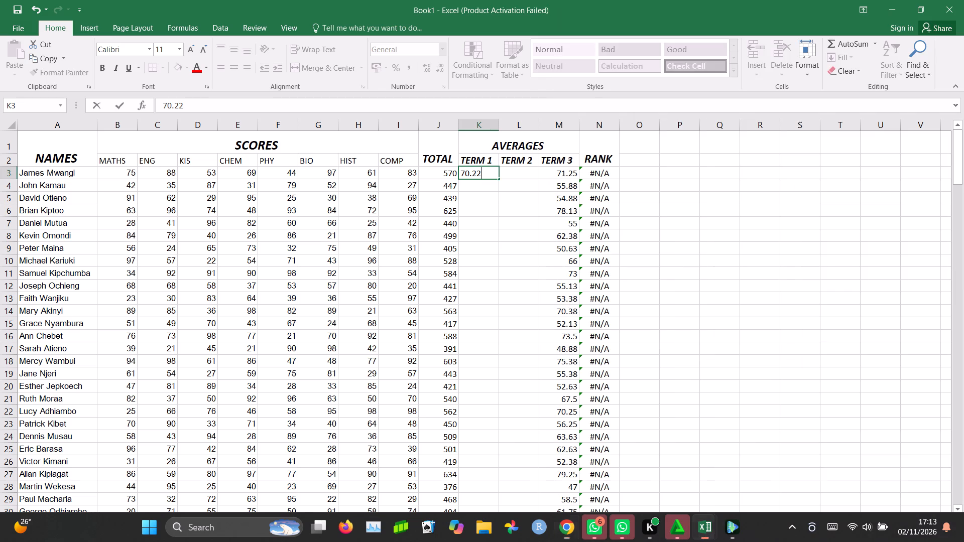
{"action": "scroll", "coordinate": [532, 357], "scroll_direction": "down", "scroll_amount": 1}
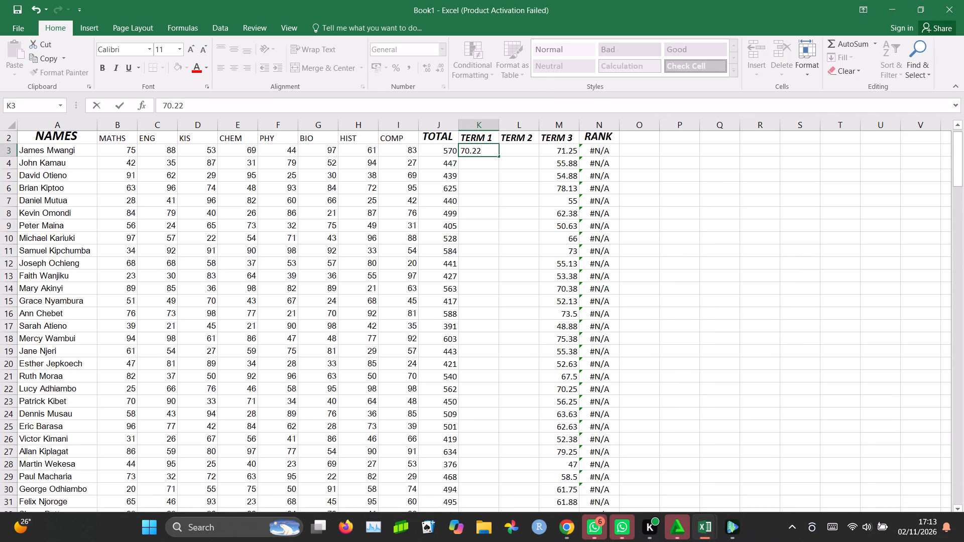
{"action": "scroll", "coordinate": [532, 357], "scroll_direction": "up", "scroll_amount": 1}
{"action": "left_click", "coordinate": [596, 177]}
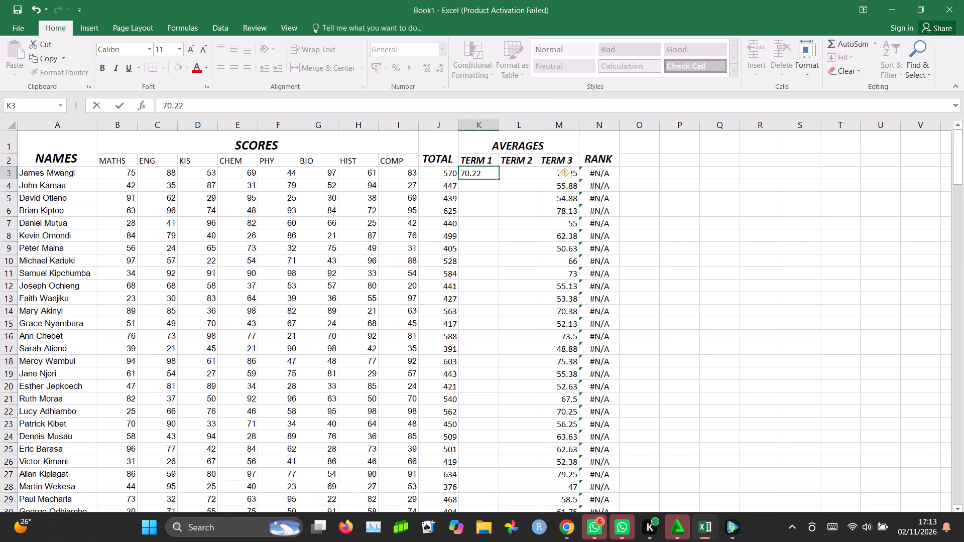
{"action": "left_click", "coordinate": [194, 102]}
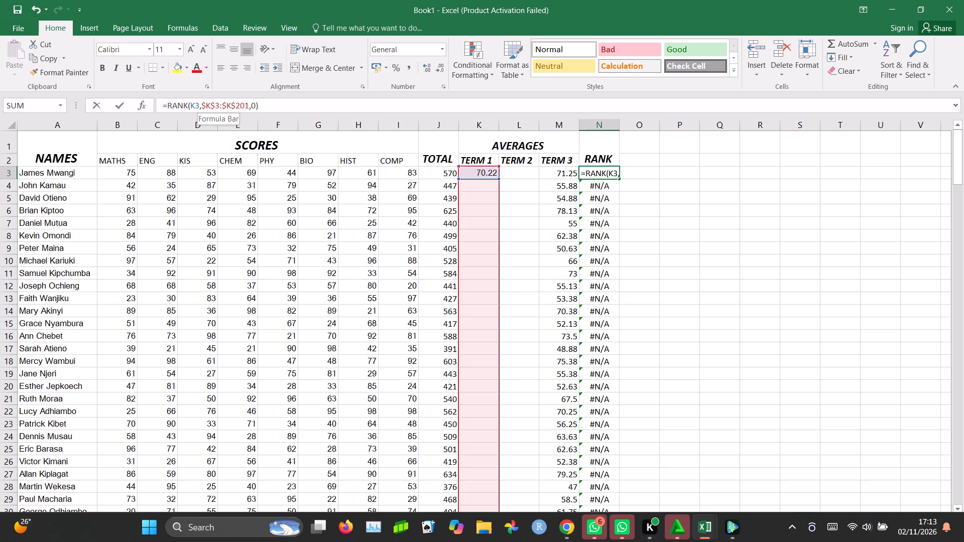
{"action": "key", "text": "BackSpace"}
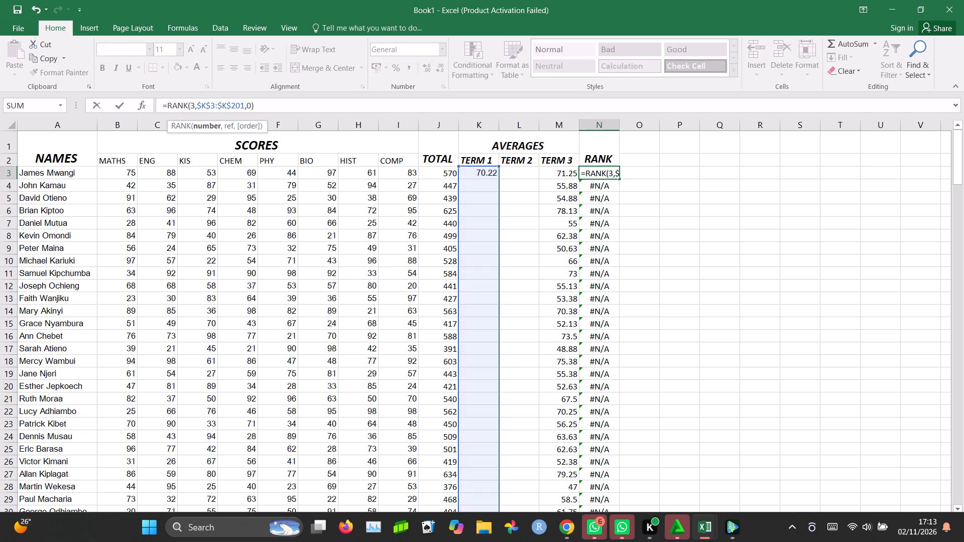
{"action": "key", "text": "m"}
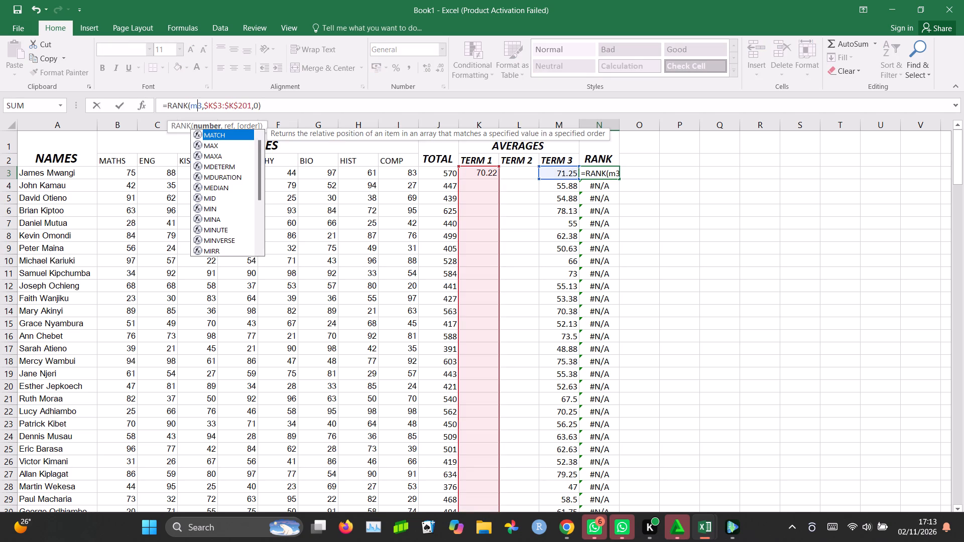
{"action": "key", "text": "BackSpace"}
{"action": "key", "text": "m"}
{"action": "left_click", "coordinate": [212, 103]}
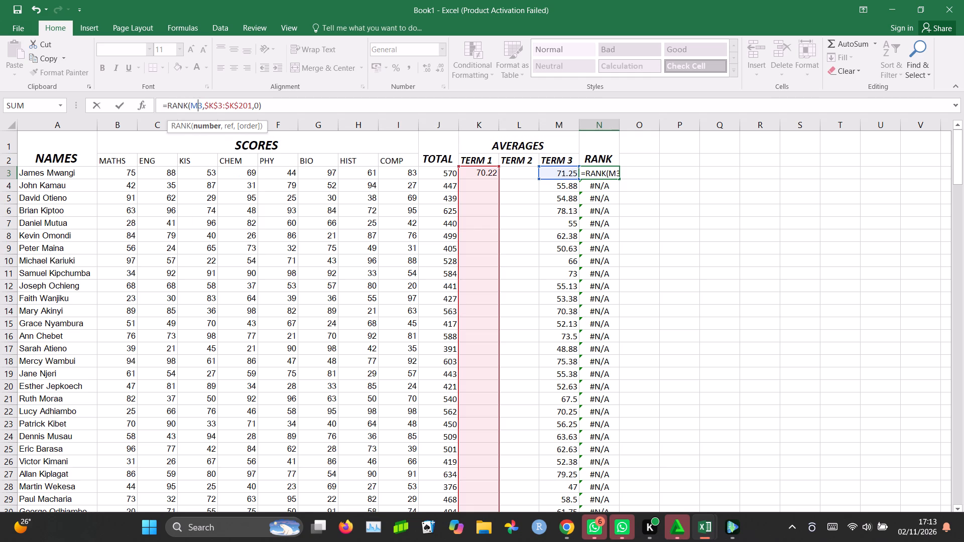
{"action": "key", "text": "BackSpace"}
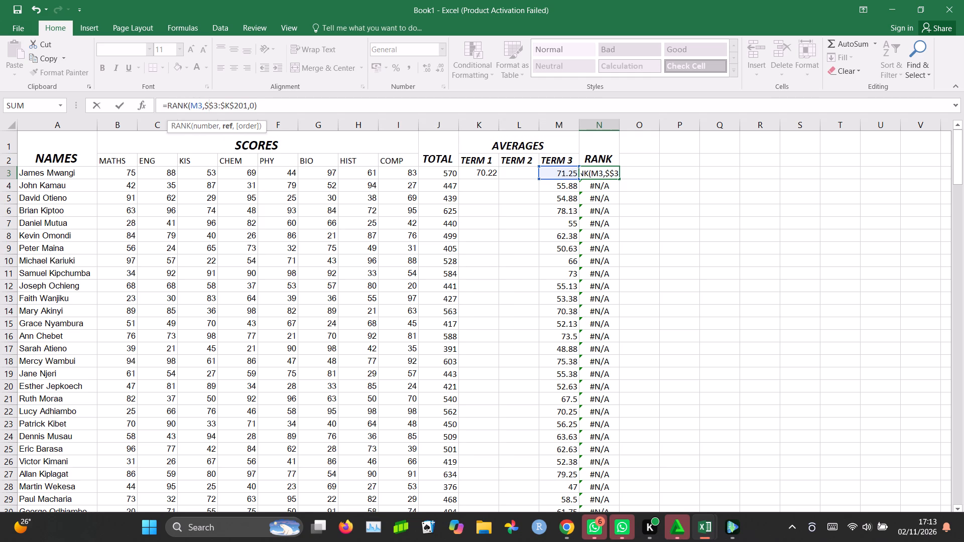
{"action": "key", "text": "m"}
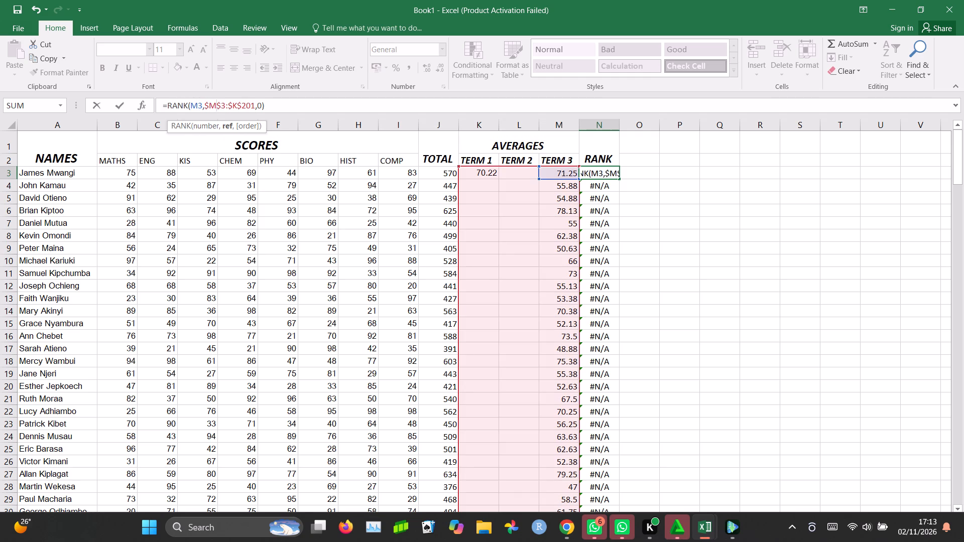
{"action": "left_click", "coordinate": [235, 102]}
{"action": "key", "text": "BackSpace"}
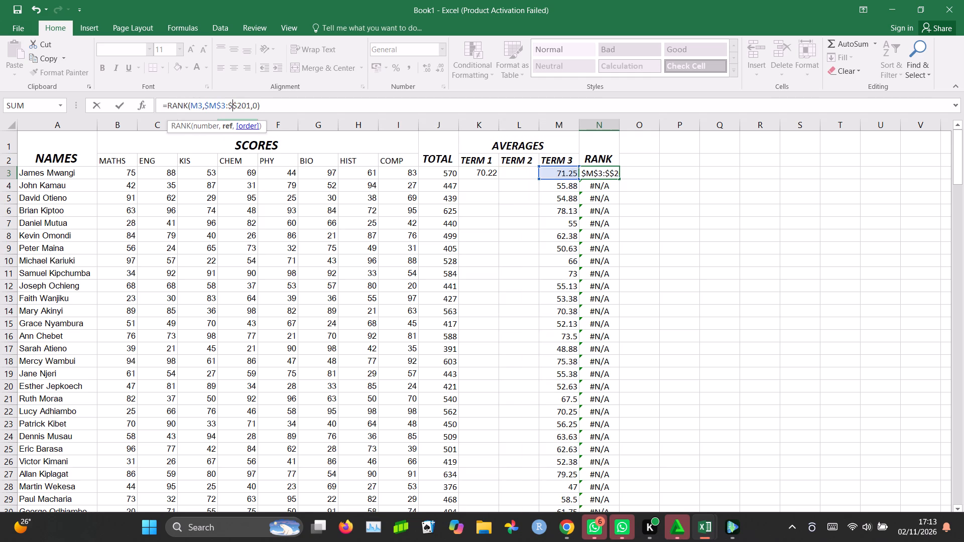
{"action": "key", "text": "m"}
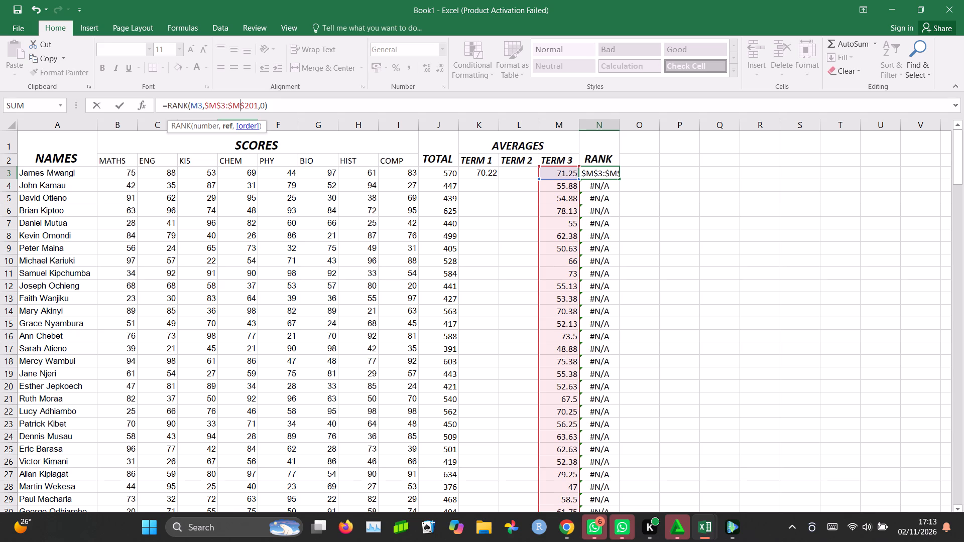
{"action": "key", "text": "Return"}
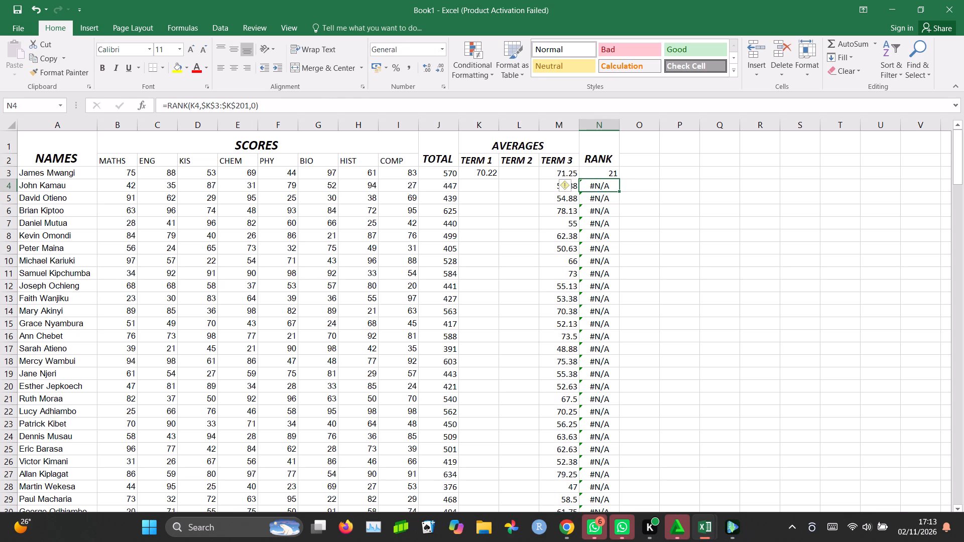
Fill the RANK formula in N3 down the RANK column through N201.
{"action": "left_click", "coordinate": [615, 173]}
{"action": "left_click_drag", "start_coordinate": [617, 178], "coordinate": [627, 447]}
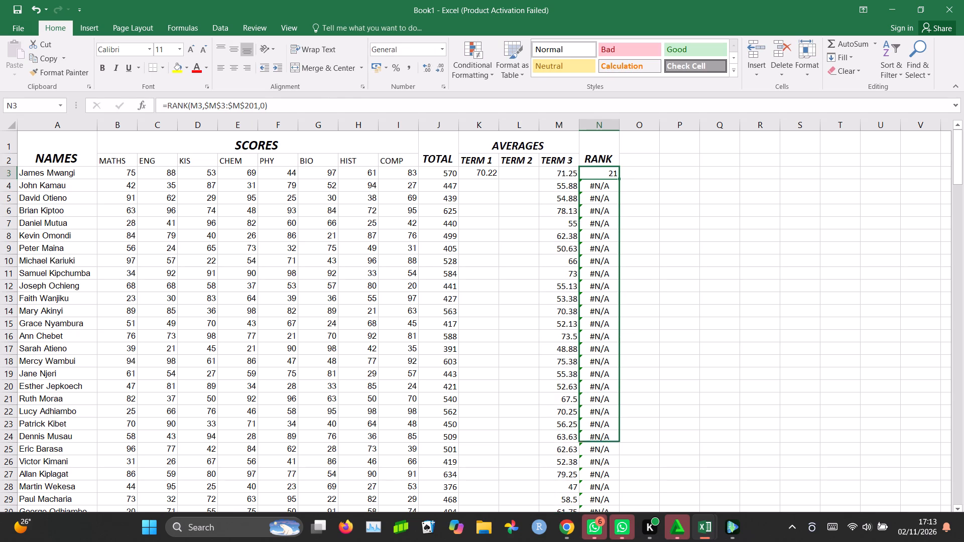
{"action": "left_click_drag", "start_coordinate": [627, 447], "coordinate": [627, 541]}
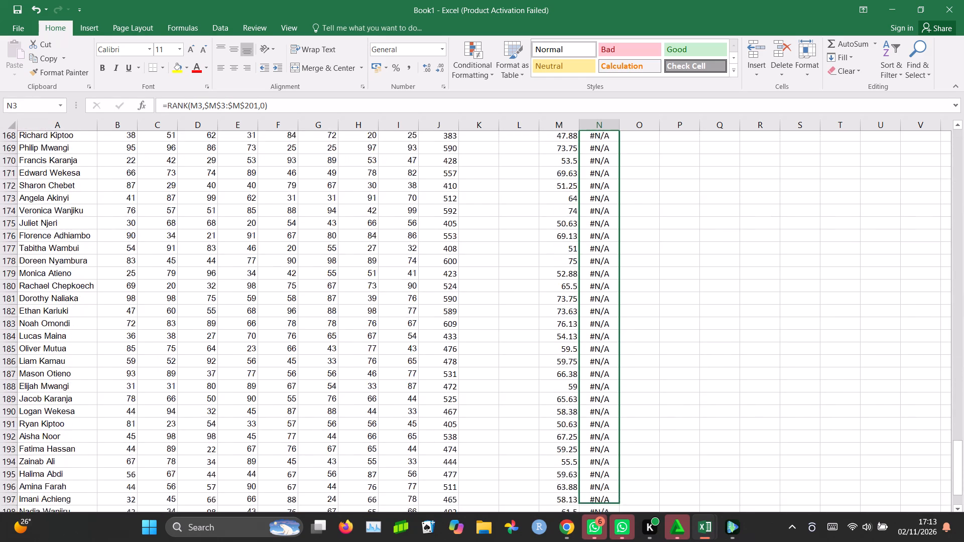
{"action": "left_click_drag", "start_coordinate": [627, 541], "coordinate": [627, 480]}
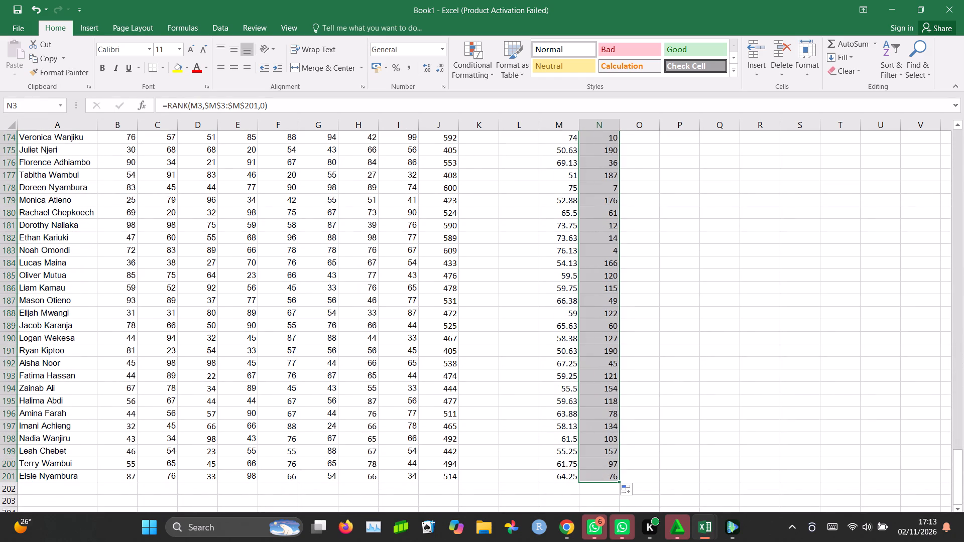
Review the ranks in column N from the last student in row 201 back up to the first.
{"action": "scroll", "coordinate": [614, 407], "scroll_direction": "up", "scroll_amount": 2}
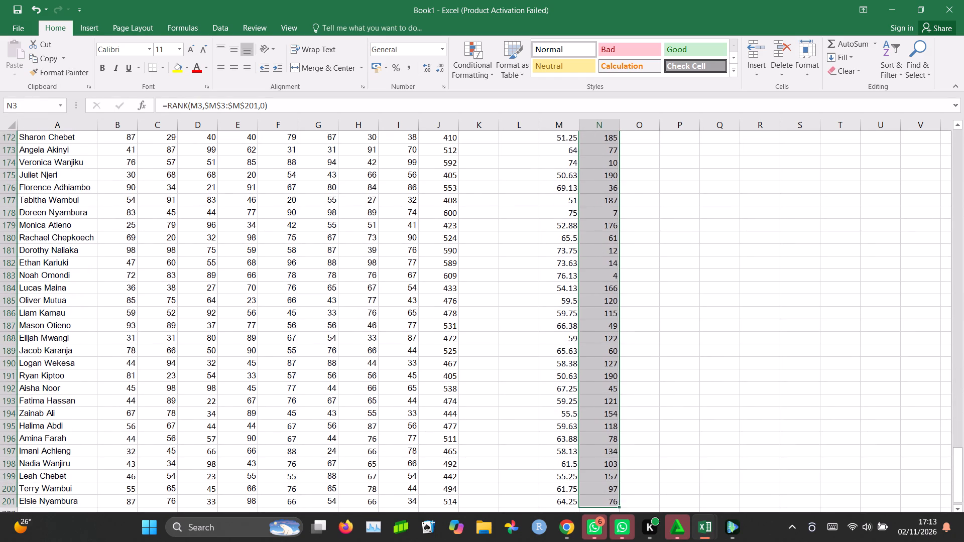
{"action": "scroll", "coordinate": [614, 407], "scroll_direction": "up", "scroll_amount": 5}
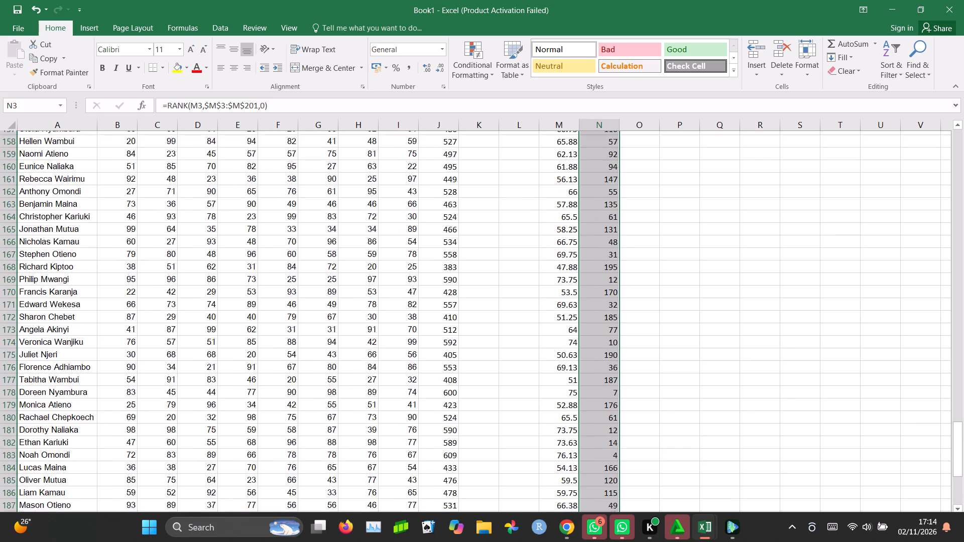
{"action": "scroll", "coordinate": [614, 407], "scroll_direction": "up", "scroll_amount": 6}
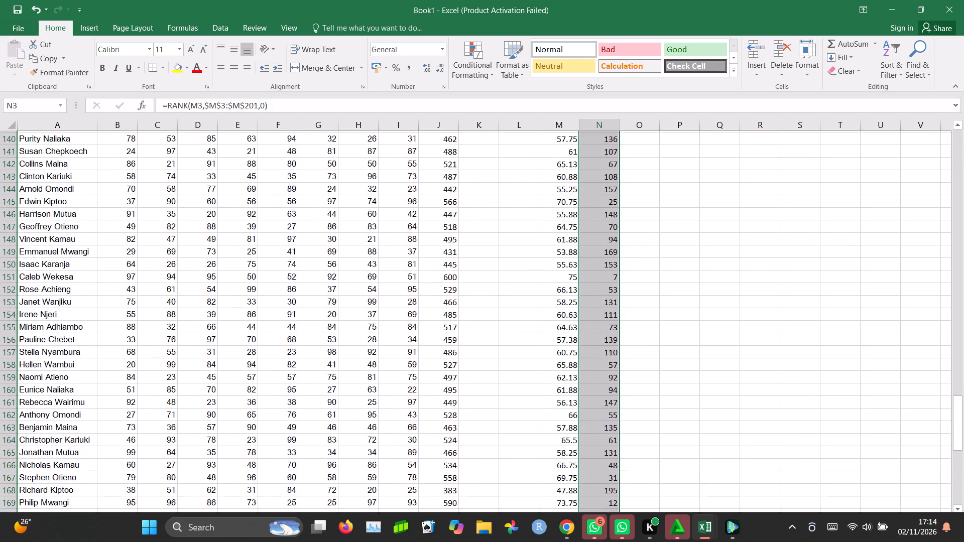
{"action": "scroll", "coordinate": [614, 407], "scroll_direction": "up", "scroll_amount": 6}
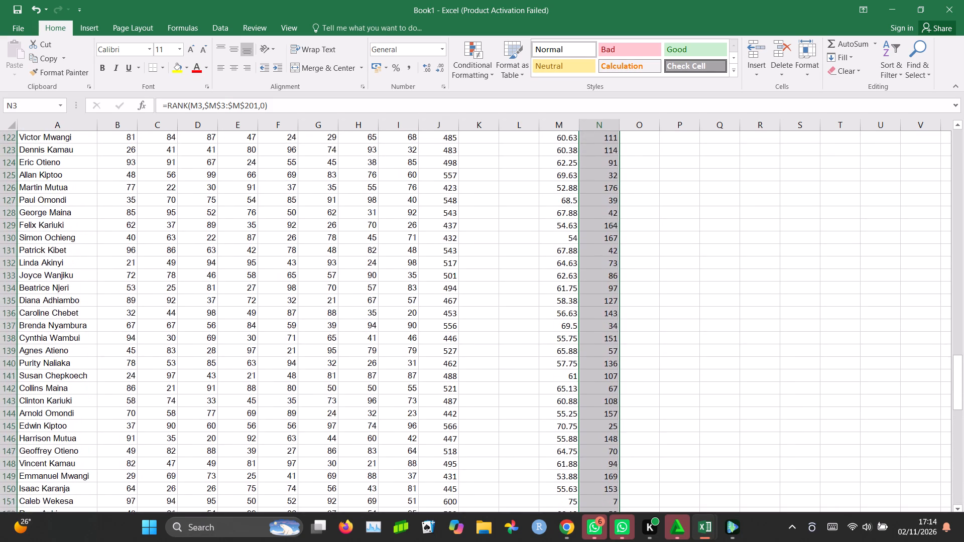
{"action": "scroll", "coordinate": [614, 407], "scroll_direction": "up", "scroll_amount": 5}
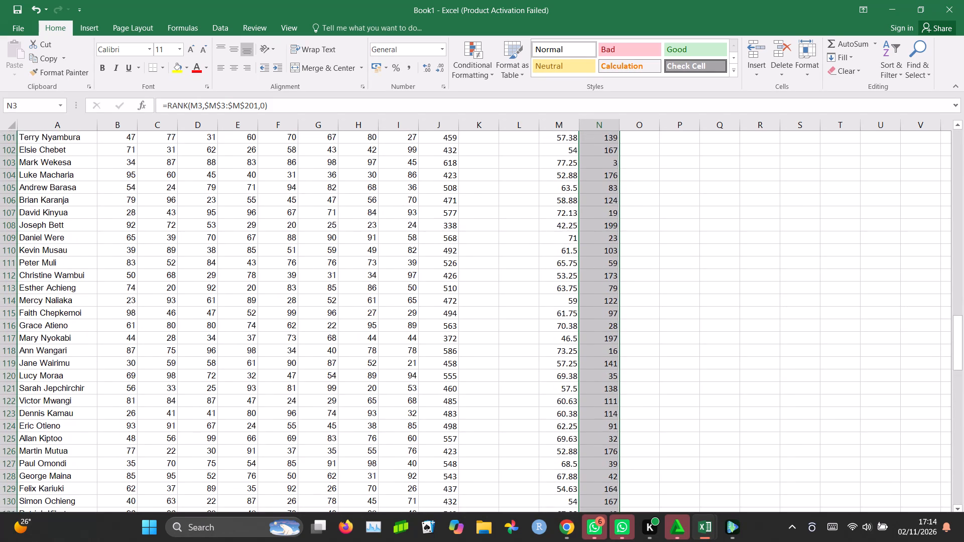
{"action": "scroll", "coordinate": [614, 407], "scroll_direction": "up", "scroll_amount": 6}
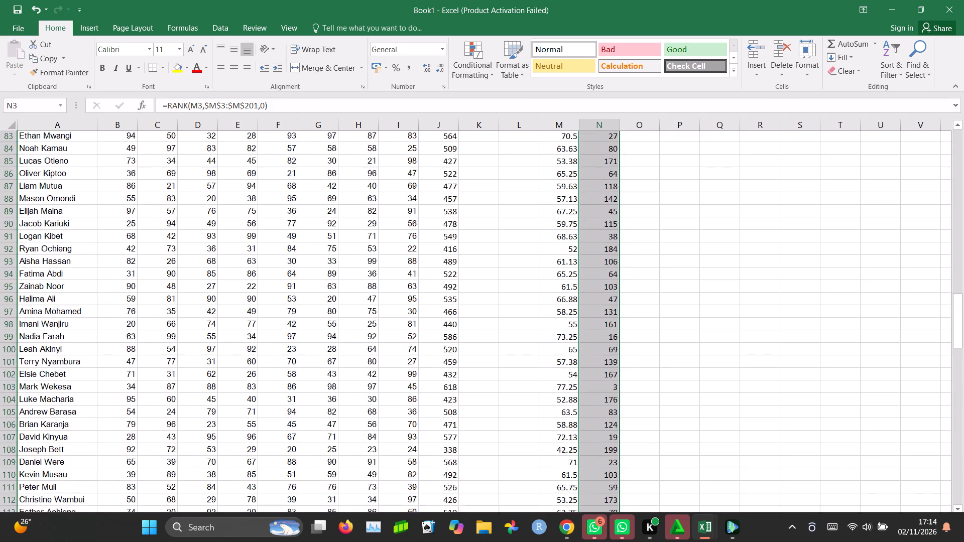
{"action": "scroll", "coordinate": [614, 407], "scroll_direction": "up", "scroll_amount": 7}
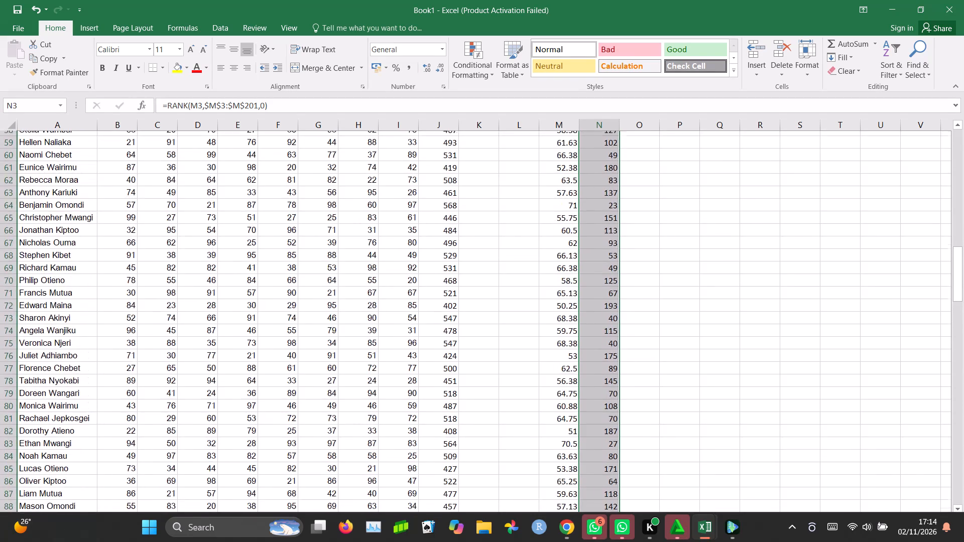
{"action": "scroll", "coordinate": [614, 407], "scroll_direction": "up", "scroll_amount": 8}
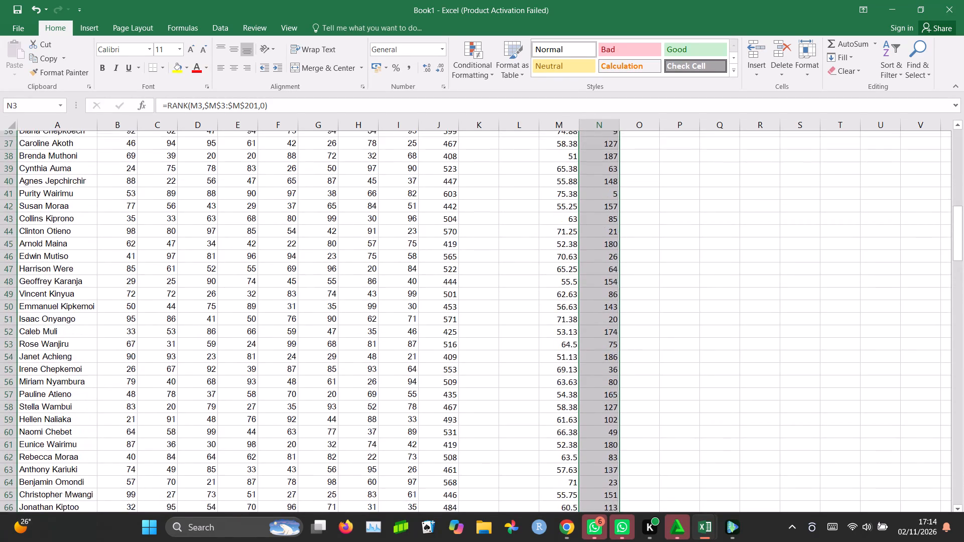
{"action": "scroll", "coordinate": [614, 407], "scroll_direction": "up", "scroll_amount": 7}
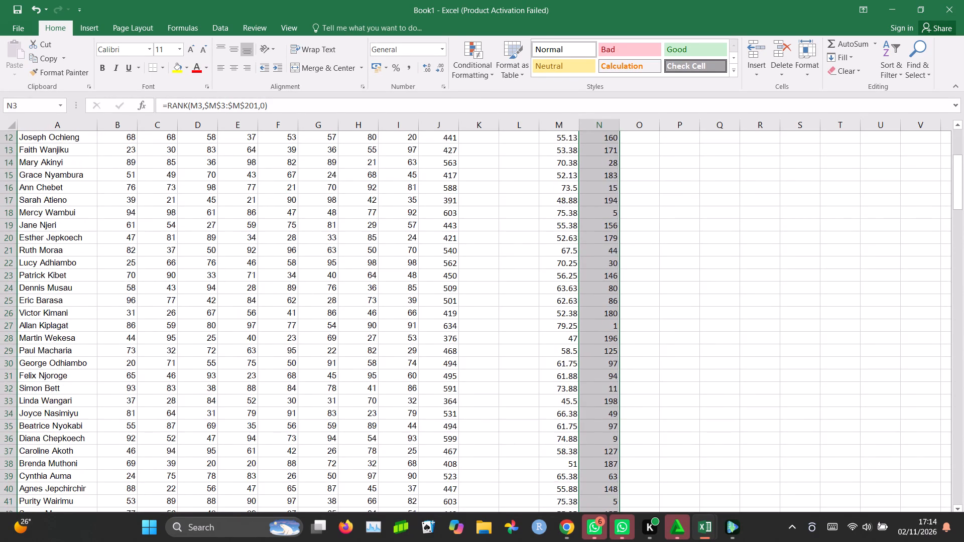
{"action": "scroll", "coordinate": [614, 407], "scroll_direction": "up", "scroll_amount": 5}
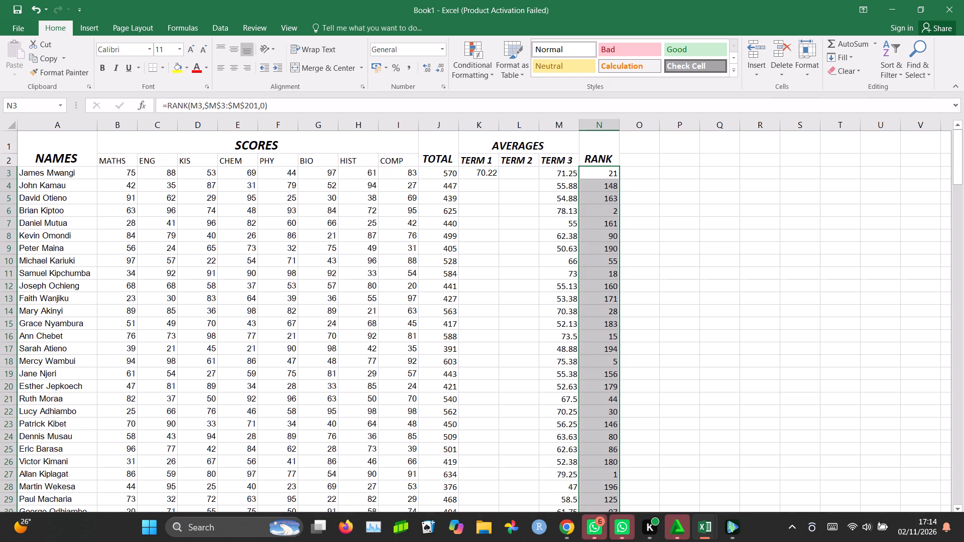
Find all occurrences of 200 in the RANK column, closing the search and checking the column's last rows.
{"action": "left_click", "coordinate": [916, 68]}
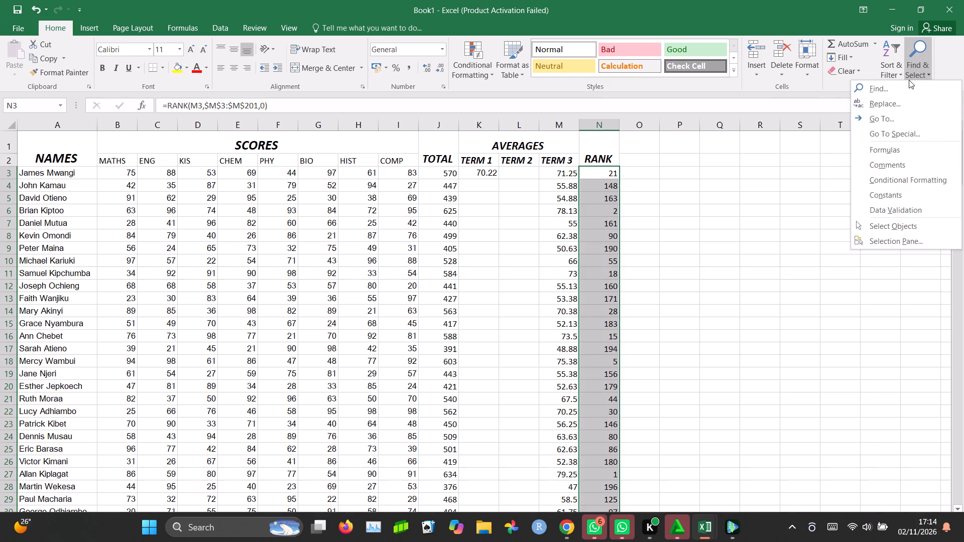
{"action": "left_click", "coordinate": [901, 93]}
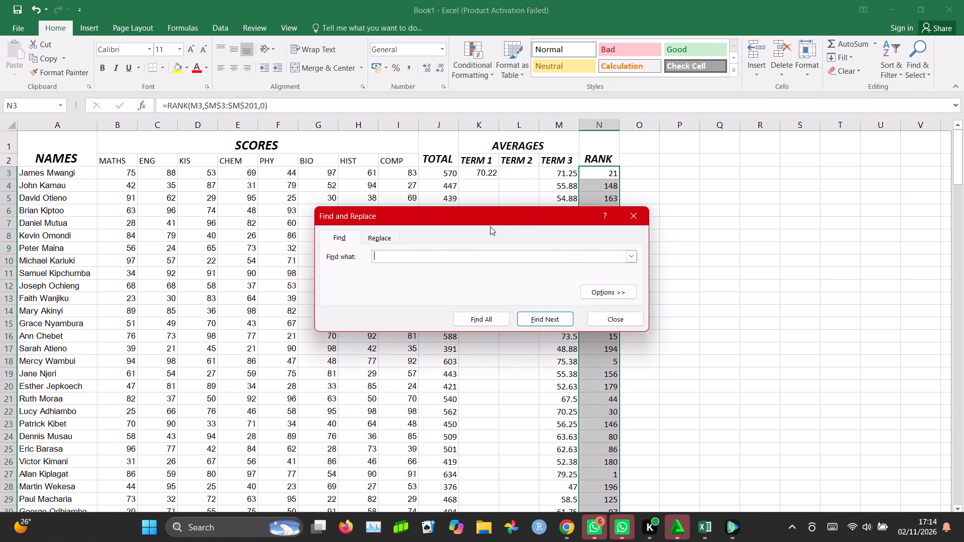
{"action": "type", "text": "200"}
{"action": "left_click", "coordinate": [490, 318]}
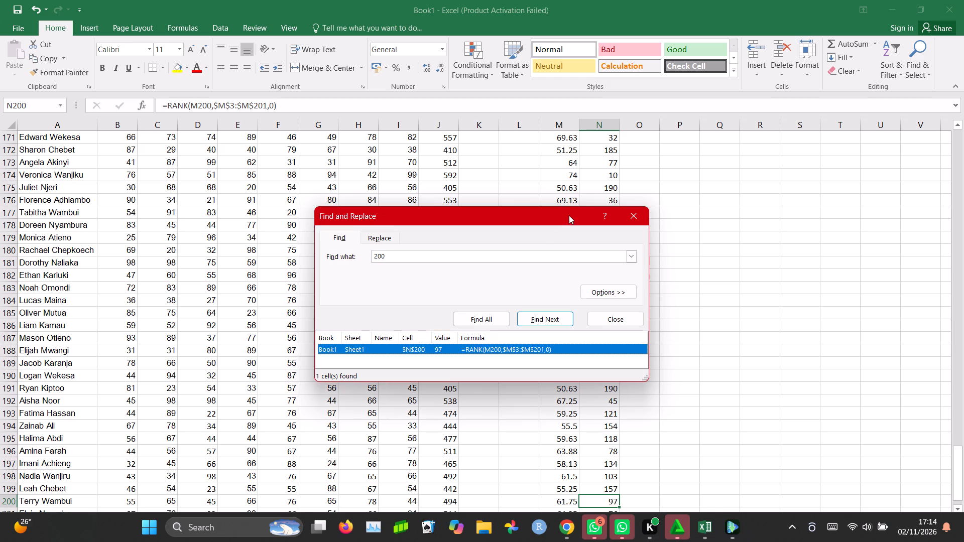
{"action": "left_click", "coordinate": [631, 214]}
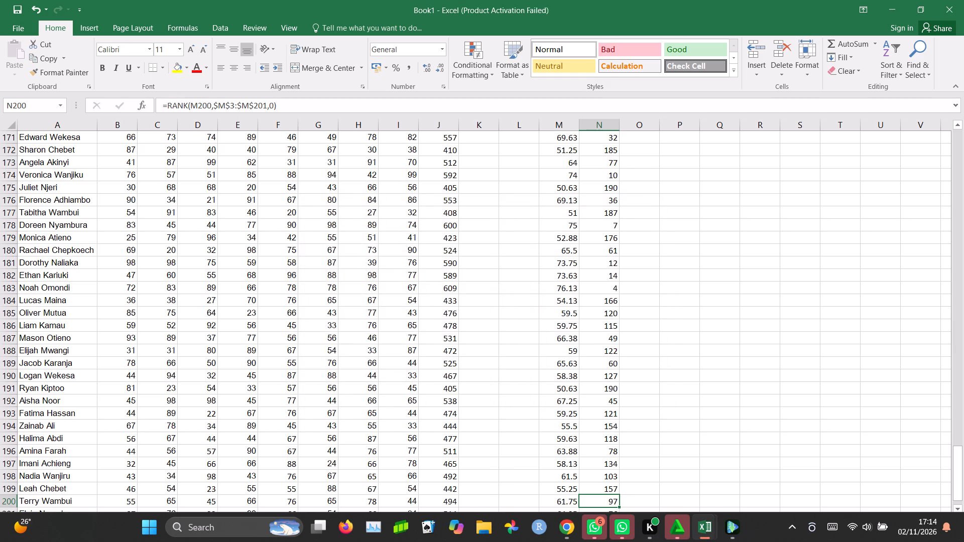
{"action": "scroll", "coordinate": [608, 236], "scroll_direction": "down", "scroll_amount": 1}
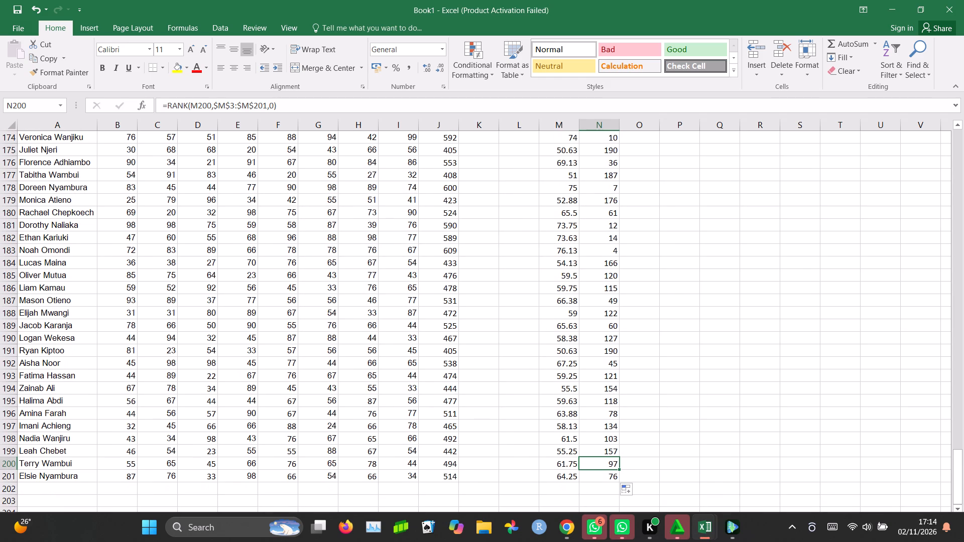
Unmerge the RANK header cell N1:N2 so that row 2 gets its own cell under RANK.
{"action": "scroll", "coordinate": [608, 236], "scroll_direction": "up", "scroll_amount": 1}
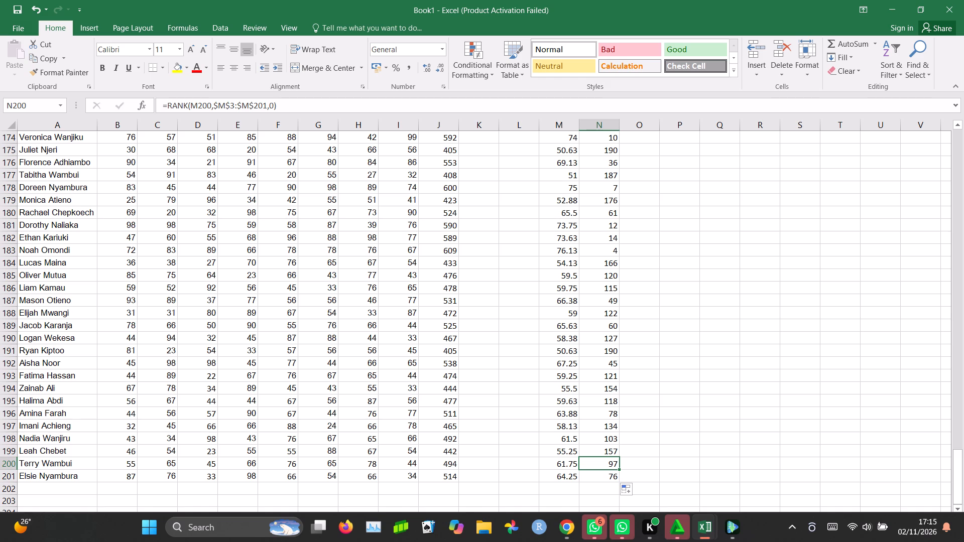
{"action": "scroll", "coordinate": [603, 222], "scroll_direction": "up", "scroll_amount": 7}
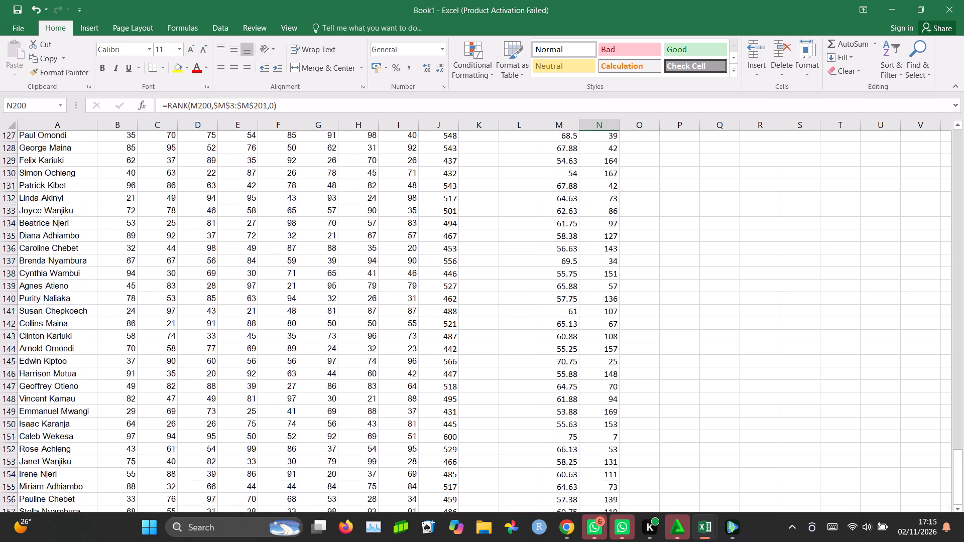
{"action": "scroll", "coordinate": [603, 222], "scroll_direction": "up", "scroll_amount": 9}
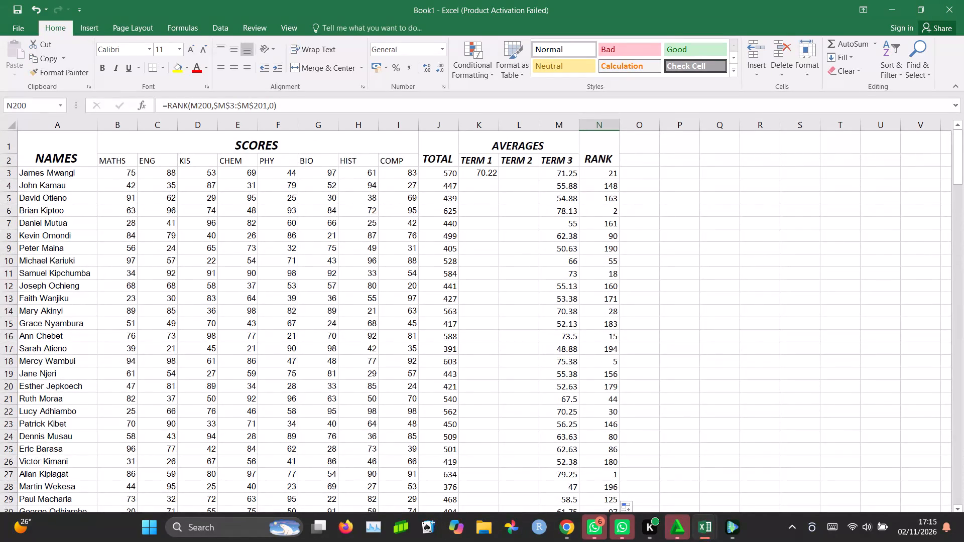
{"action": "left_click", "coordinate": [601, 146]}
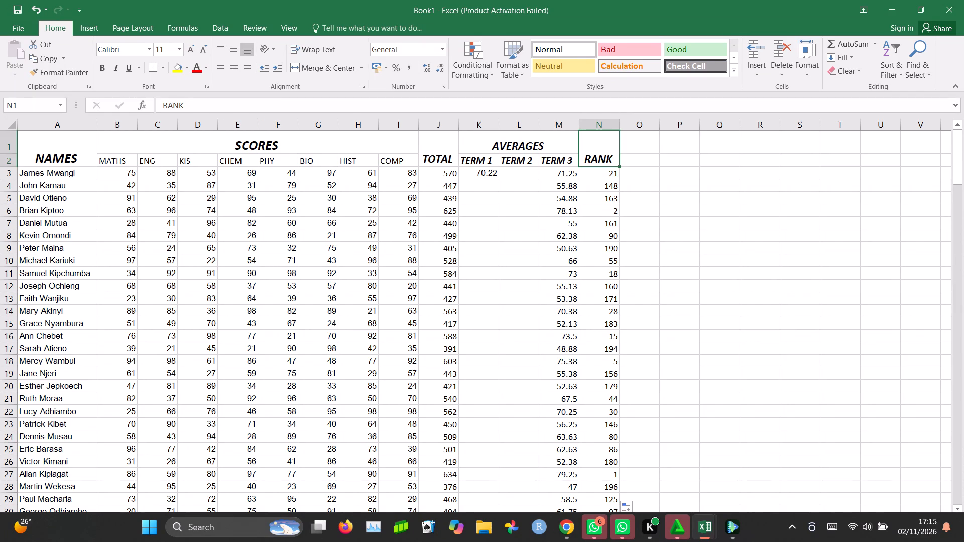
{"action": "left_click", "coordinate": [323, 61]}
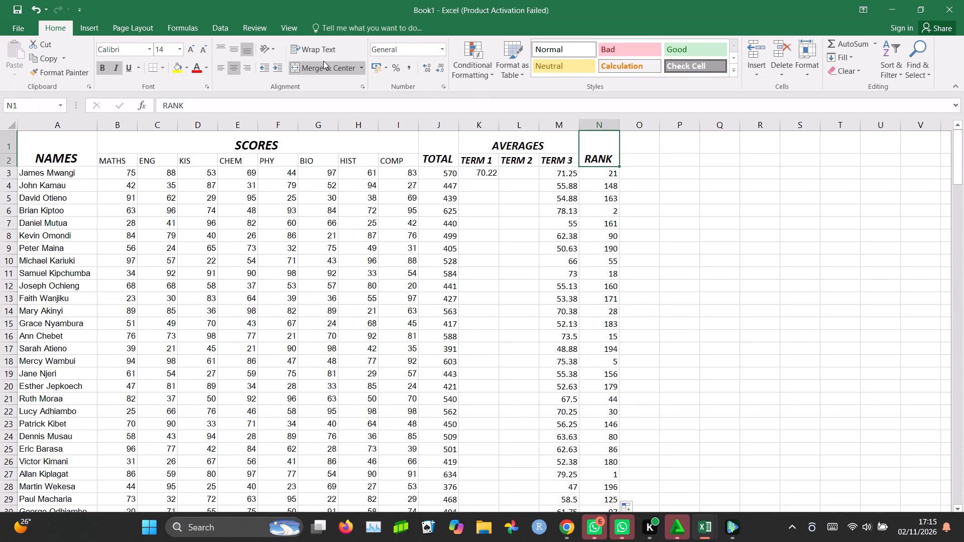
{"action": "left_click", "coordinate": [324, 65]}
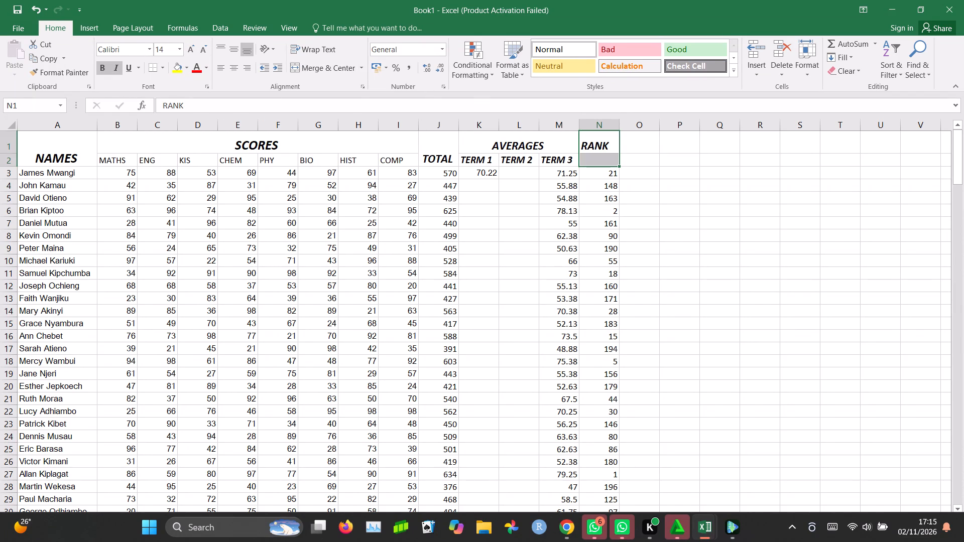
{"action": "left_click", "coordinate": [642, 169]}
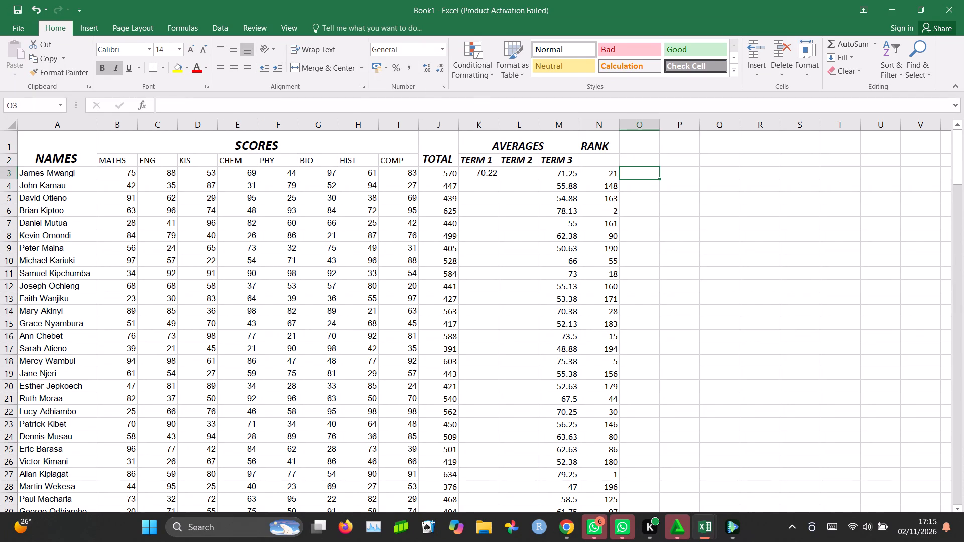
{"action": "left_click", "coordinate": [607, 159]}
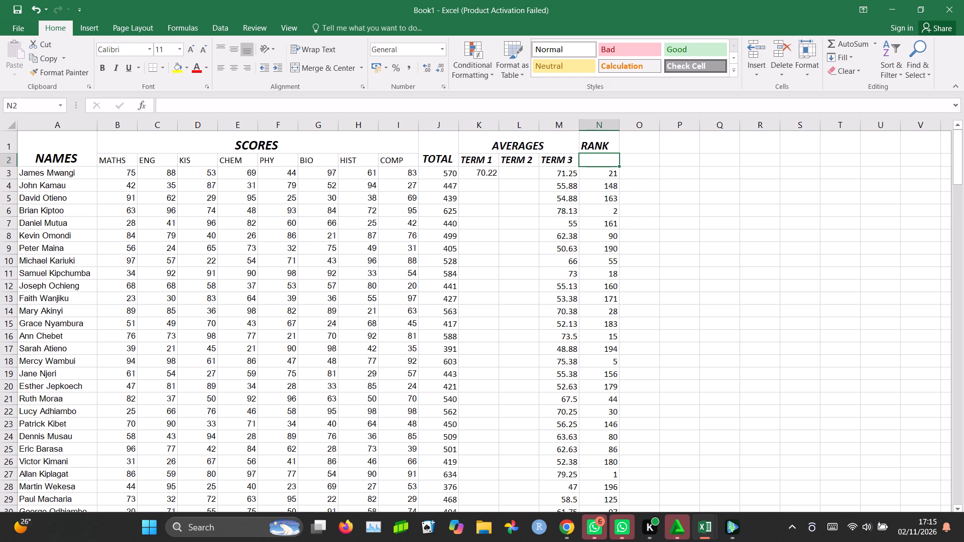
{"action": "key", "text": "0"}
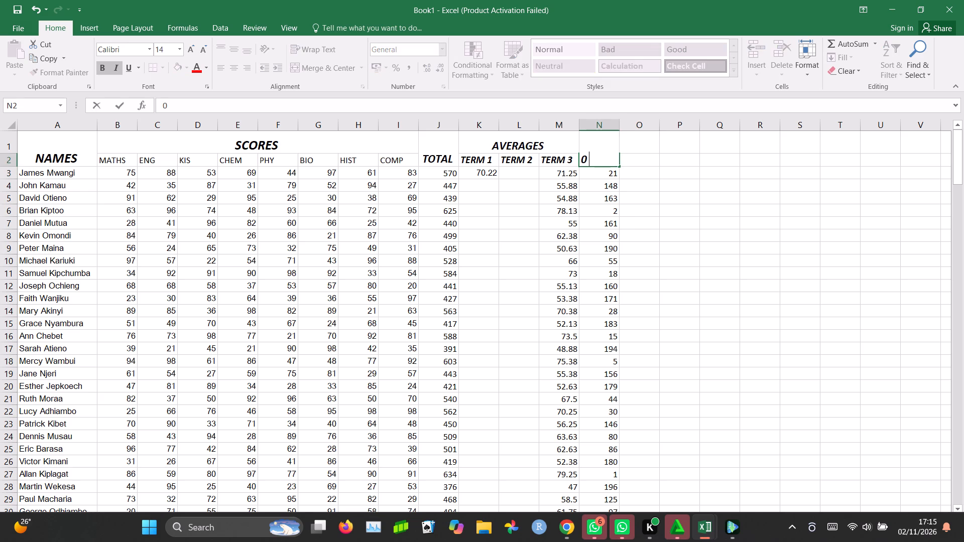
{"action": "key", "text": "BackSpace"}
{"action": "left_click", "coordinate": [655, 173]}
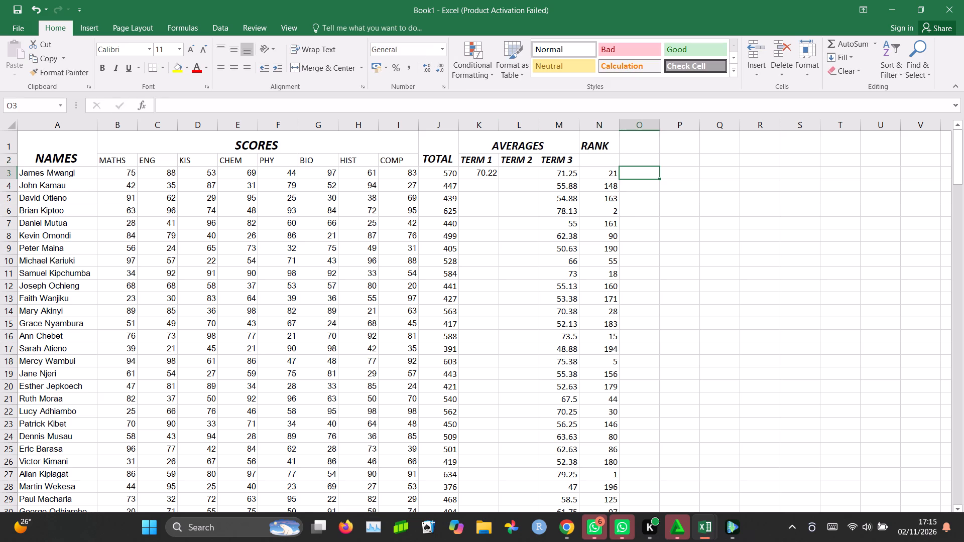
Remove the bold and italic formatting from cell N2 and apply Merge & Center to it.
{"action": "left_click", "coordinate": [598, 158]}
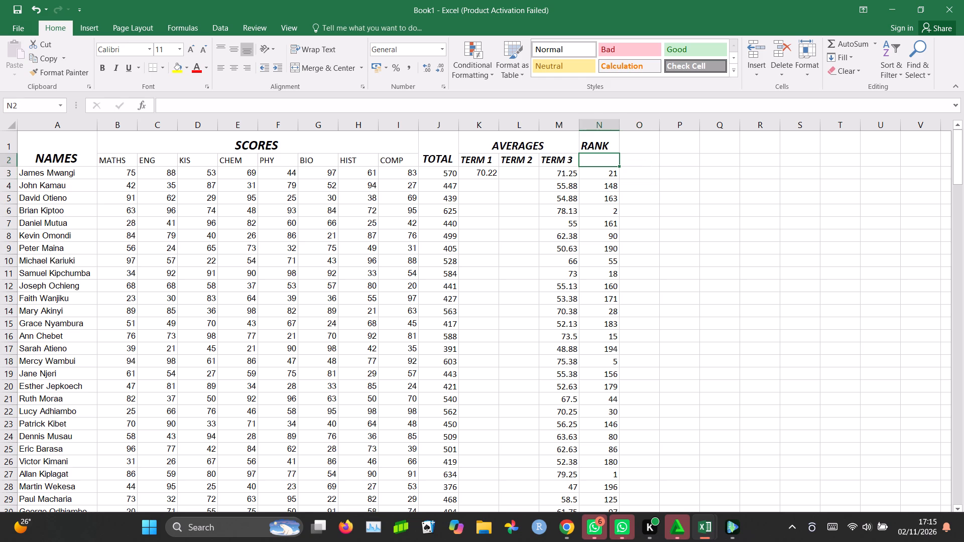
{"action": "left_click", "coordinate": [102, 72]}
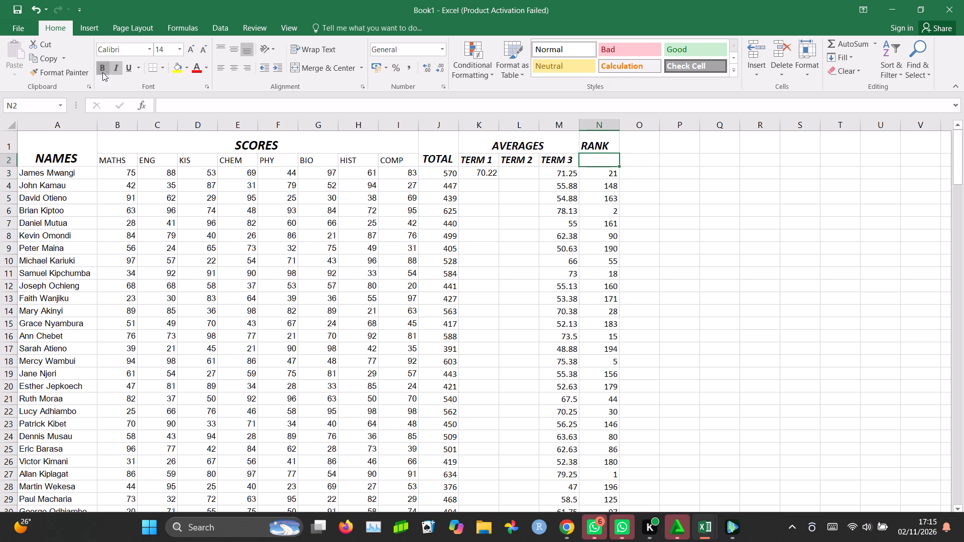
{"action": "left_click", "coordinate": [113, 69]}
{"action": "left_click", "coordinate": [322, 68]}
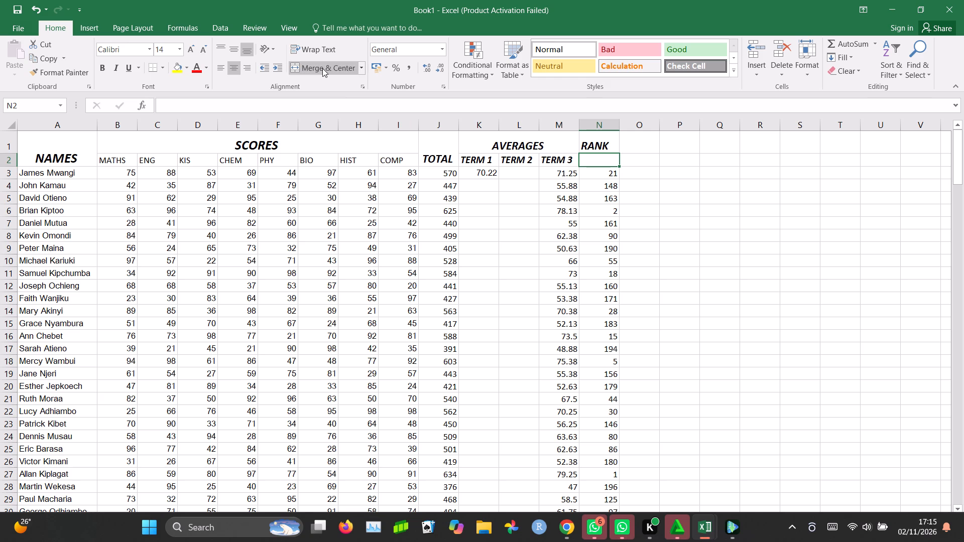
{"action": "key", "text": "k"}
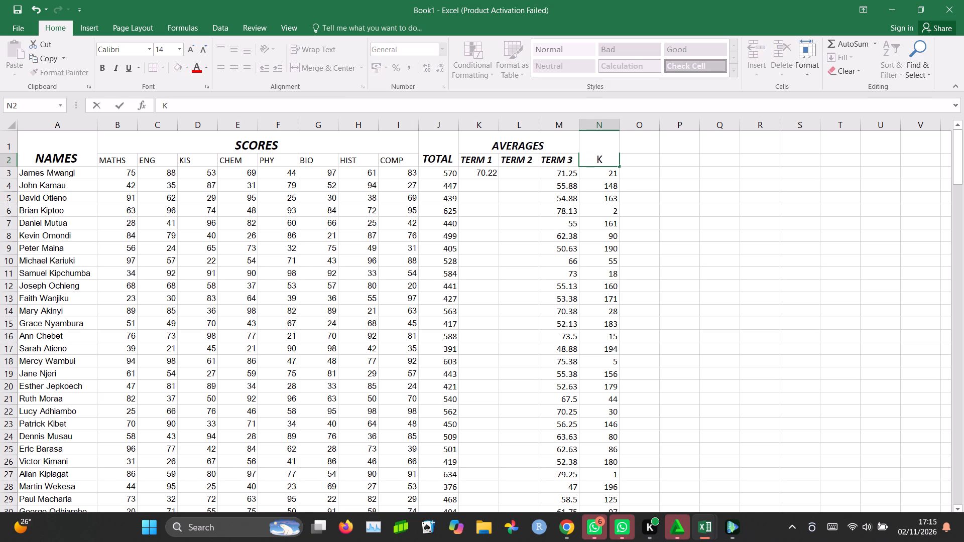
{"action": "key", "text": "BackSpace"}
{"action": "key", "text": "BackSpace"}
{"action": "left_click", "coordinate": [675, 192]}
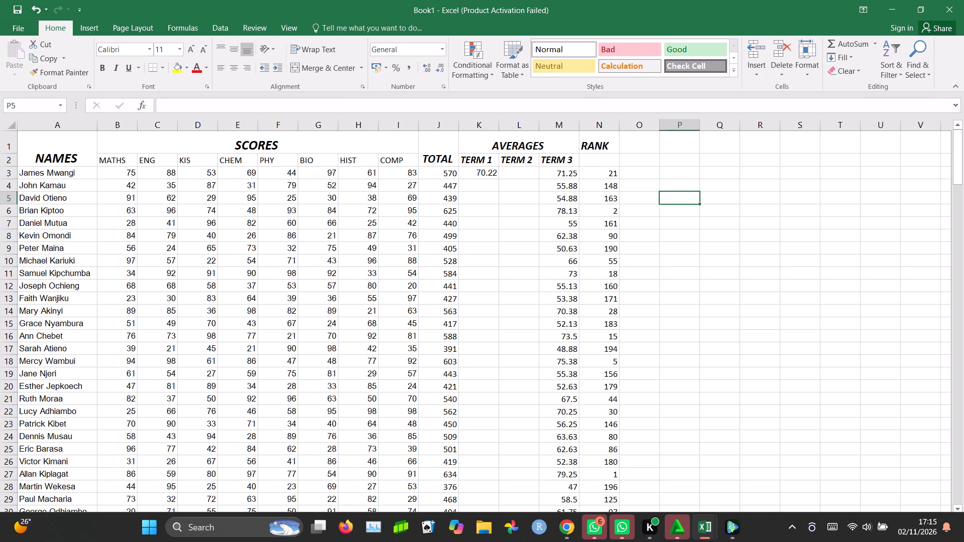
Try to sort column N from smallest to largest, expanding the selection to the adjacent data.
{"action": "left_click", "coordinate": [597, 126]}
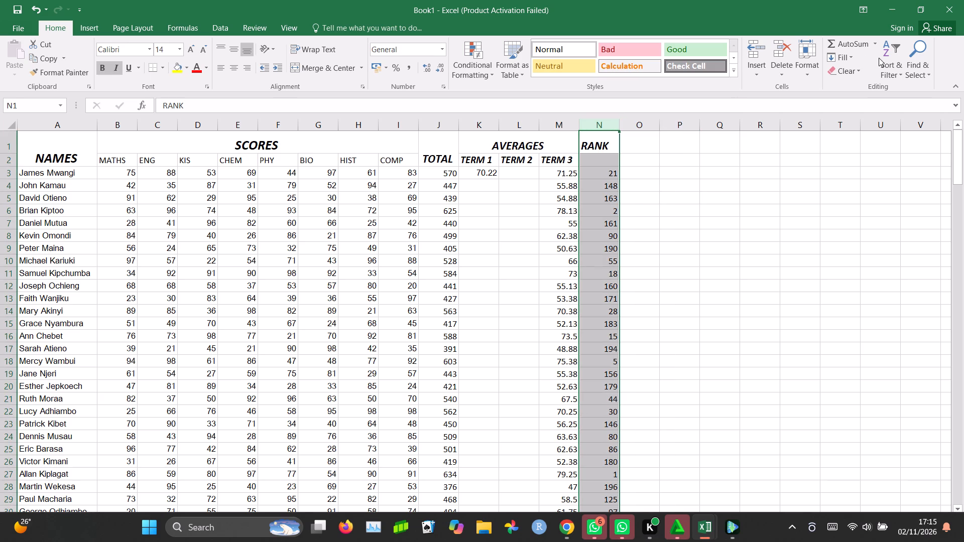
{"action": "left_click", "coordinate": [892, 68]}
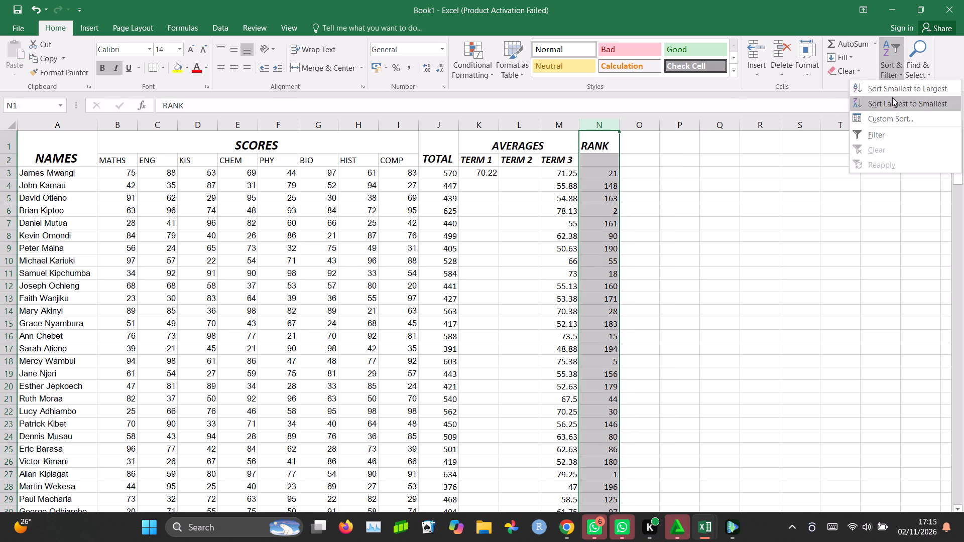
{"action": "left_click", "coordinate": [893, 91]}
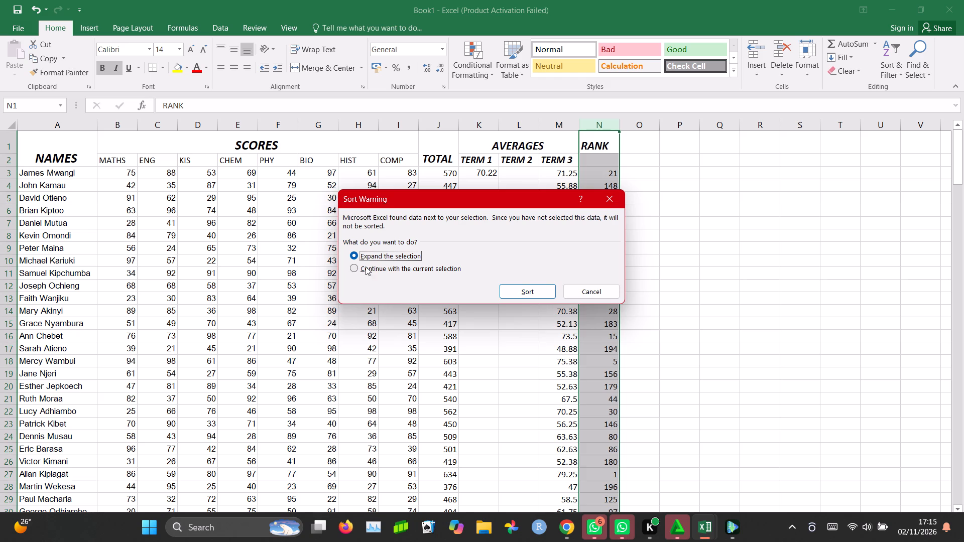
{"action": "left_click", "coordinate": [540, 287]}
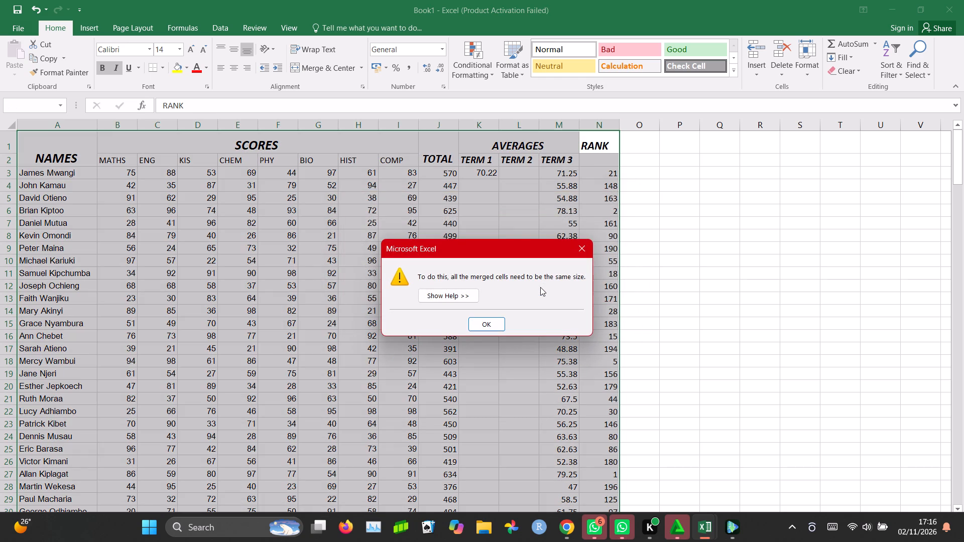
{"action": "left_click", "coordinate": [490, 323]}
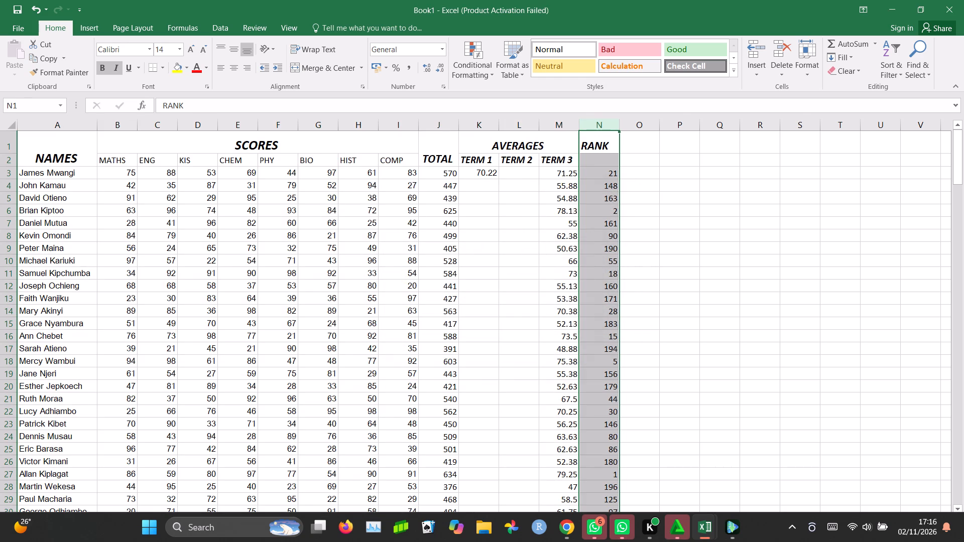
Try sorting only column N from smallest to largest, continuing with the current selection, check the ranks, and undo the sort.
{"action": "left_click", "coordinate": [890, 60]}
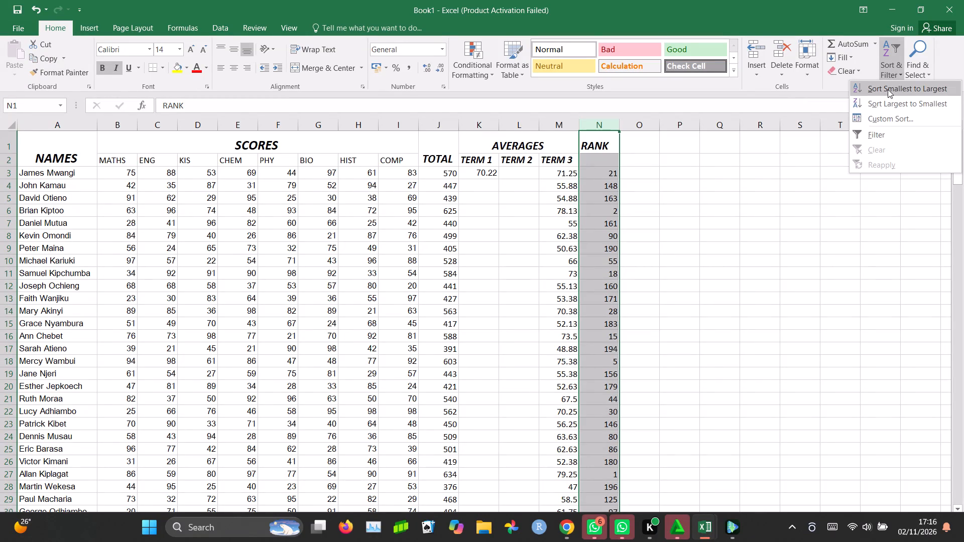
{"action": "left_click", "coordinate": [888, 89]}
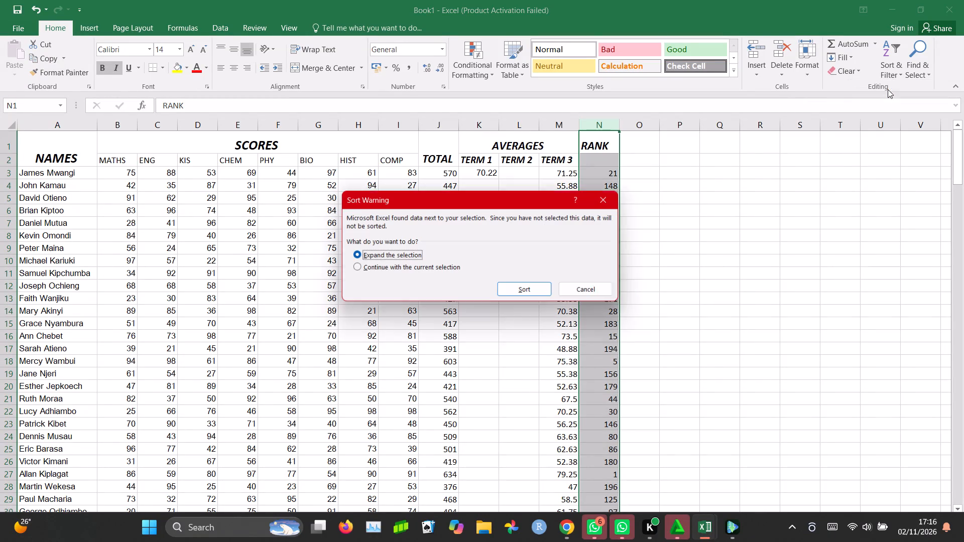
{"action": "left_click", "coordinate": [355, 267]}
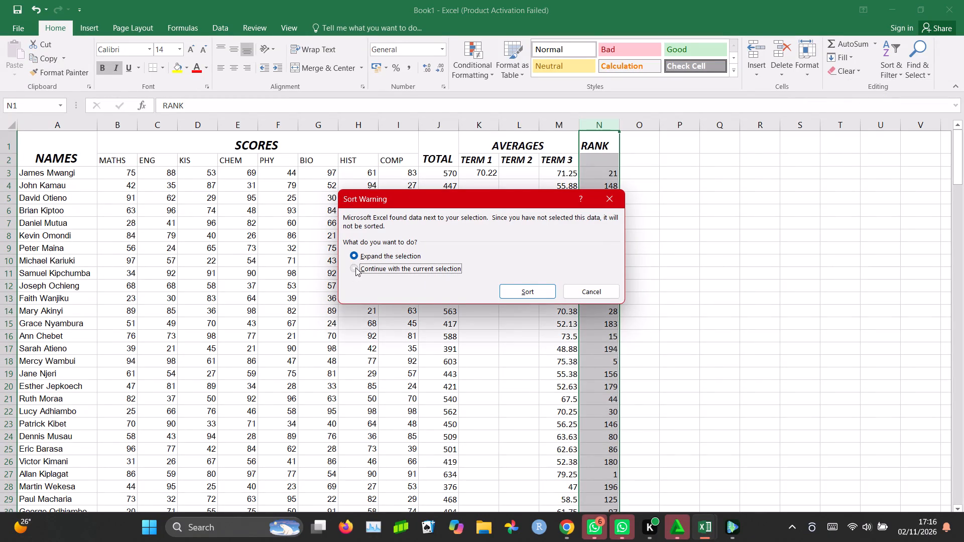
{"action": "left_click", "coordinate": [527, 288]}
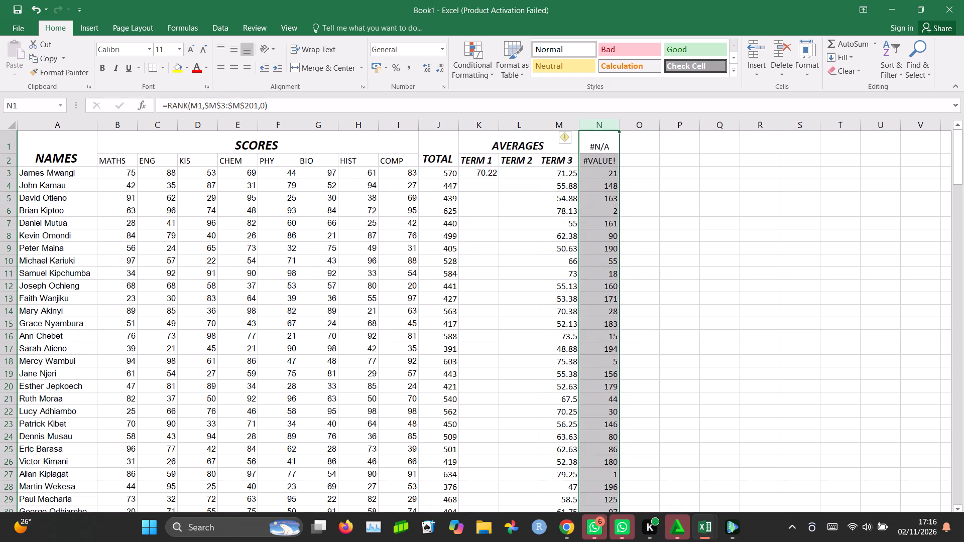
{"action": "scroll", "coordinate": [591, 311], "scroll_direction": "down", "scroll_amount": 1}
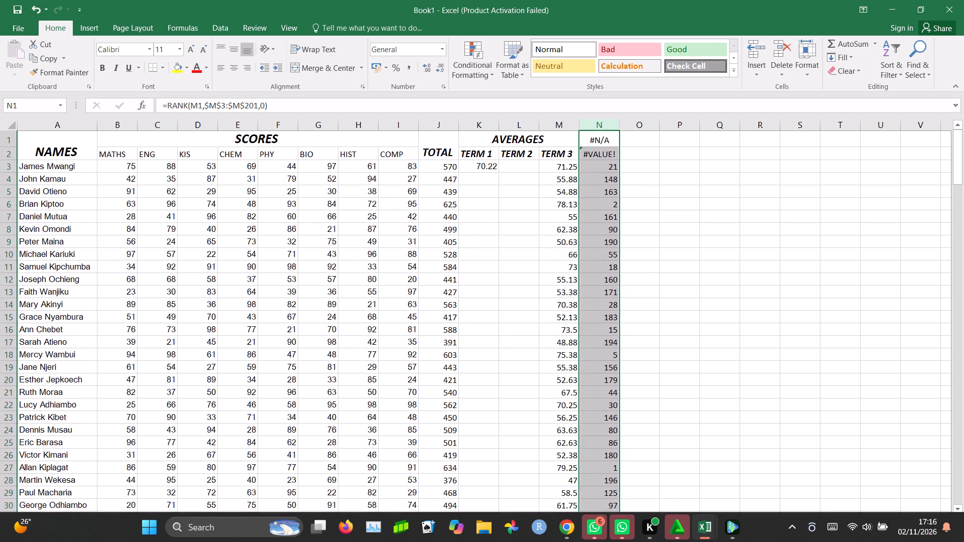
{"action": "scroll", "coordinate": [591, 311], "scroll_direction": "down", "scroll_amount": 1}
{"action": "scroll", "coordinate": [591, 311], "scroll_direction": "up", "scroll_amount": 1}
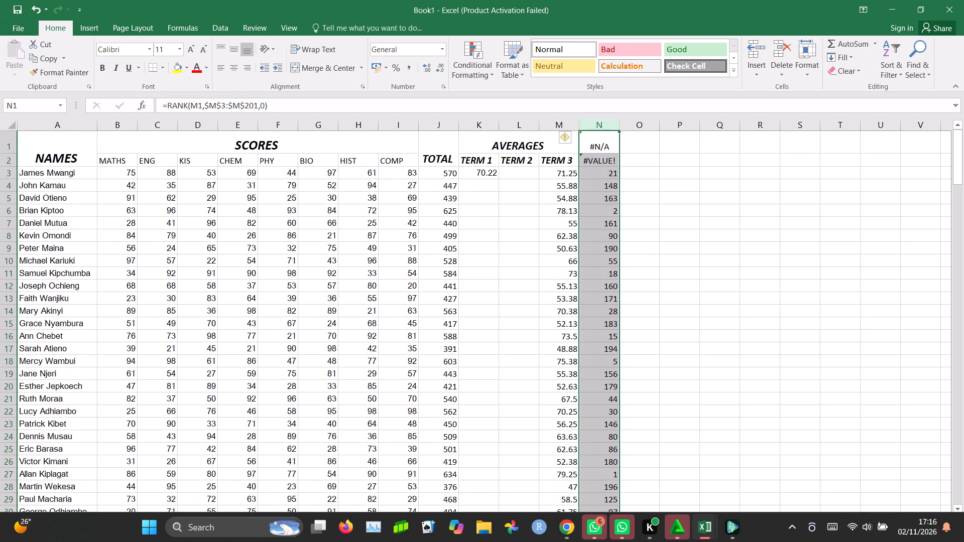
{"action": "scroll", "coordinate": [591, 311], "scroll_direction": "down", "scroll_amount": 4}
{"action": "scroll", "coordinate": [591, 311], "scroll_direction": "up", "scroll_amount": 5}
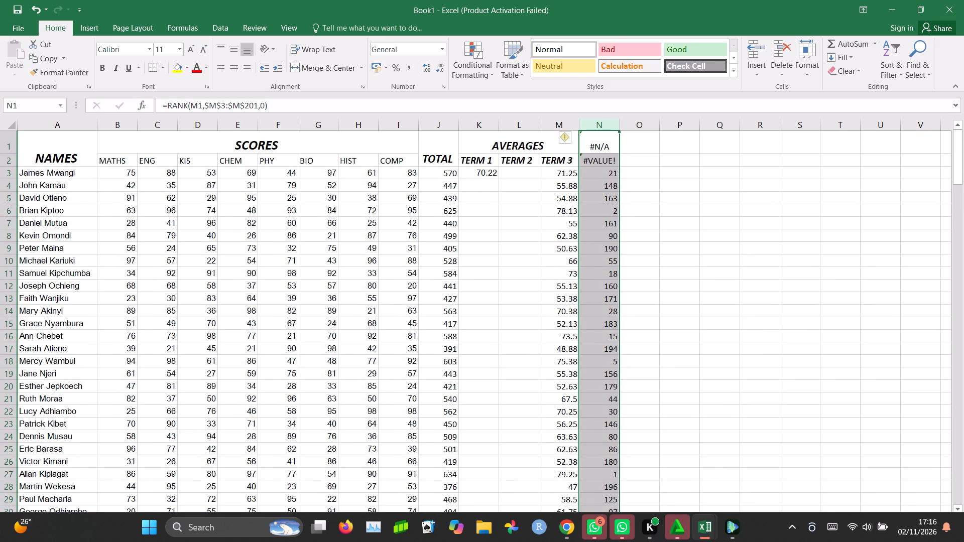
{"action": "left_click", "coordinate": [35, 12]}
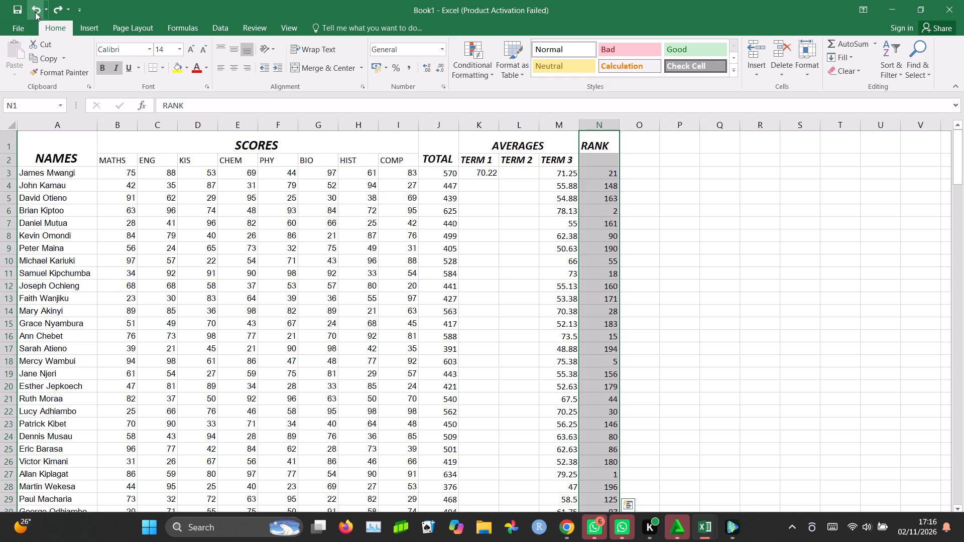
Fill the RANK formula from N3 down to the last student in N201.
{"action": "left_click", "coordinate": [599, 172]}
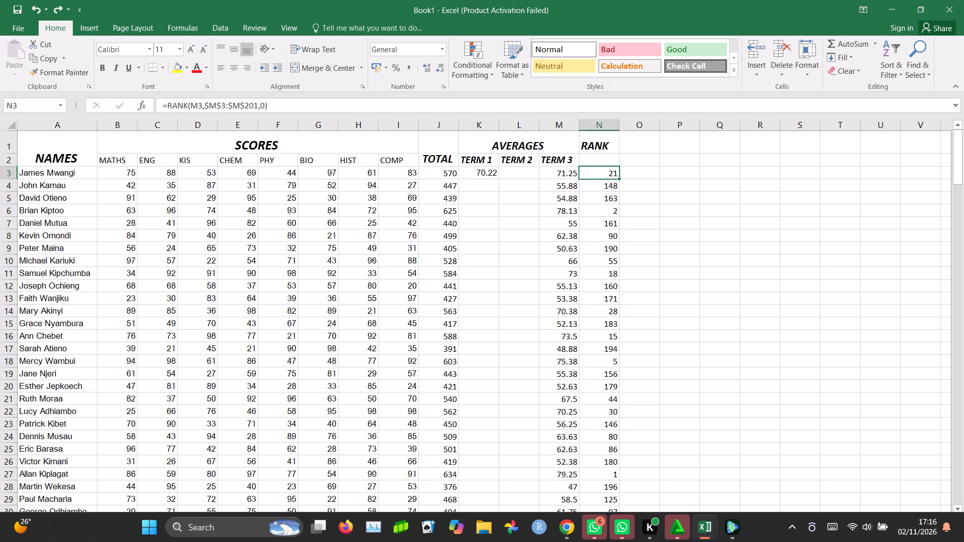
{"action": "left_click_drag", "start_coordinate": [618, 175], "coordinate": [623, 322]}
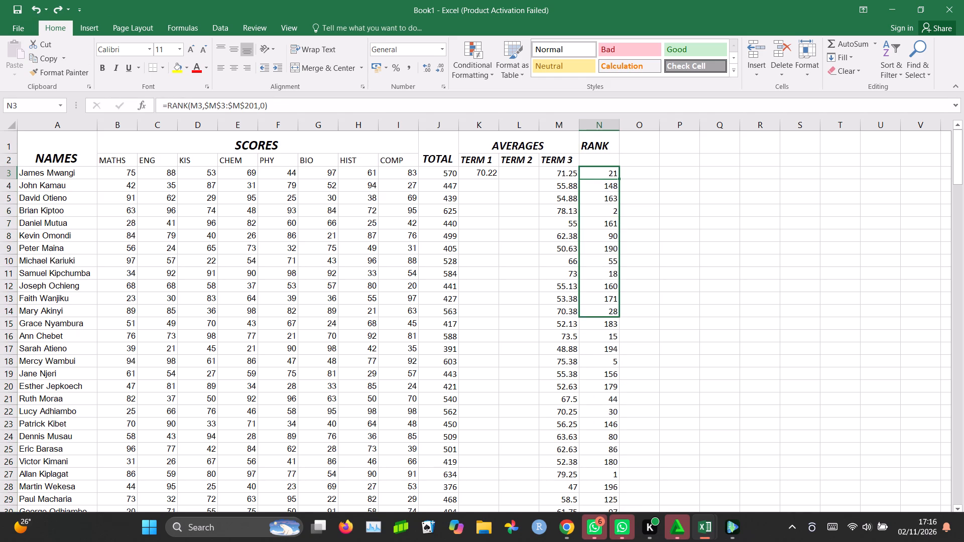
{"action": "left_click_drag", "start_coordinate": [623, 322], "coordinate": [623, 541]}
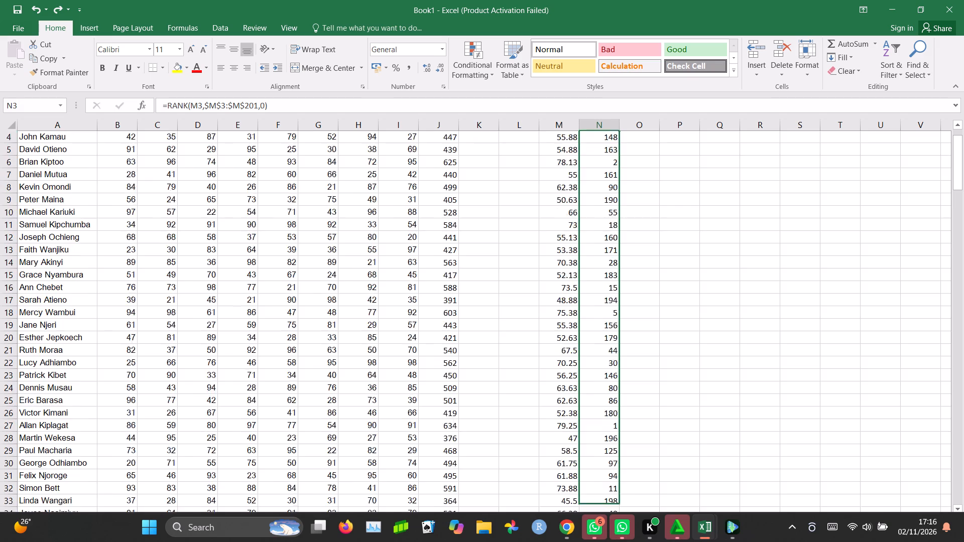
{"action": "left_click_drag", "start_coordinate": [623, 541], "coordinate": [621, 534]}
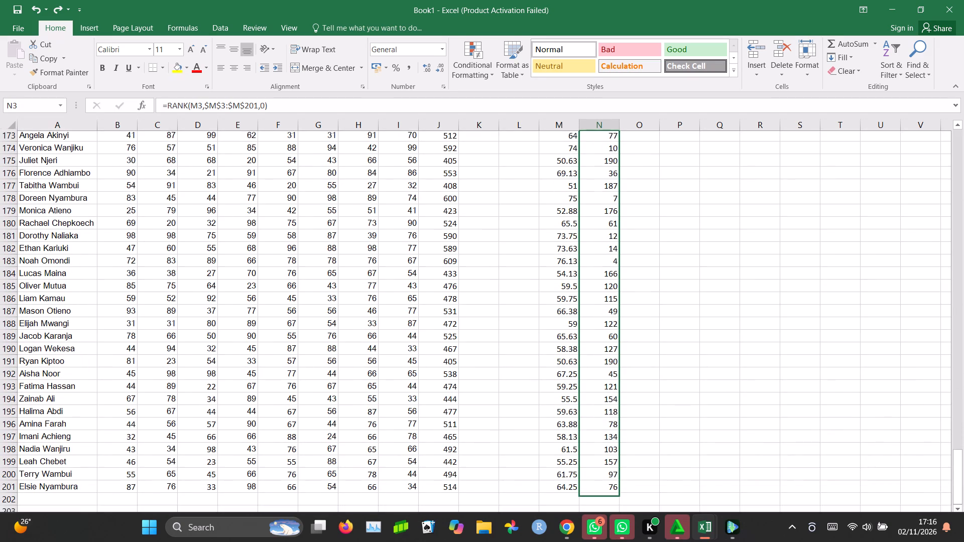
{"action": "left_click_drag", "start_coordinate": [621, 534], "coordinate": [618, 476]}
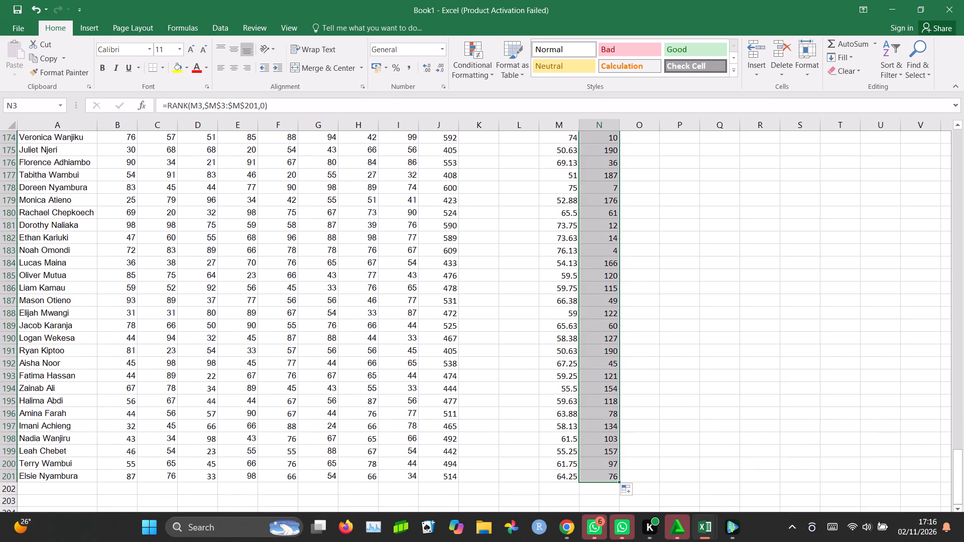
{"action": "scroll", "coordinate": [688, 360], "scroll_direction": "up", "scroll_amount": 8}
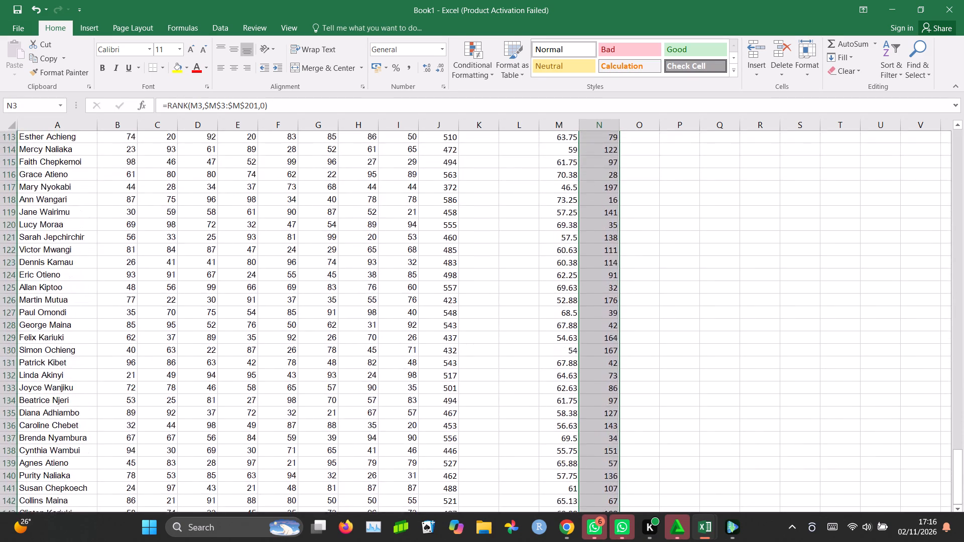
{"action": "scroll", "coordinate": [688, 360], "scroll_direction": "up", "scroll_amount": 5}
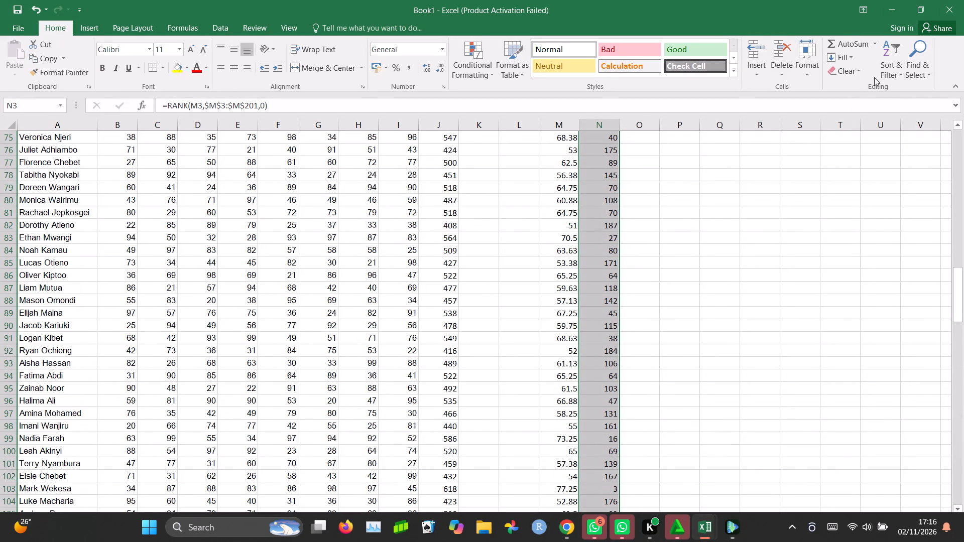
{"action": "left_click", "coordinate": [893, 70]}
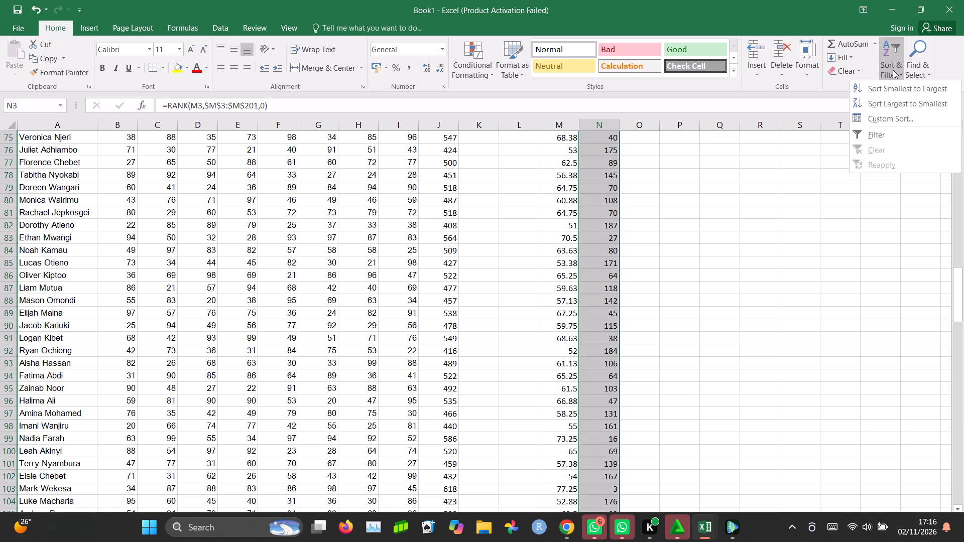
{"action": "left_click", "coordinate": [790, 221]}
Custom-sort all student rows in A3:N201 by the values in Column N, ordered Smallest to Largest.
{"action": "scroll", "coordinate": [357, 268], "scroll_direction": "up", "scroll_amount": 2}
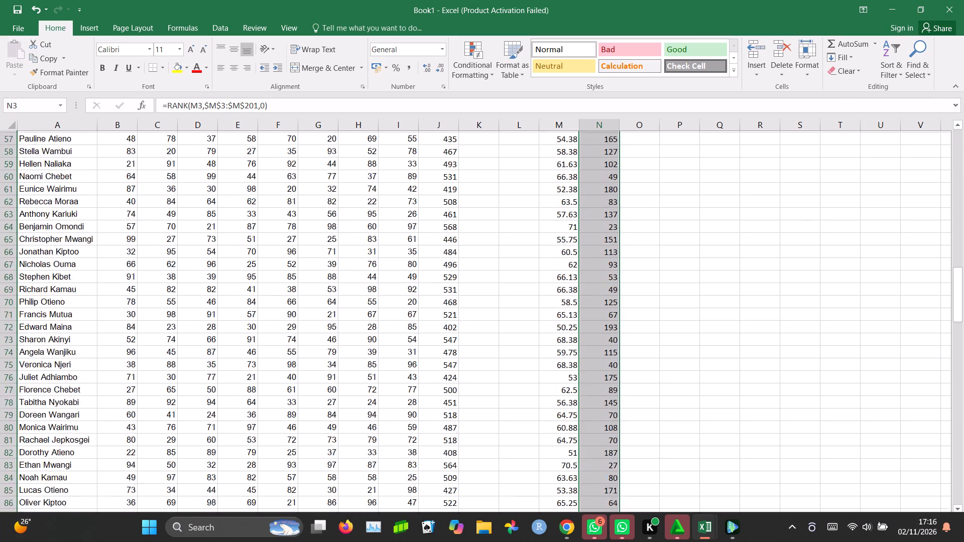
{"action": "scroll", "coordinate": [357, 268], "scroll_direction": "up", "scroll_amount": 8}
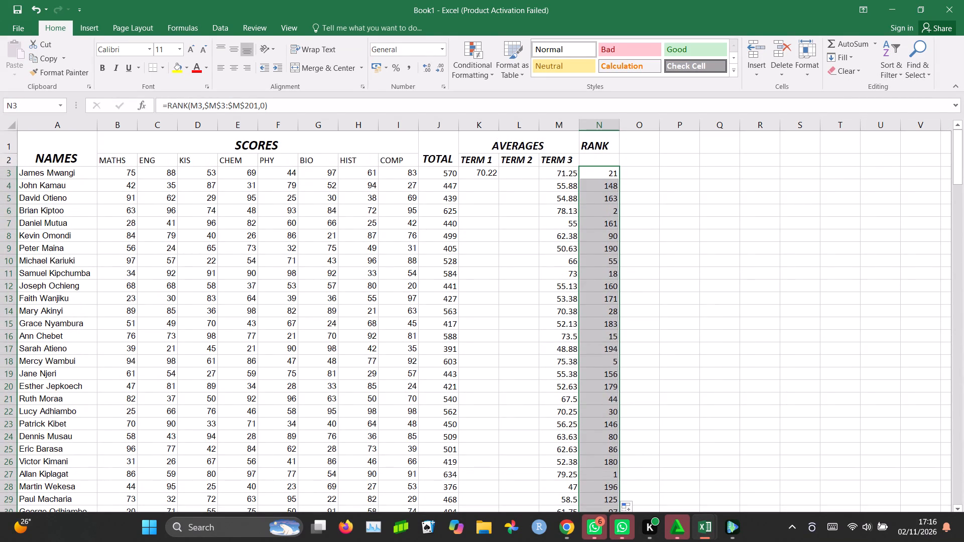
{"action": "left_click", "coordinate": [32, 174]}
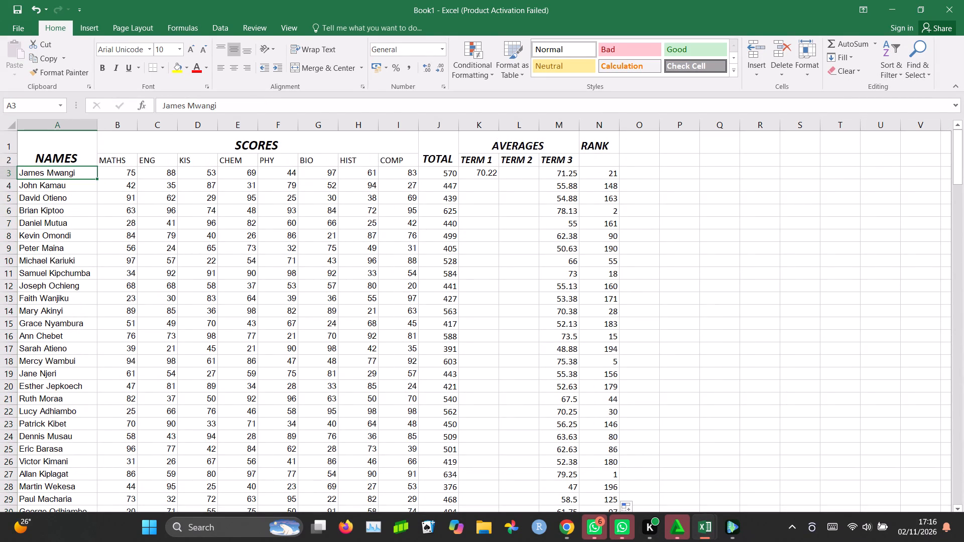
{"action": "left_click_drag", "start_coordinate": [86, 174], "coordinate": [292, 344]}
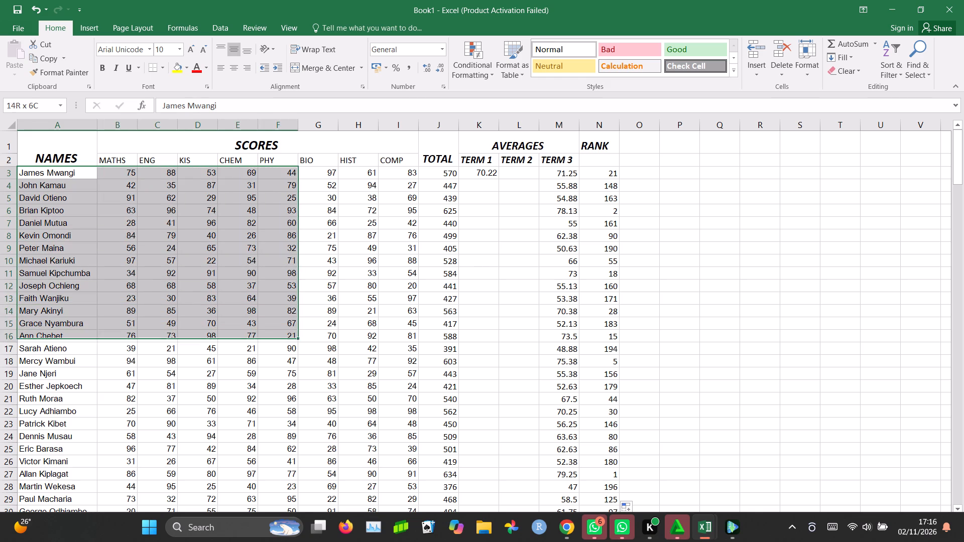
{"action": "left_click_drag", "start_coordinate": [292, 344], "coordinate": [304, 541]}
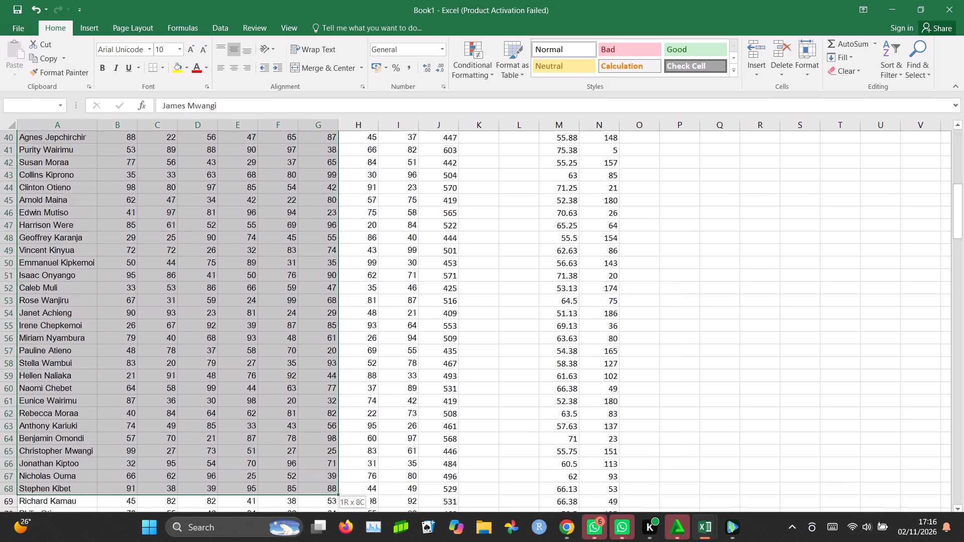
{"action": "left_click_drag", "start_coordinate": [304, 541], "coordinate": [303, 541]}
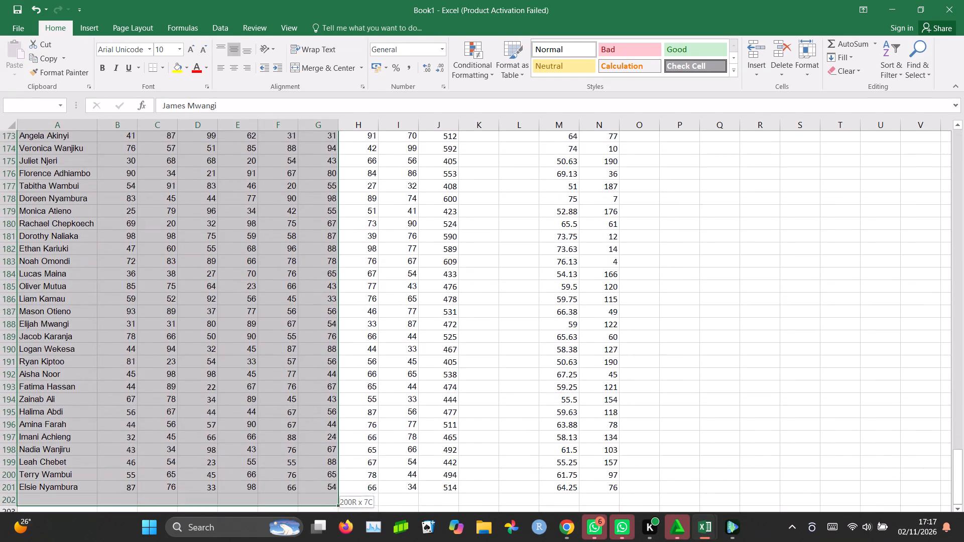
{"action": "left_click_drag", "start_coordinate": [303, 541], "coordinate": [461, 470]}
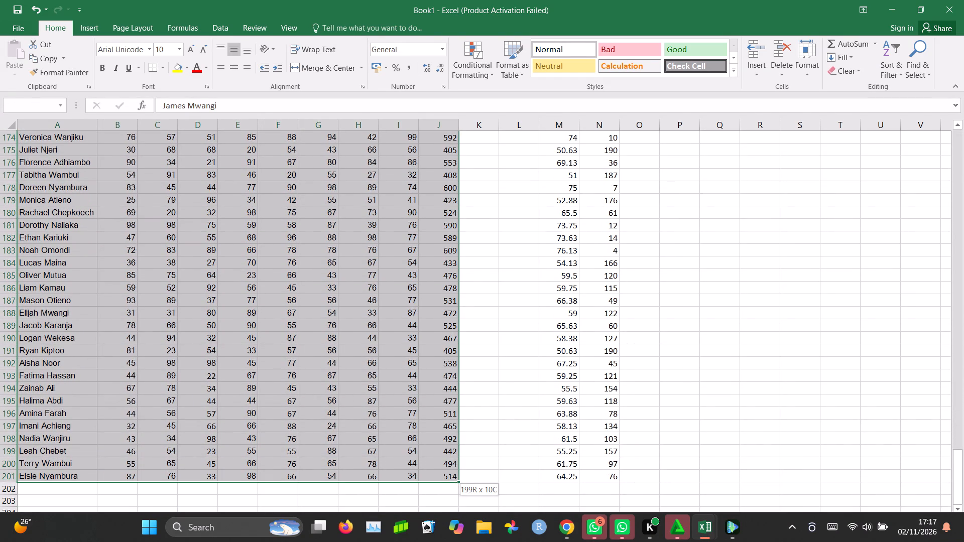
{"action": "left_click_drag", "start_coordinate": [461, 470], "coordinate": [612, 466]}
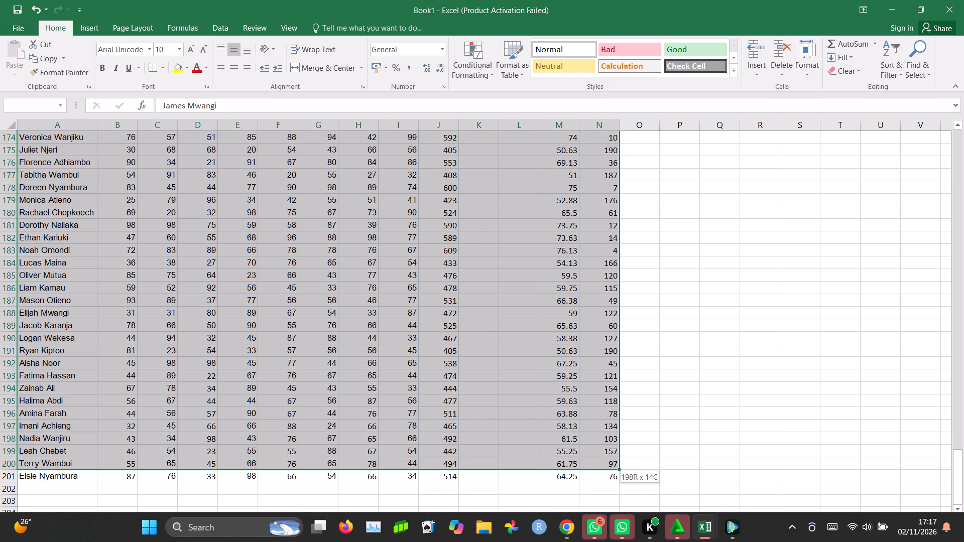
{"action": "left_click_drag", "start_coordinate": [612, 466], "coordinate": [612, 473]}
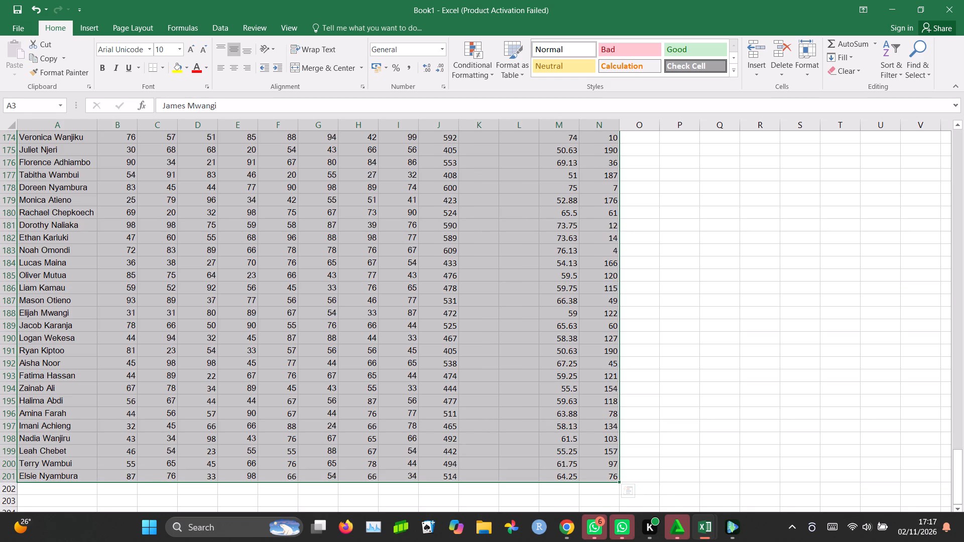
{"action": "scroll", "coordinate": [574, 331], "scroll_direction": "up", "scroll_amount": 13}
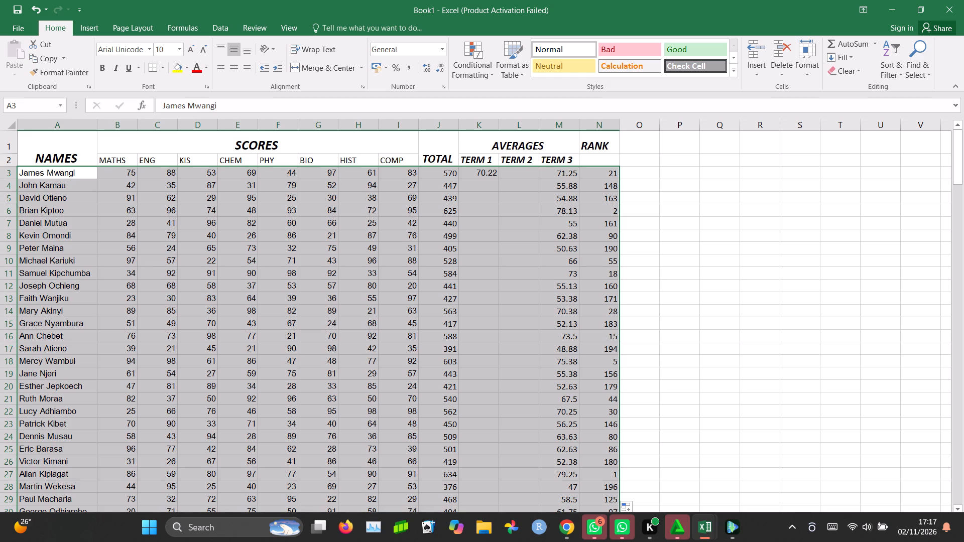
{"action": "left_click", "coordinate": [891, 72]}
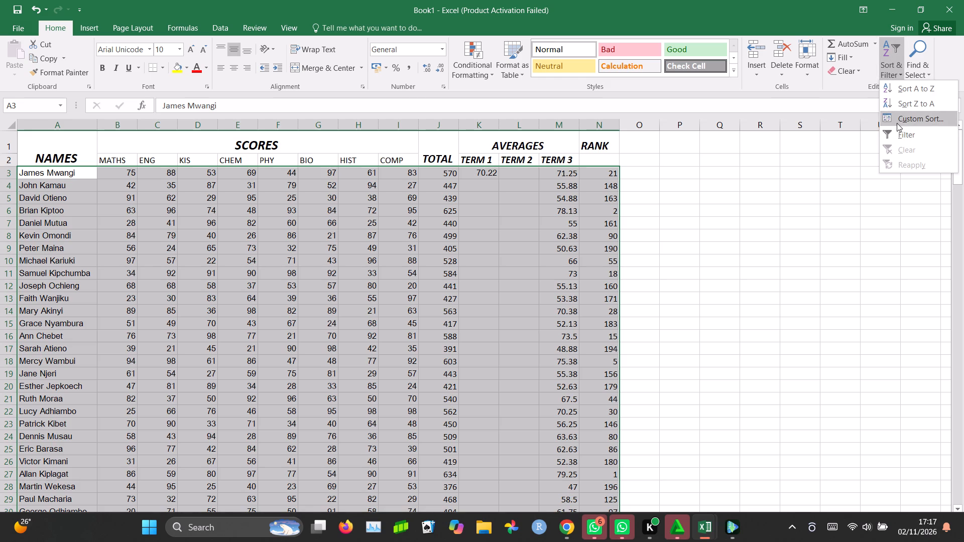
{"action": "left_click", "coordinate": [897, 123]}
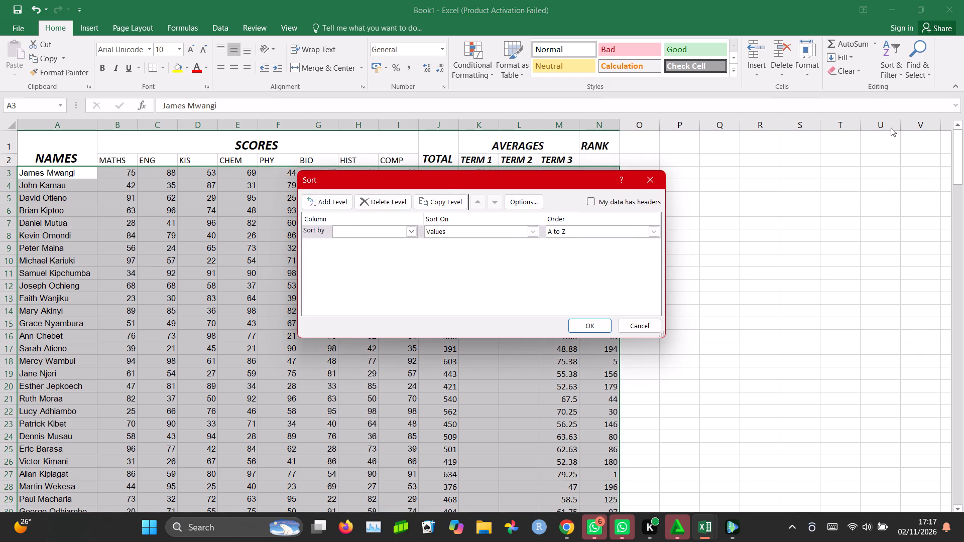
{"action": "left_click", "coordinate": [409, 232]}
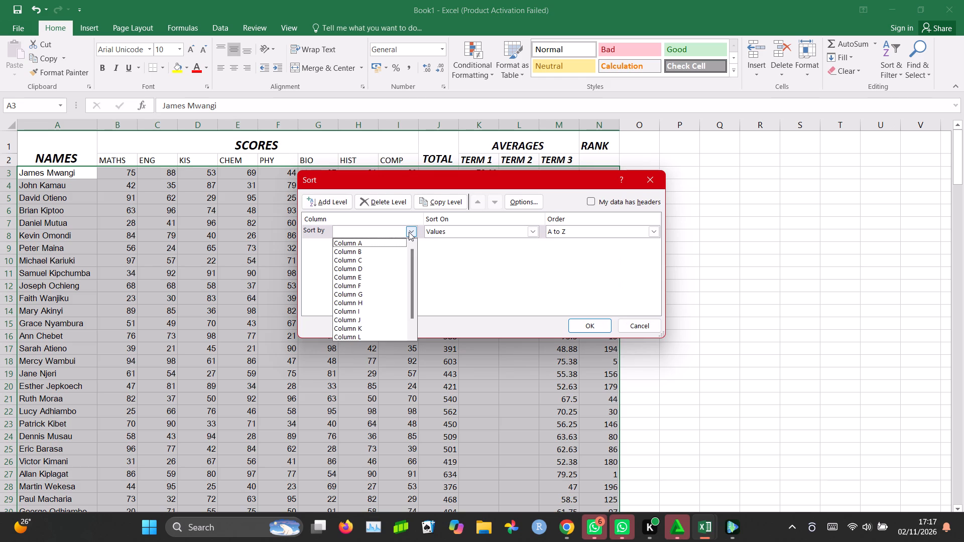
{"action": "scroll", "coordinate": [377, 276], "scroll_direction": "down", "scroll_amount": 5}
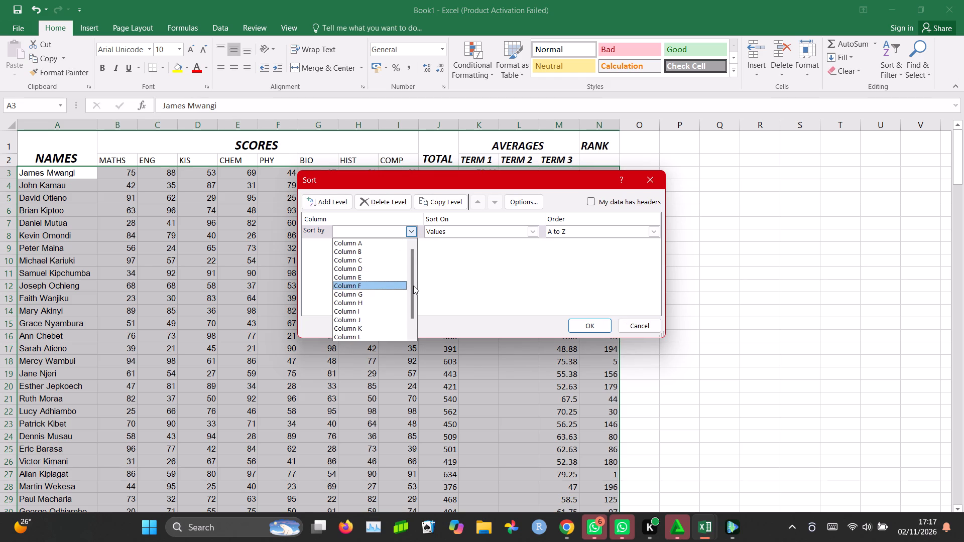
{"action": "left_click_drag", "start_coordinate": [410, 286], "coordinate": [398, 384]}
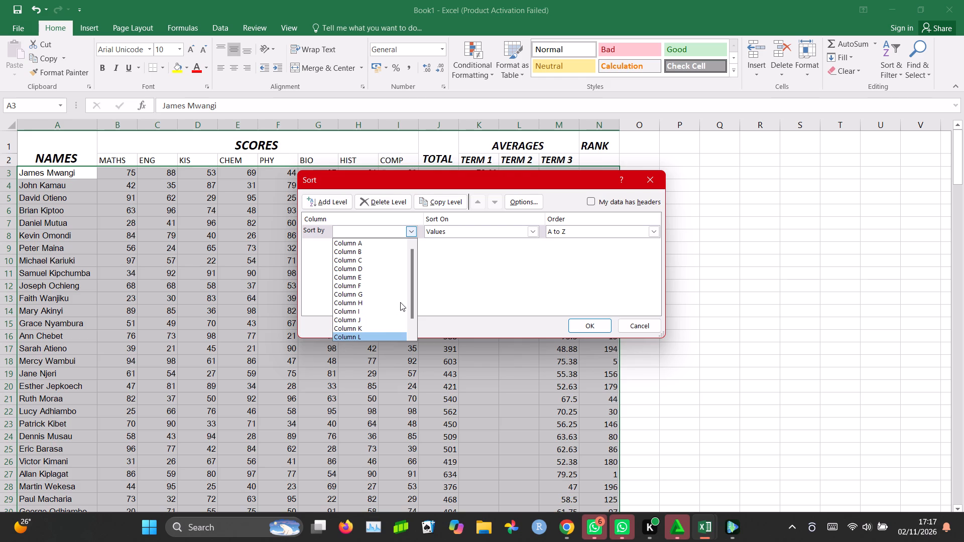
{"action": "left_click_drag", "start_coordinate": [411, 302], "coordinate": [410, 339]}
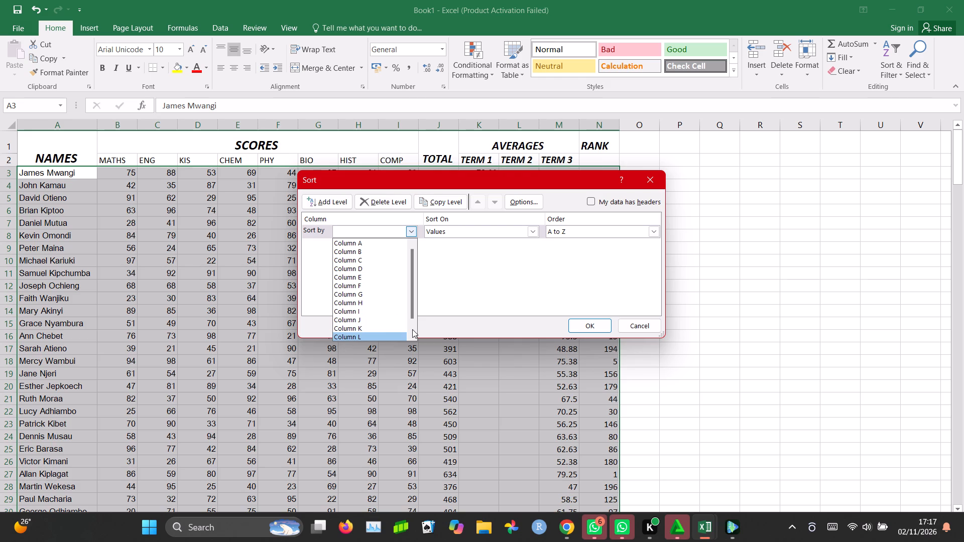
{"action": "triple_click", "coordinate": [412, 329]}
{"action": "left_click", "coordinate": [365, 334]}
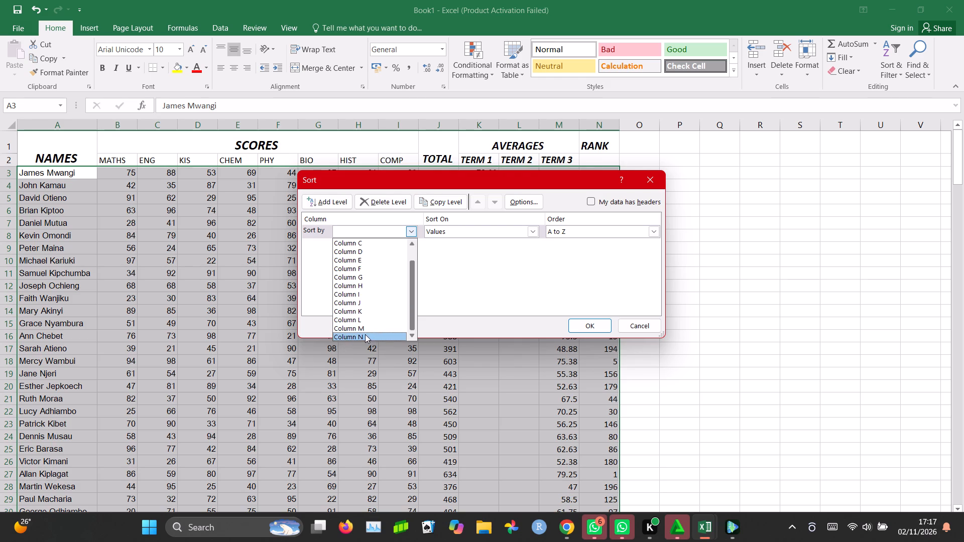
{"action": "left_click", "coordinate": [531, 230]}
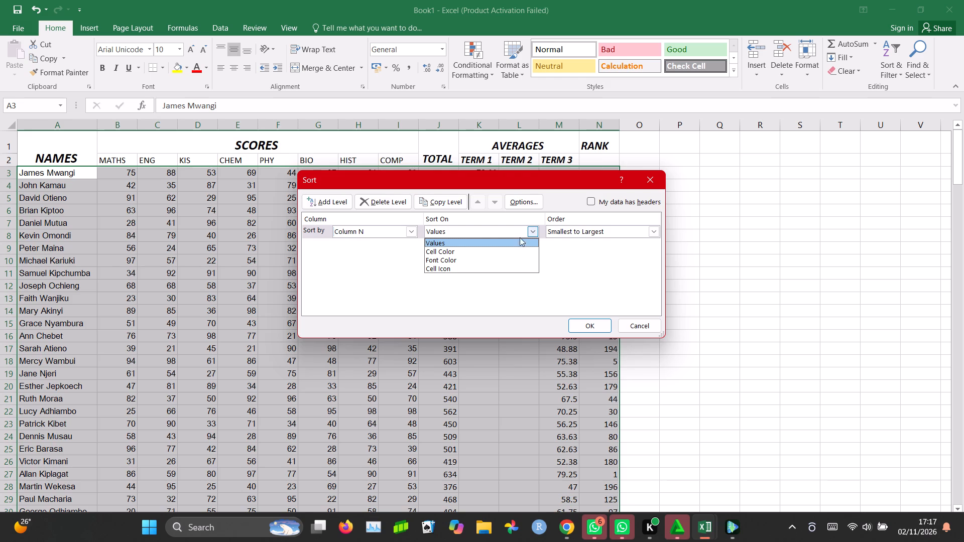
{"action": "left_click", "coordinate": [512, 240]}
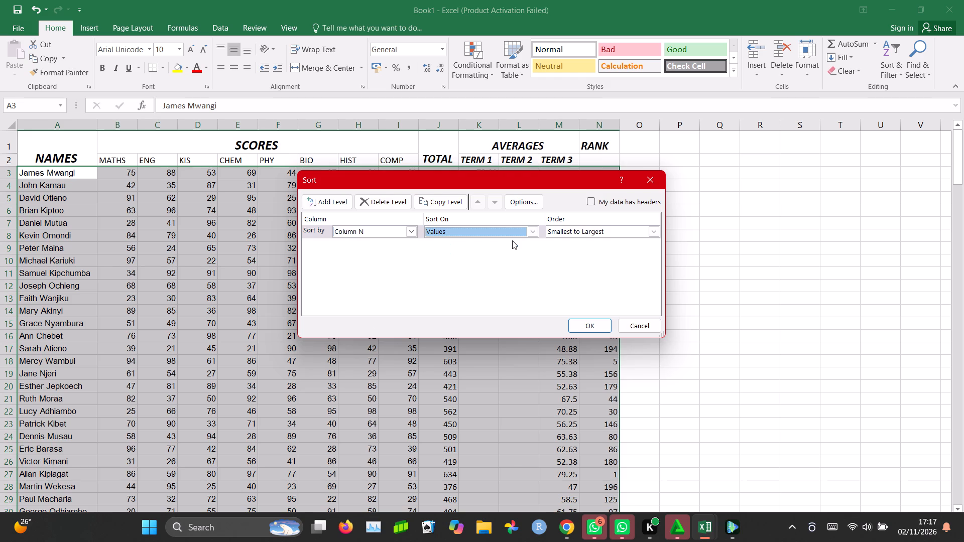
{"action": "left_click", "coordinate": [586, 228]}
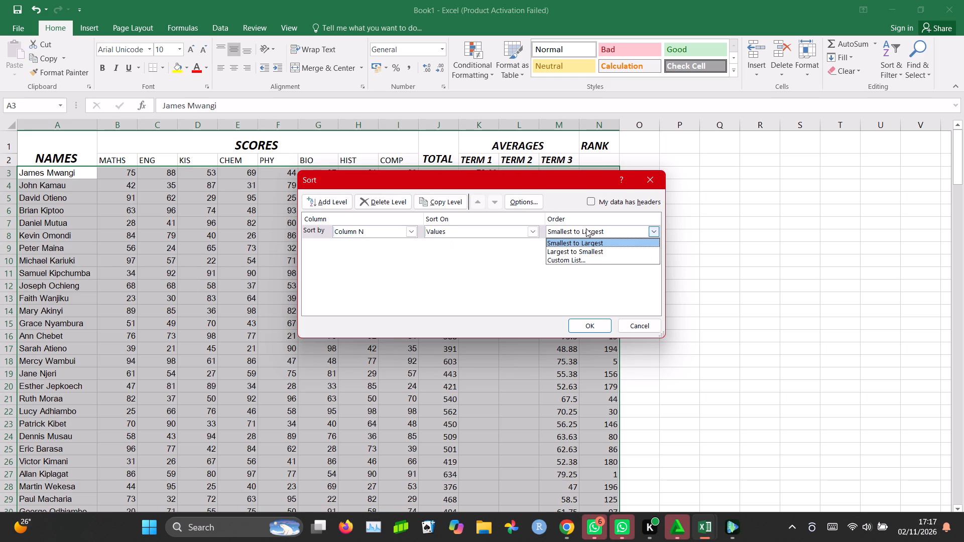
{"action": "left_click", "coordinate": [584, 241]}
{"action": "left_click", "coordinate": [582, 328]}
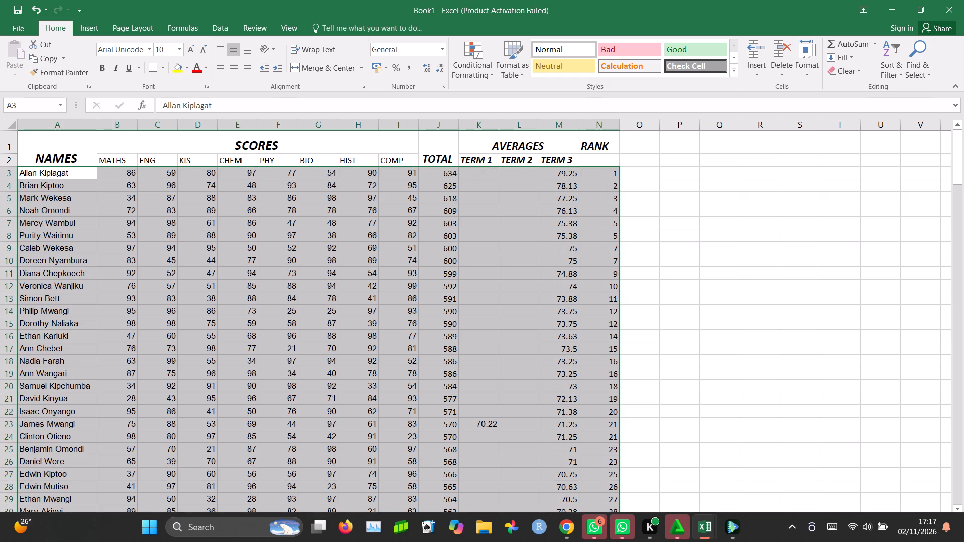
Review the sorted student list from the first rank down to the last student in row 201.
{"action": "scroll", "coordinate": [516, 309], "scroll_direction": "down", "scroll_amount": 1}
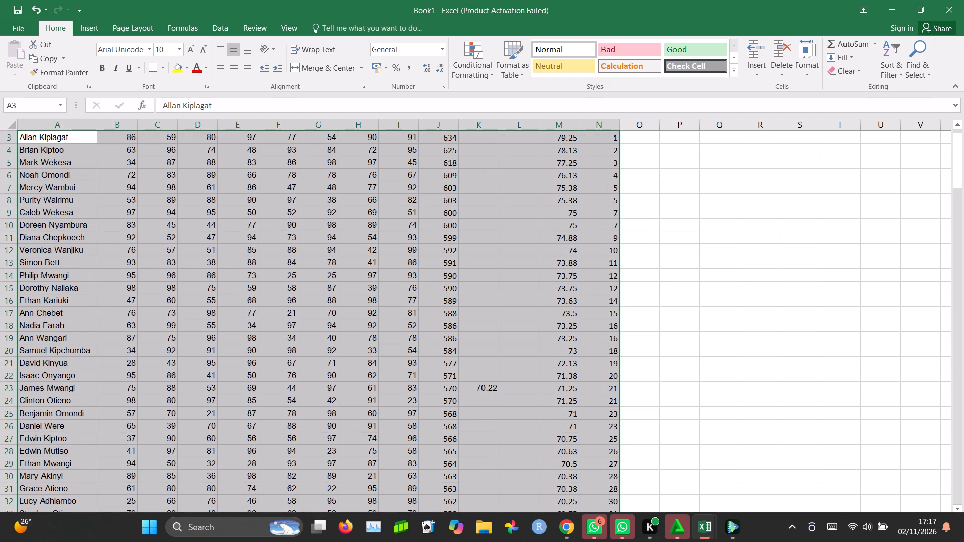
{"action": "scroll", "coordinate": [516, 309], "scroll_direction": "down", "scroll_amount": 5}
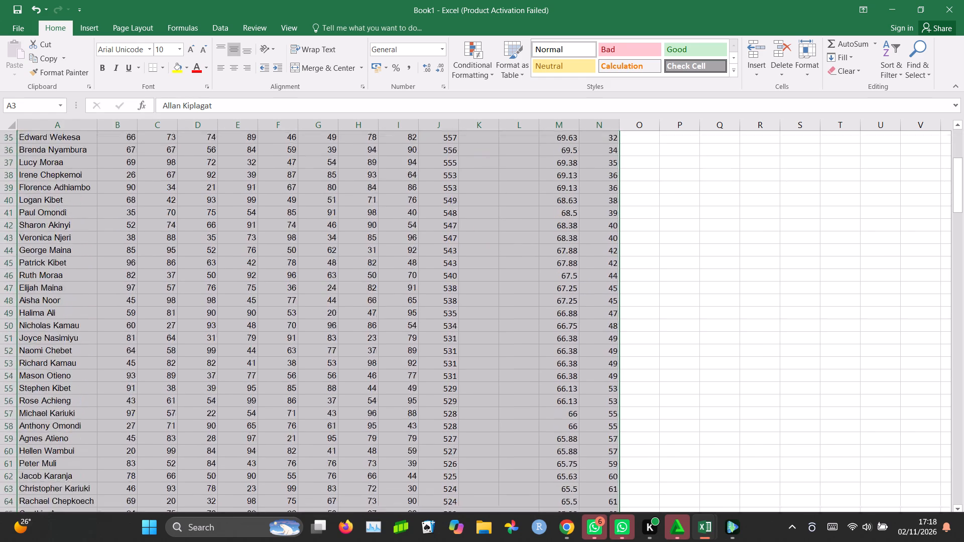
{"action": "scroll", "coordinate": [516, 309], "scroll_direction": "down", "scroll_amount": 11}
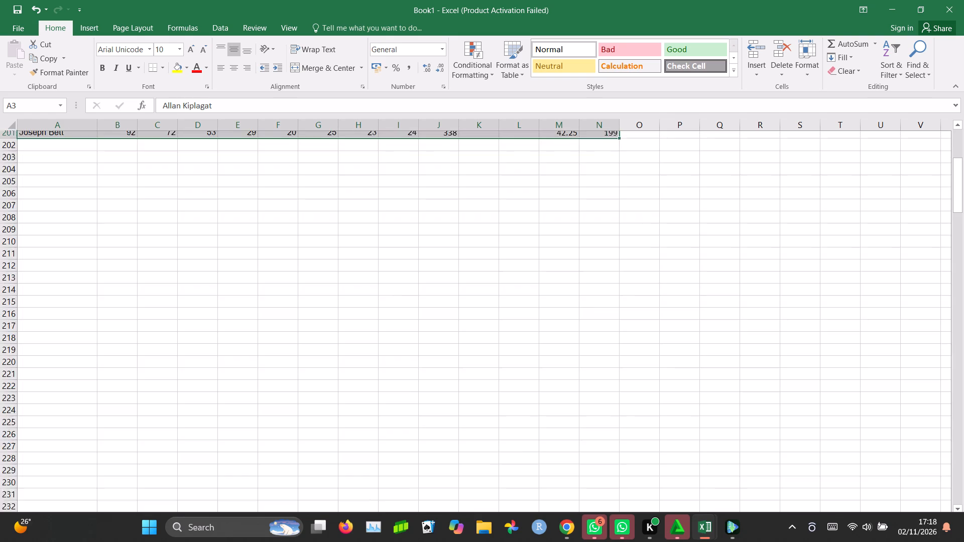
{"action": "scroll", "coordinate": [516, 309], "scroll_direction": "up", "scroll_amount": 1}
{"action": "left_click", "coordinate": [516, 309]}
{"action": "scroll", "coordinate": [546, 266], "scroll_direction": "up", "scroll_amount": 1}
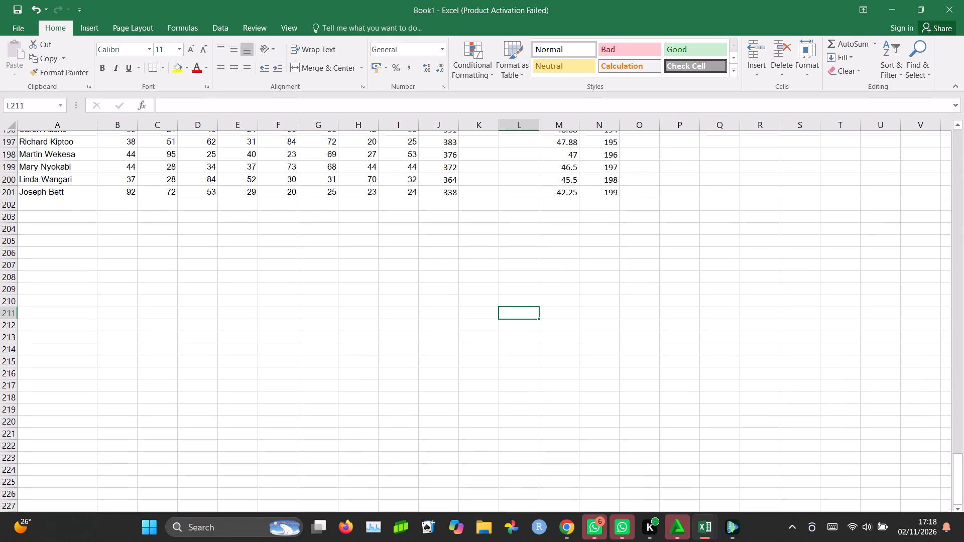
{"action": "scroll", "coordinate": [546, 266], "scroll_direction": "up", "scroll_amount": 1}
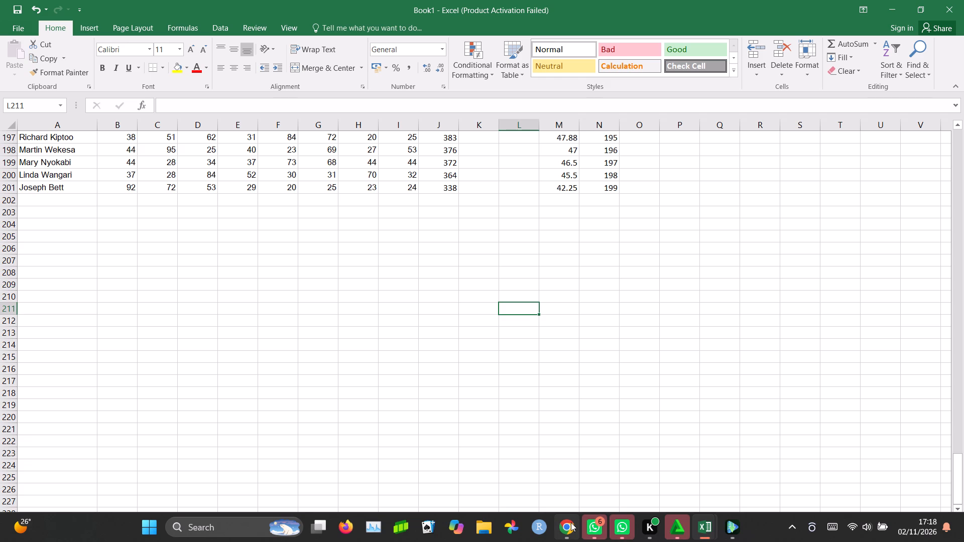
{"action": "scroll", "coordinate": [627, 384], "scroll_direction": "up", "scroll_amount": 6}
{"action": "scroll", "coordinate": [571, 522], "scroll_direction": "up", "scroll_amount": 7}
{"action": "scroll", "coordinate": [627, 384], "scroll_direction": "up", "scroll_amount": 1}
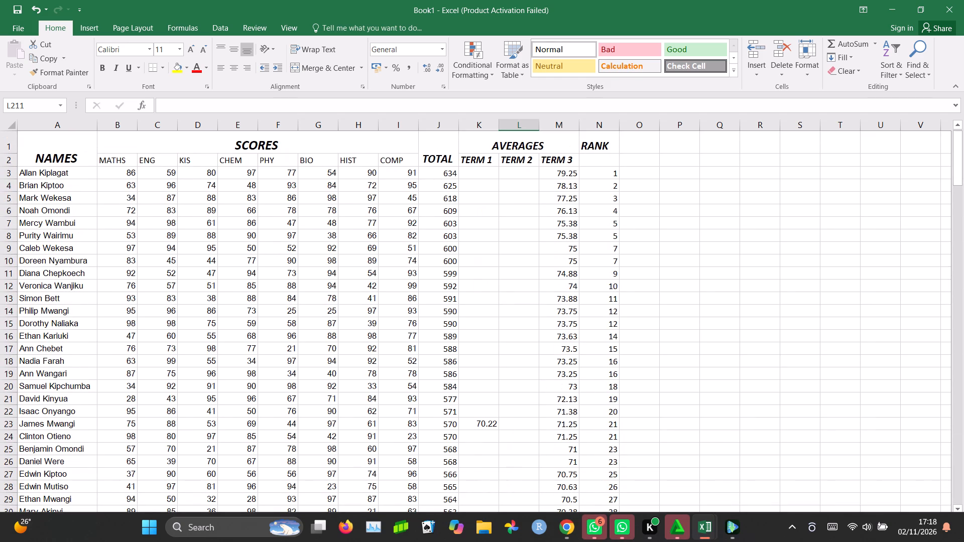
Switch to ChatGPT in Chrome and extend the drafted 200-value prompt with "WITH 2 DECIMAL PLACES.".
{"action": "left_click", "coordinate": [569, 527]}
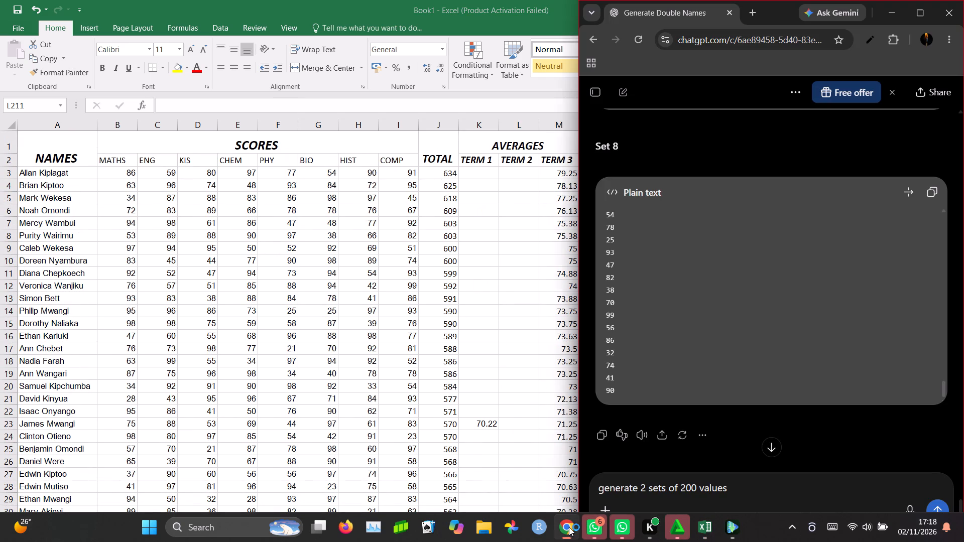
{"action": "scroll", "coordinate": [700, 449], "scroll_direction": "down", "scroll_amount": 2}
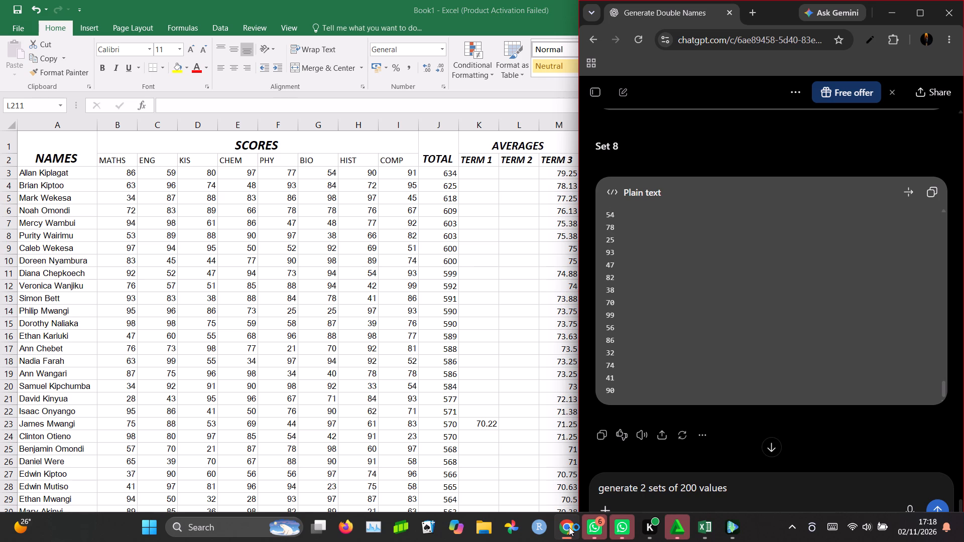
{"action": "left_click", "coordinate": [736, 487]}
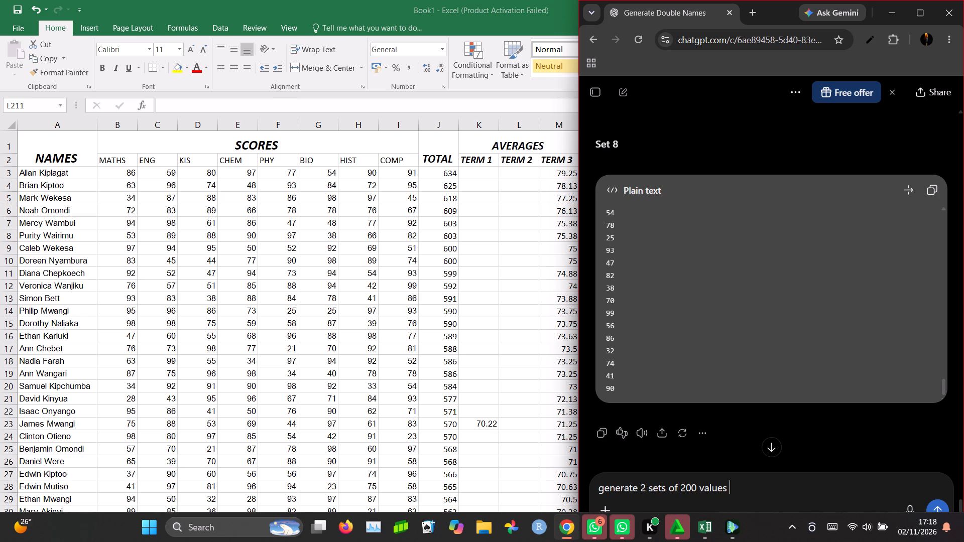
{"action": "type", "text": "WITH"}
{"action": "key", "text": "space"}
{"action": "type", "text": "2"}
{"action": "key", "text": "space"}
{"action": "type", "text": "DECIMAL PLACES"}
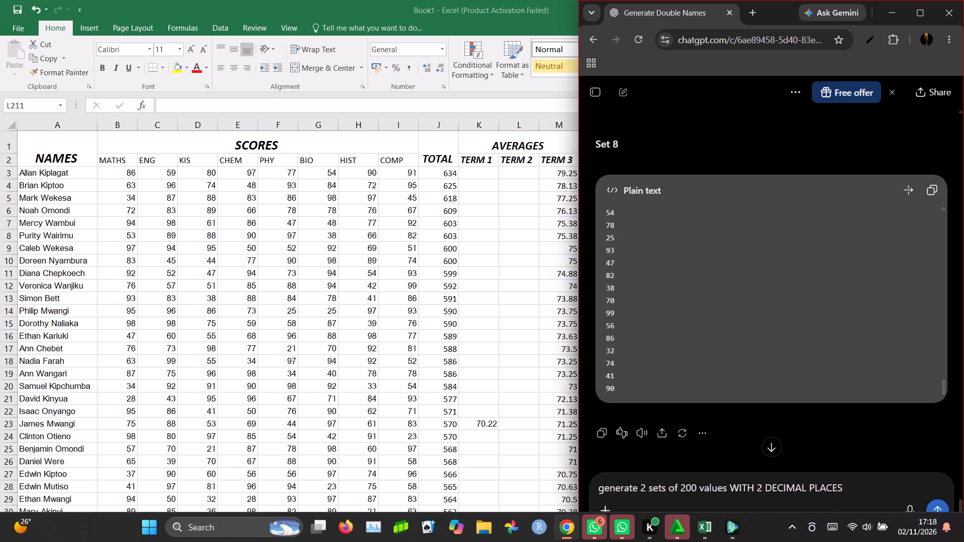
{"action": "key", "text": "period"}
Add the start of a range requirement to the prompt: "the values should range from".
{"action": "key", "text": "space"}
{"action": "type", "text": "the values"}
{"action": "key", "text": "space"}
{"action": "type", "text": "sh"}
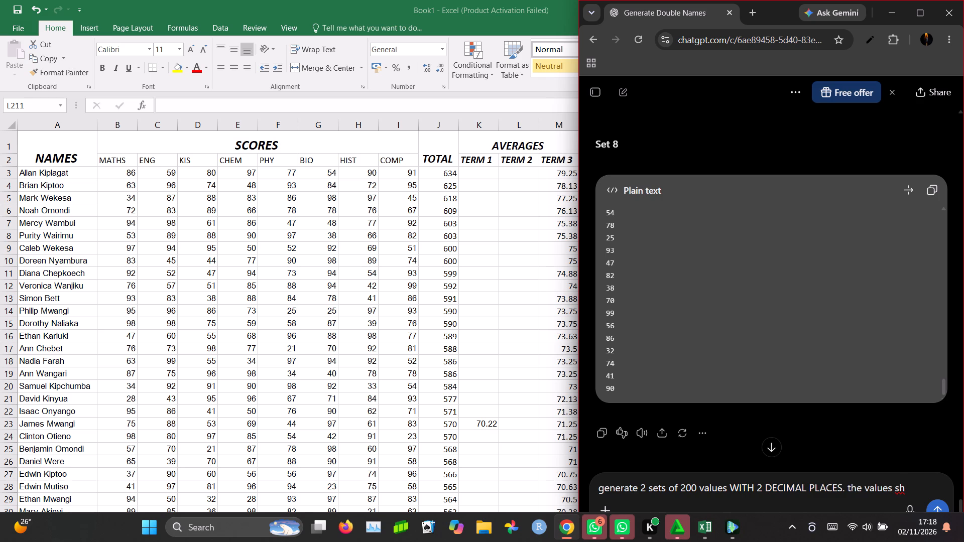
{"action": "type", "text": "ould"}
{"action": "key", "text": "space"}
{"action": "type", "text": "range"}
{"action": "key", "text": "space"}
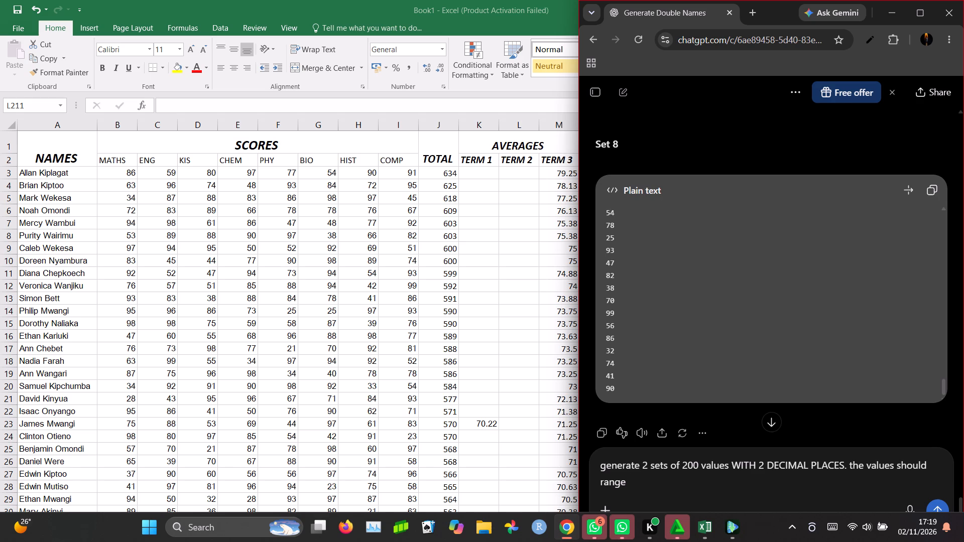
{"action": "key", "text": "f"}
{"action": "type", "text": "rom"}
Switch to the Excel scores sheet and check the lowest and highest TERM 3 averages across all student rows.
{"action": "scroll", "coordinate": [537, 429], "scroll_direction": "down", "scroll_amount": 10}
{"action": "left_click", "coordinate": [514, 414]}
{"action": "scroll", "coordinate": [514, 414], "scroll_direction": "down", "scroll_amount": 3}
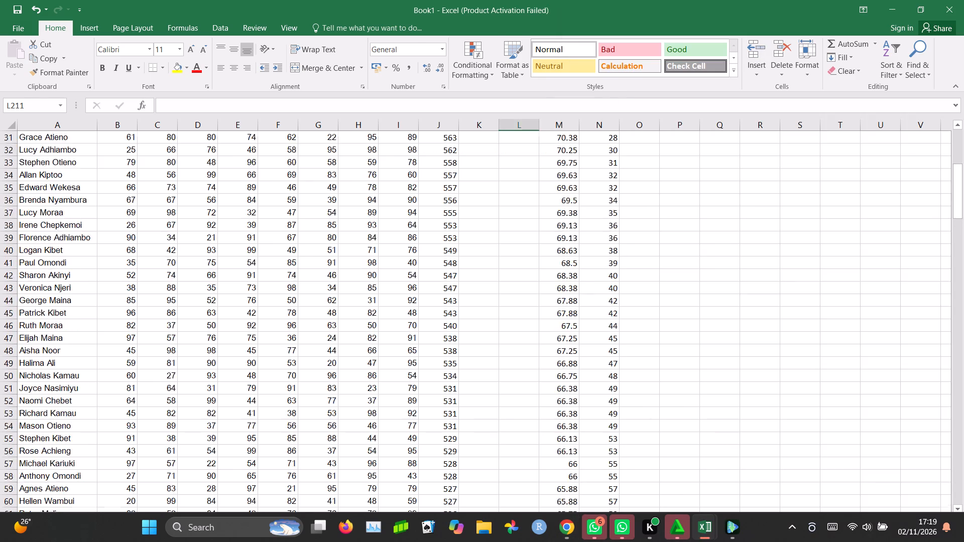
{"action": "scroll", "coordinate": [514, 414], "scroll_direction": "down", "scroll_amount": 12}
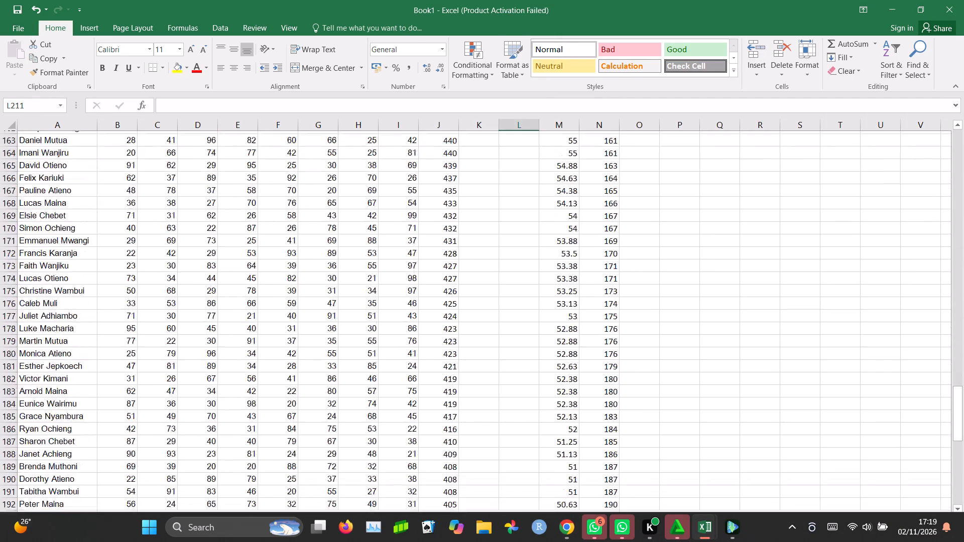
{"action": "scroll", "coordinate": [514, 414], "scroll_direction": "down", "scroll_amount": 2}
{"action": "scroll", "coordinate": [514, 414], "scroll_direction": "up", "scroll_amount": 2}
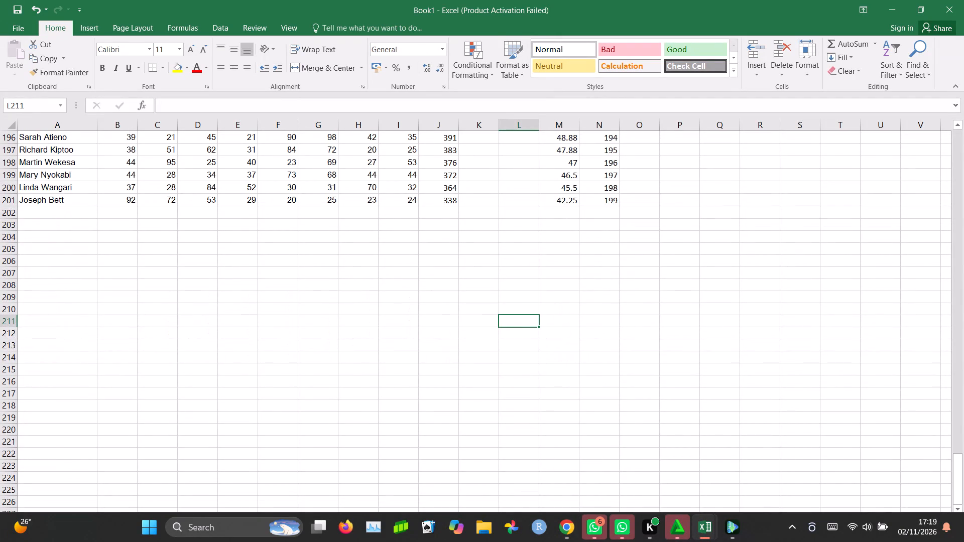
{"action": "scroll", "coordinate": [514, 414], "scroll_direction": "up", "scroll_amount": 15}
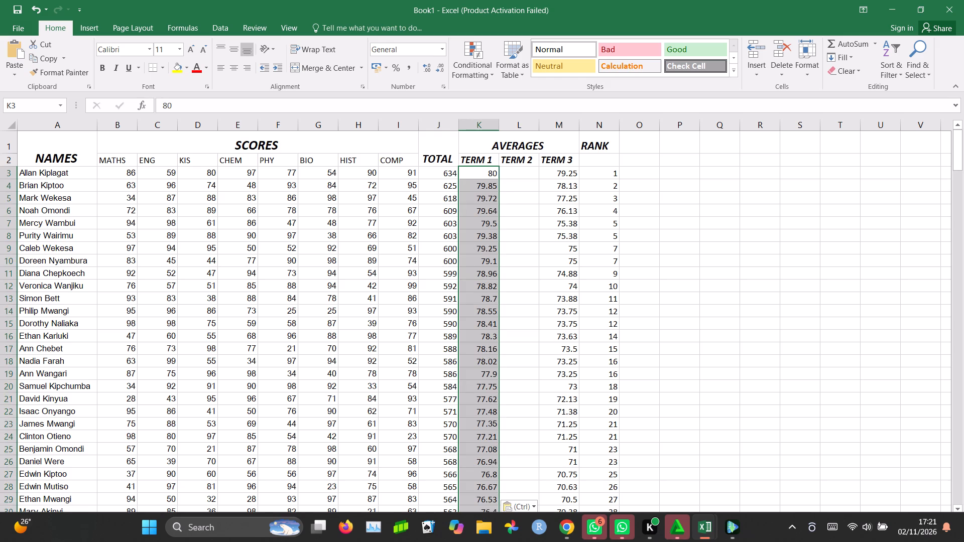
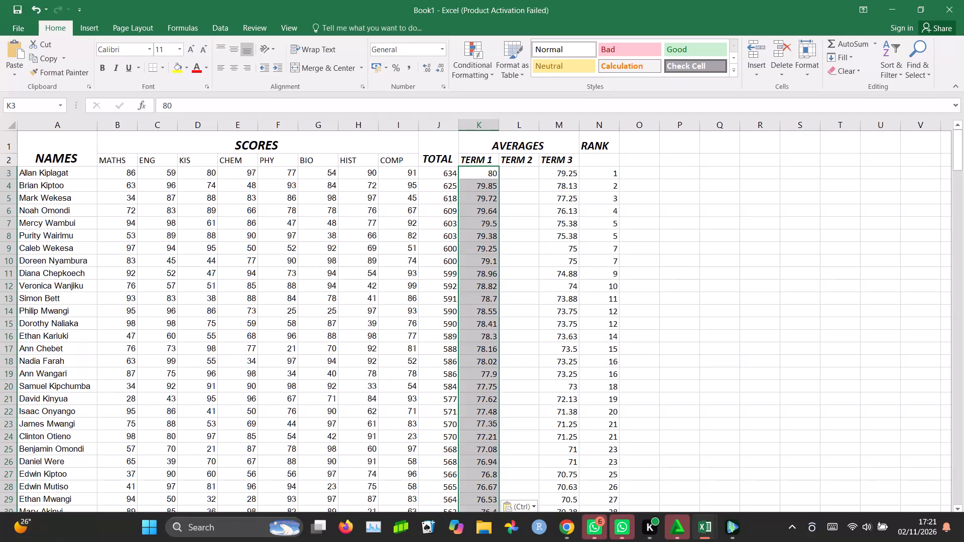
Copy the whole Set 2 list from ChatGPT and paste it into the Excel sheet's TERM 2 column, starting at cell L3.
{"action": "left_click", "coordinate": [570, 529]}
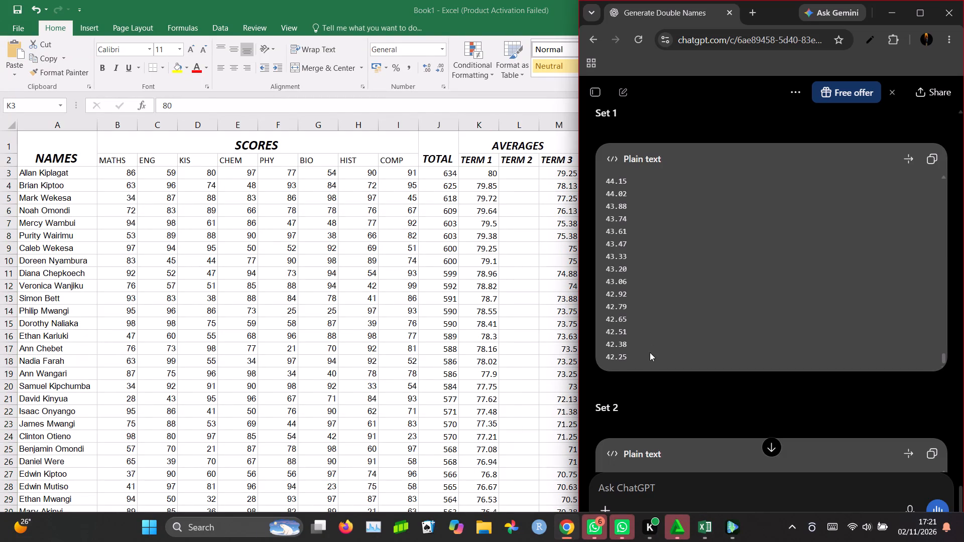
{"action": "scroll", "coordinate": [650, 355], "scroll_direction": "down", "scroll_amount": 4}
{"action": "scroll", "coordinate": [650, 355], "scroll_direction": "up", "scroll_amount": 2}
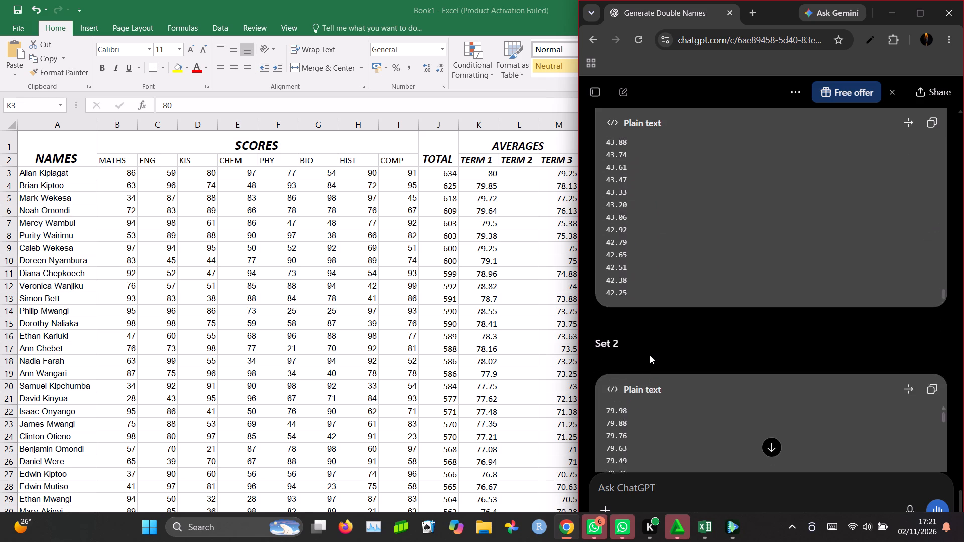
{"action": "left_click", "coordinate": [930, 393]}
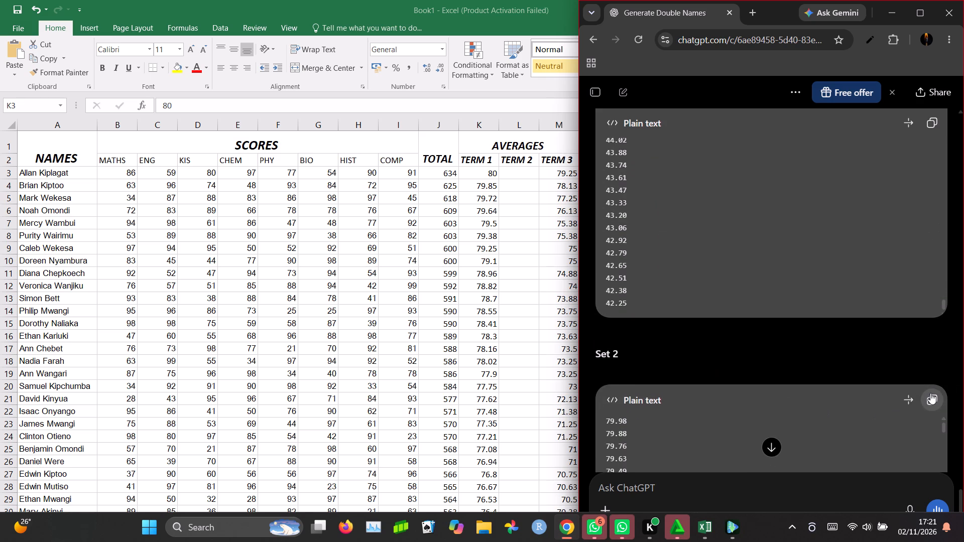
{"action": "left_click", "coordinate": [526, 166]}
{"action": "left_click", "coordinate": [525, 172]}
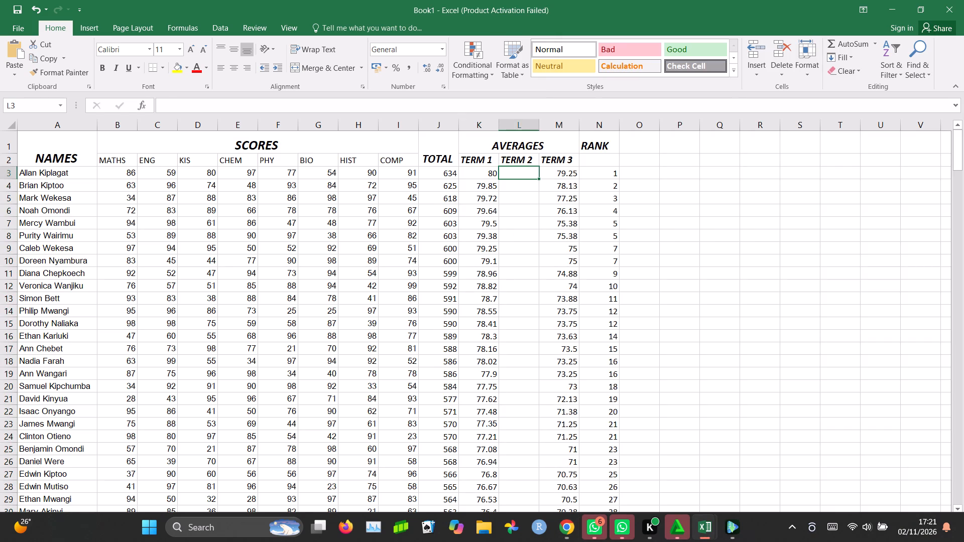
{"action": "key", "text": "ctrl+v"}
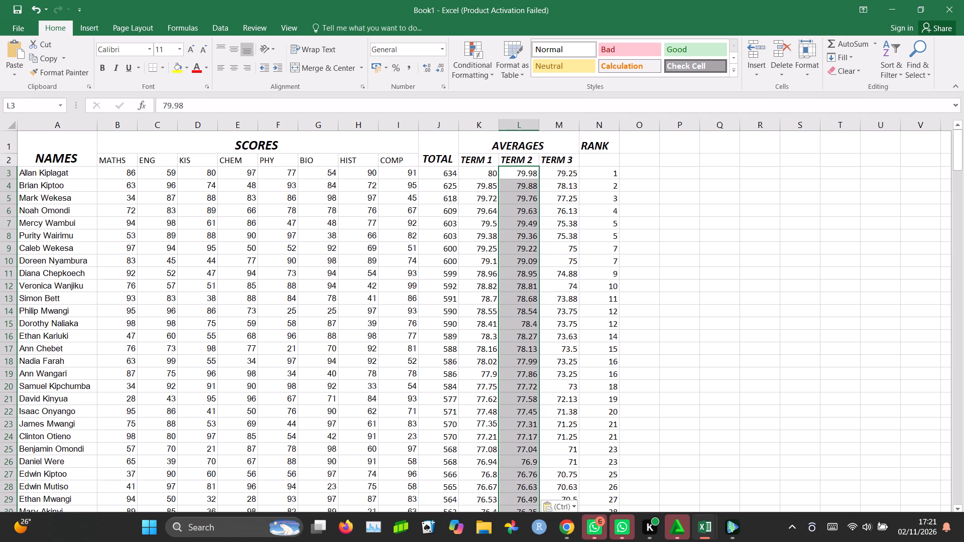
Insert a blank column between TERM 3 and RANK.
{"action": "left_click", "coordinate": [607, 127]}
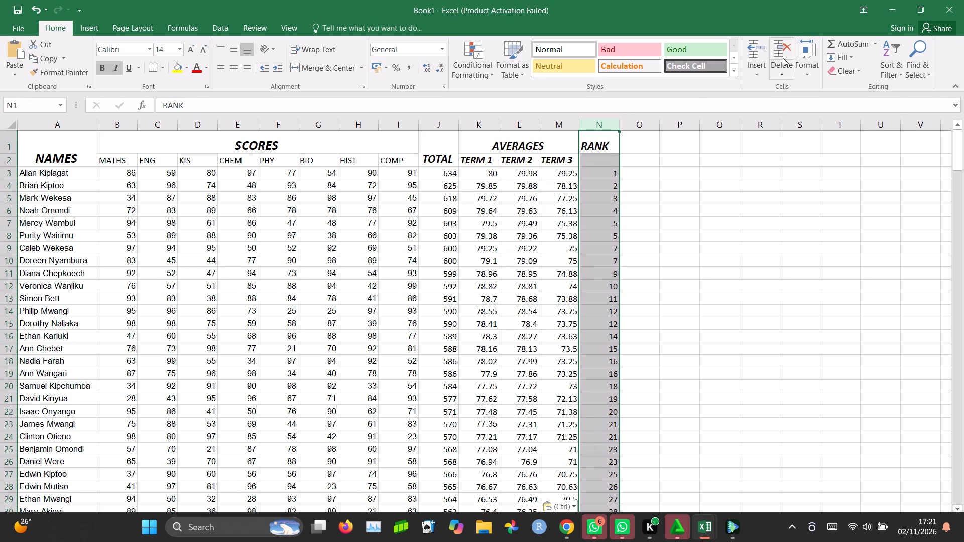
{"action": "left_click", "coordinate": [761, 56]}
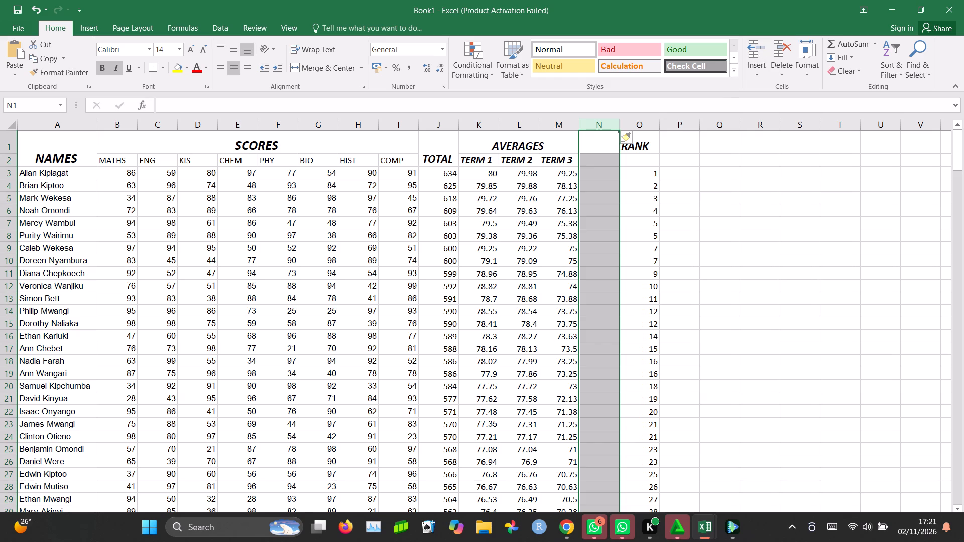
Re-merge and centre the AVERAGES heading across K1 to N1 so it spans the new column.
{"action": "left_click", "coordinate": [599, 150]}
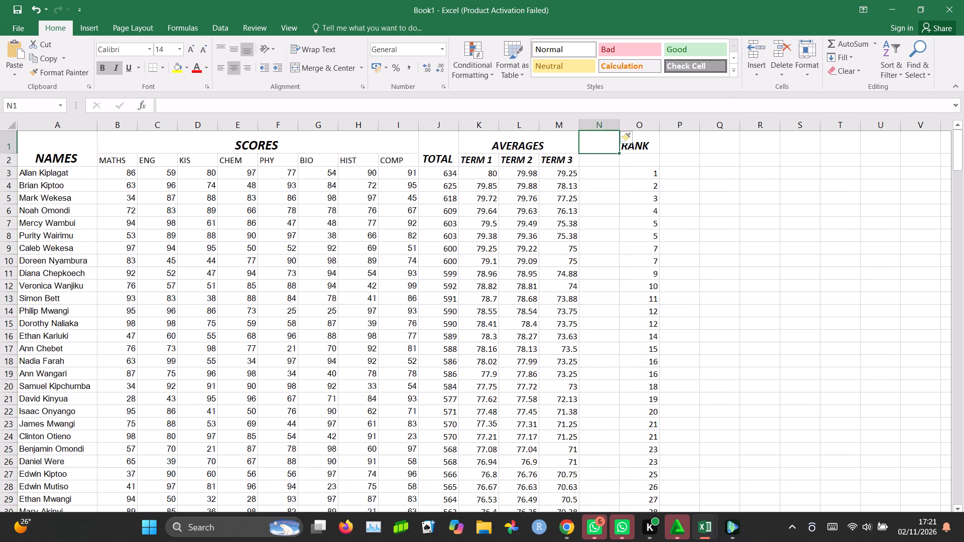
{"action": "left_click", "coordinate": [568, 148]}
{"action": "left_click_drag", "start_coordinate": [569, 146], "coordinate": [601, 142]}
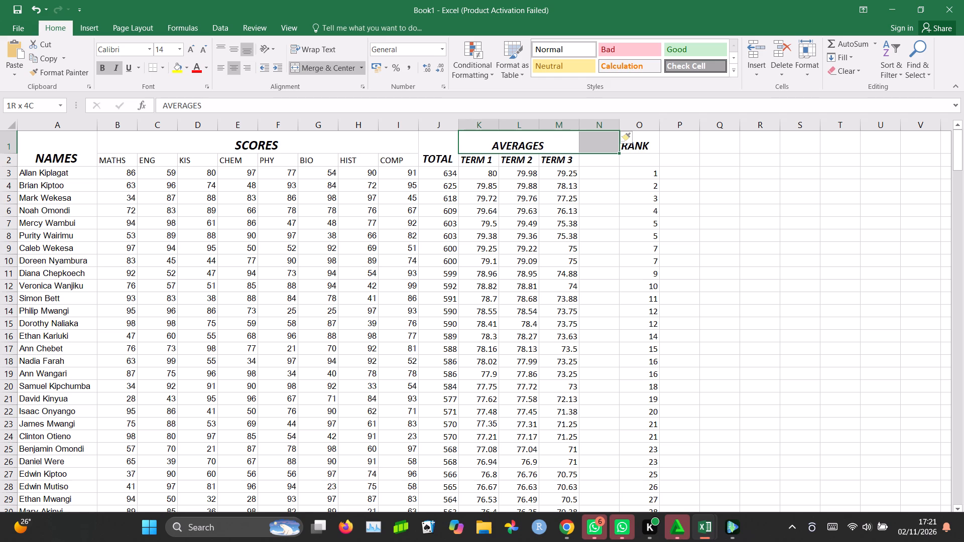
{"action": "left_click", "coordinate": [330, 68]}
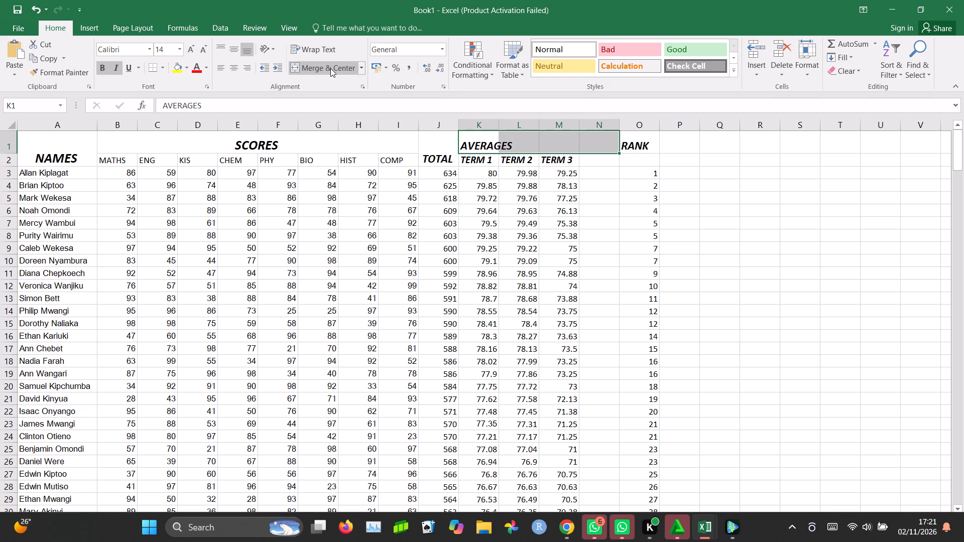
{"action": "left_click", "coordinate": [330, 68]}
Enter the heading OVERALL in cell N2 and fit column N's width to it.
{"action": "left_click", "coordinate": [591, 160]}
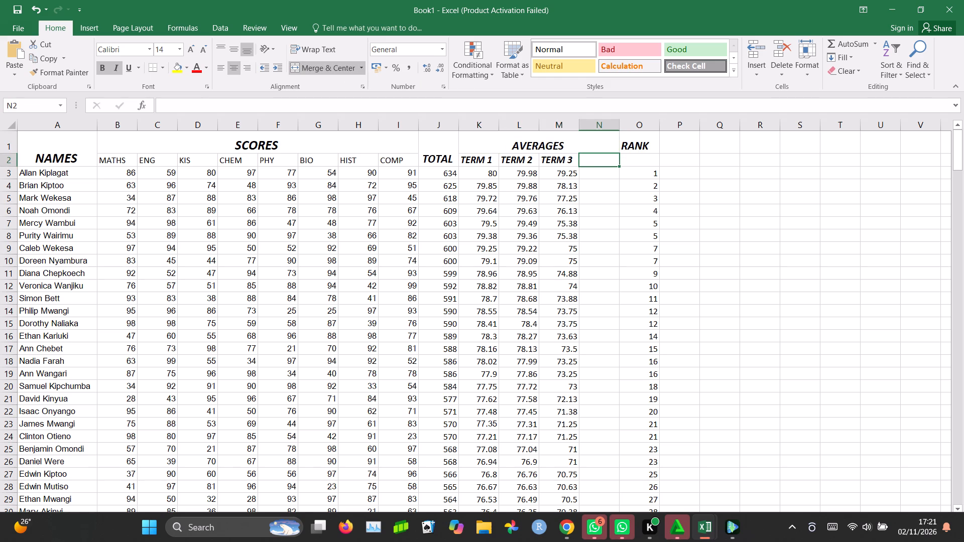
{"action": "type", "text": "OVERALL"}
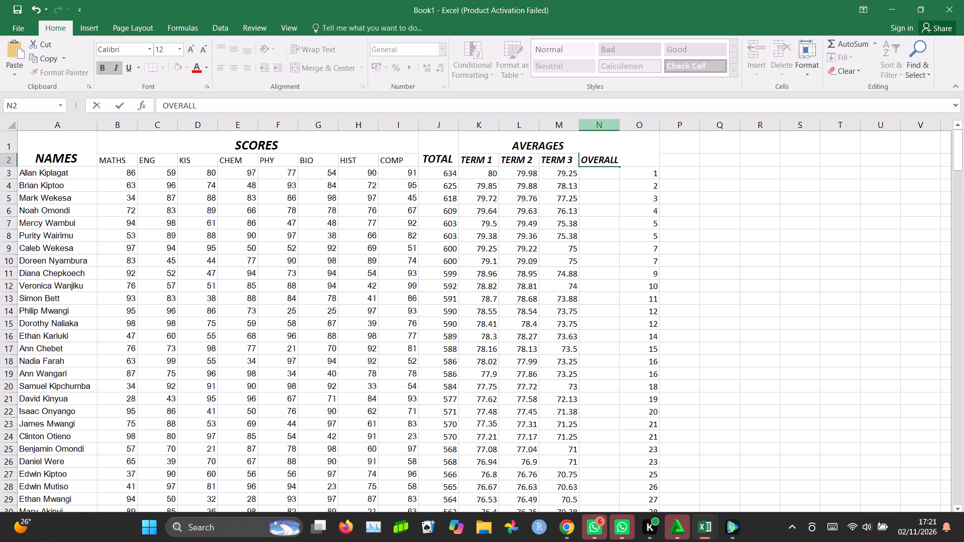
{"action": "left_click", "coordinate": [606, 180]}
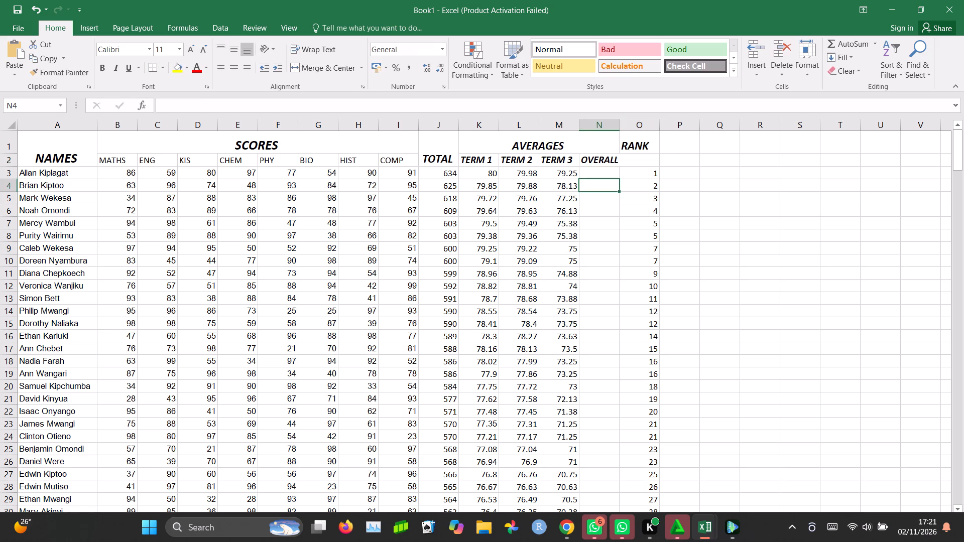
{"action": "left_click", "coordinate": [604, 171]}
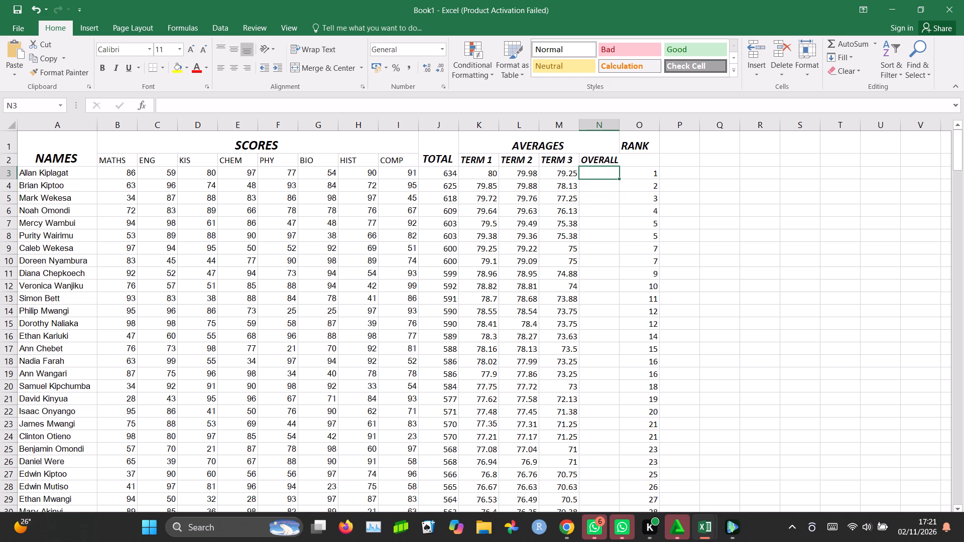
{"action": "left_click", "coordinate": [619, 125]}
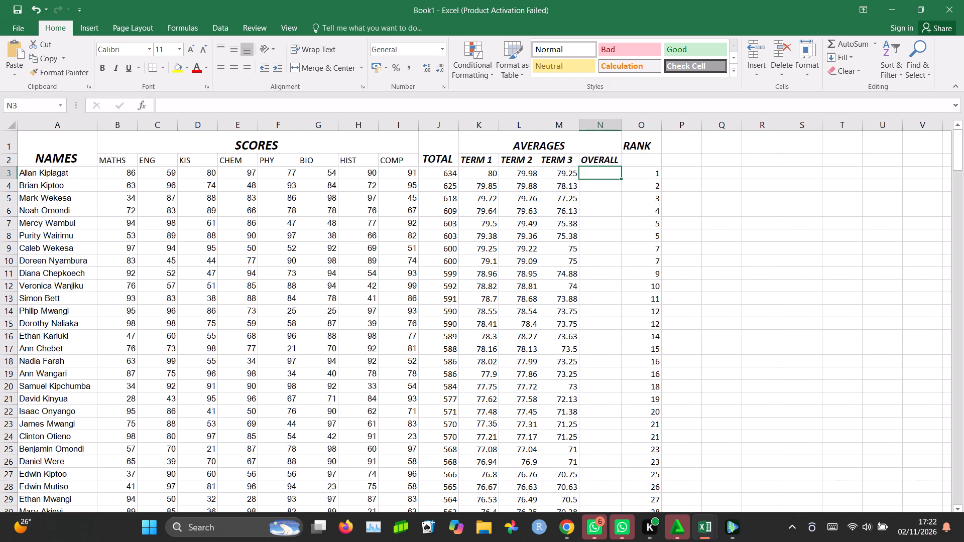
Enter the formula =ROUND(AVERAGE(K3:M3),2) in cell N3 for the first student's overall average.
{"action": "key", "text": "equal"}
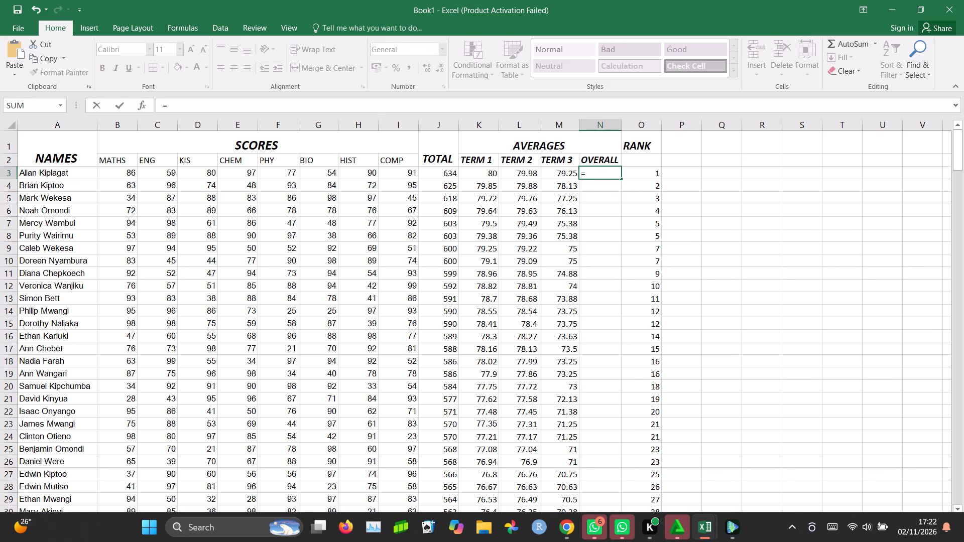
{"action": "type", "text": "ROUND"}
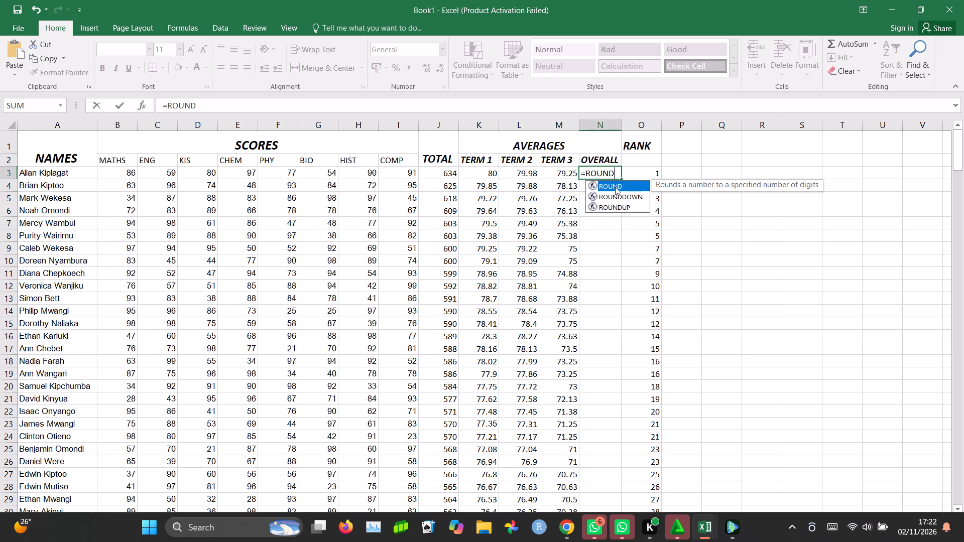
{"action": "double_click", "coordinate": [615, 187]}
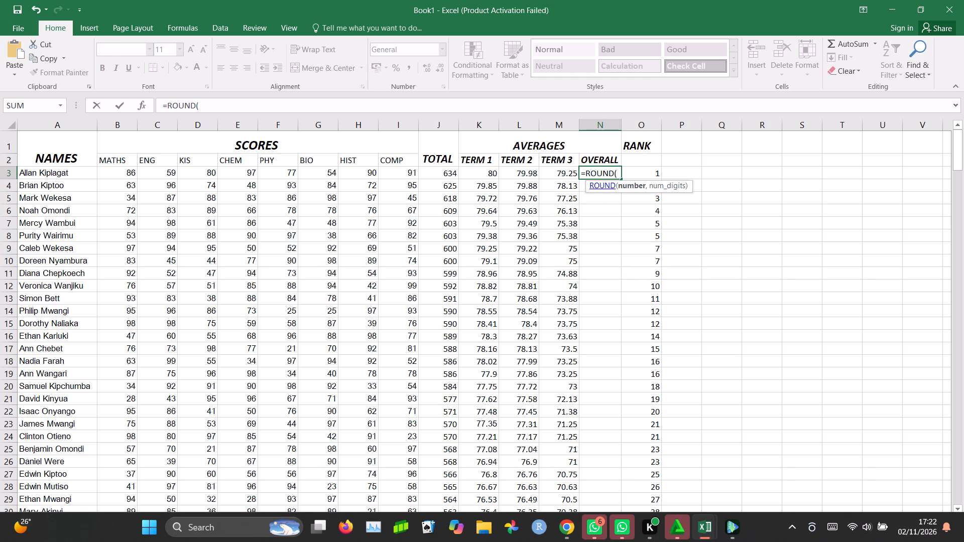
{"action": "type", "text": "AVER"}
{"action": "double_click", "coordinate": [641, 193]}
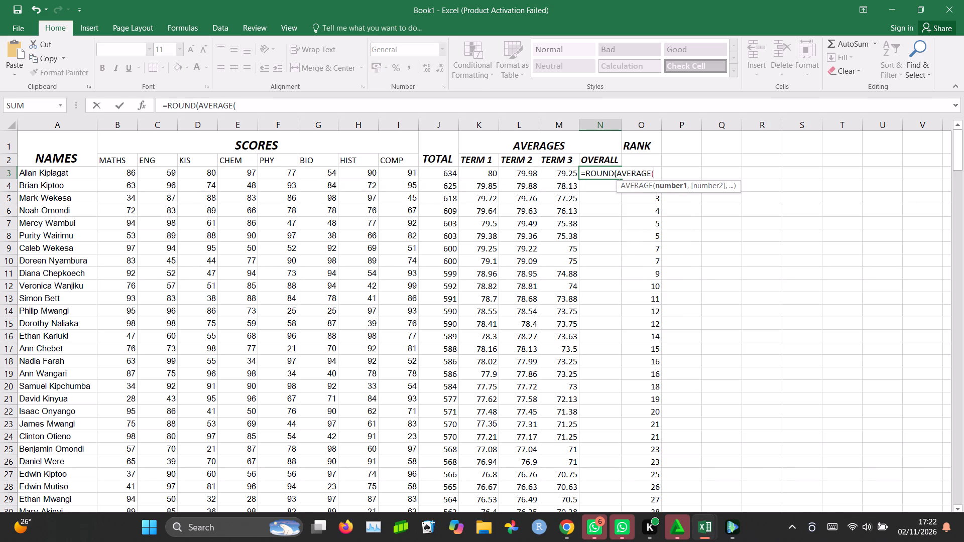
{"action": "left_click", "coordinate": [491, 176]}
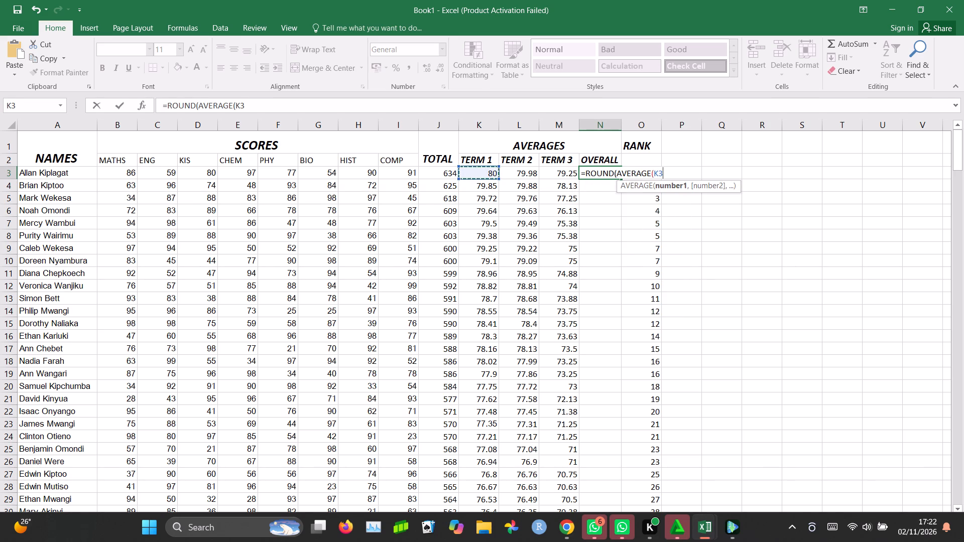
{"action": "left_click", "coordinate": [556, 173]}
{"action": "left_click", "coordinate": [485, 168]}
{"action": "left_click_drag", "start_coordinate": [493, 175], "coordinate": [551, 172]}
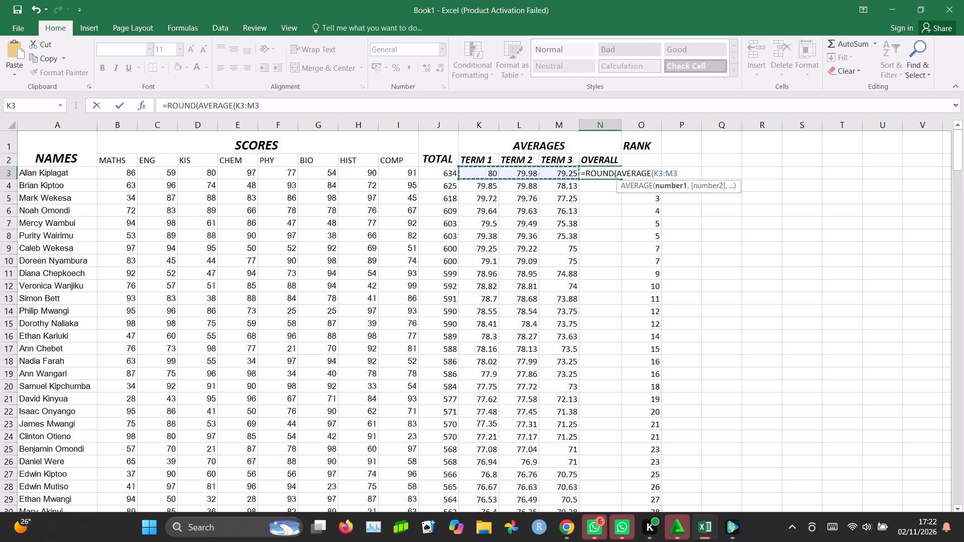
{"action": "key", "text": "shift+parenright"}
{"action": "key", "text": "comma"}
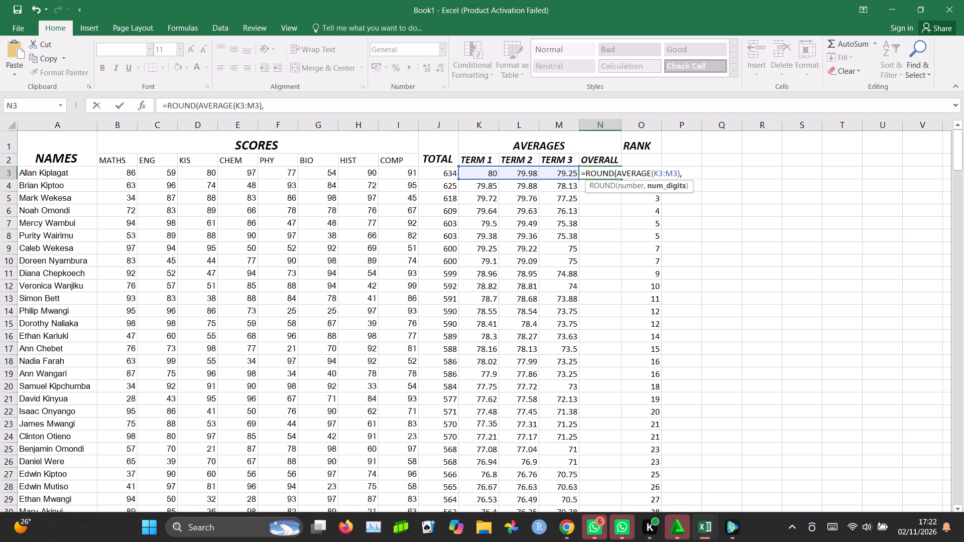
{"action": "key", "text": "2"}
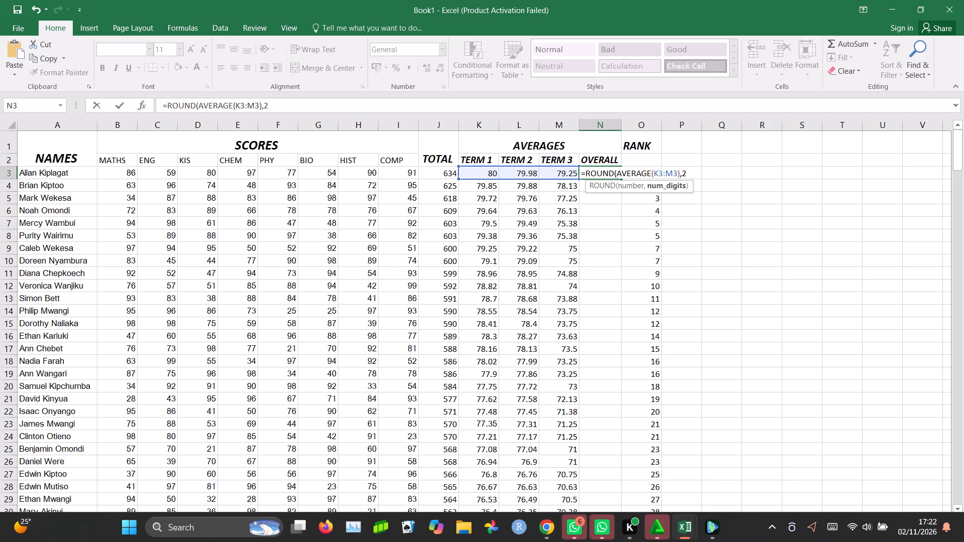
{"action": "key", "text": "Left"}
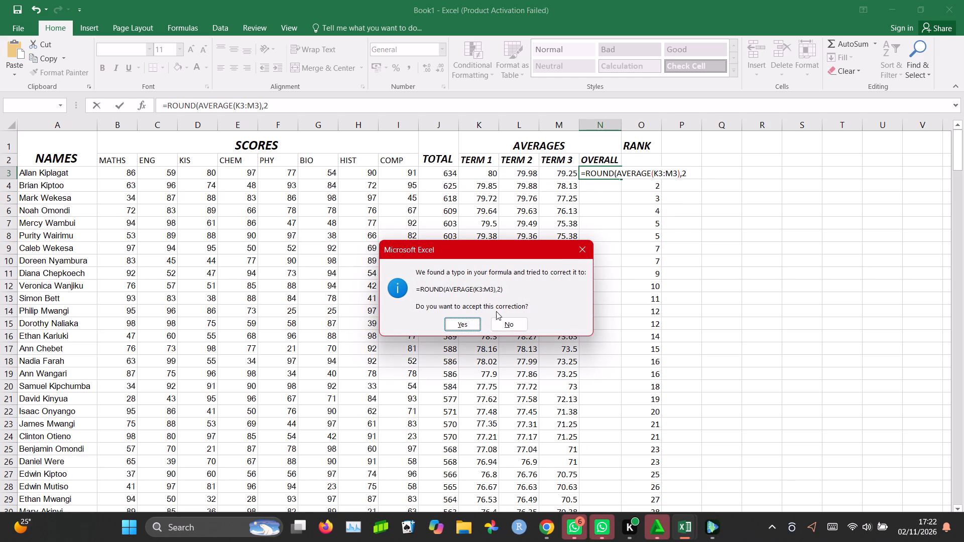
{"action": "left_click", "coordinate": [583, 249]}
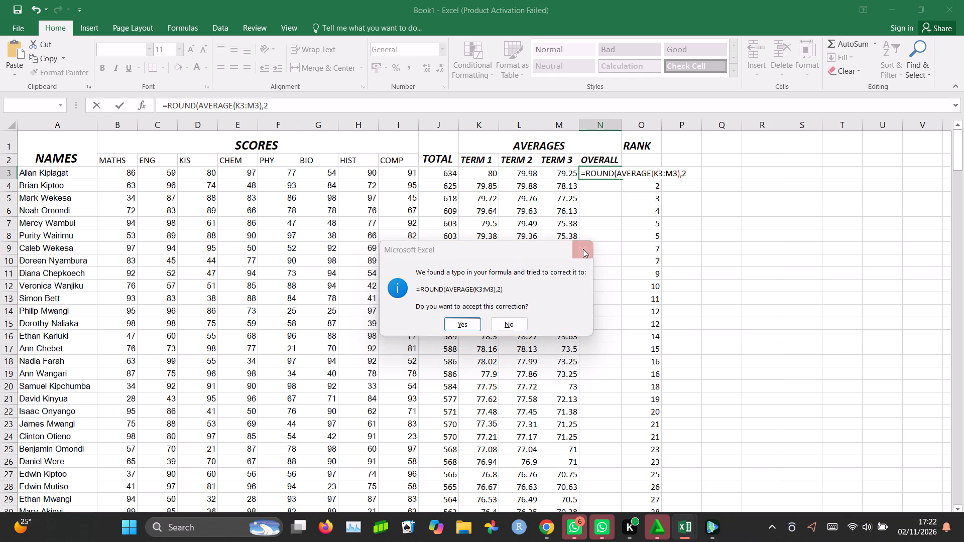
{"action": "left_click", "coordinate": [490, 304]}
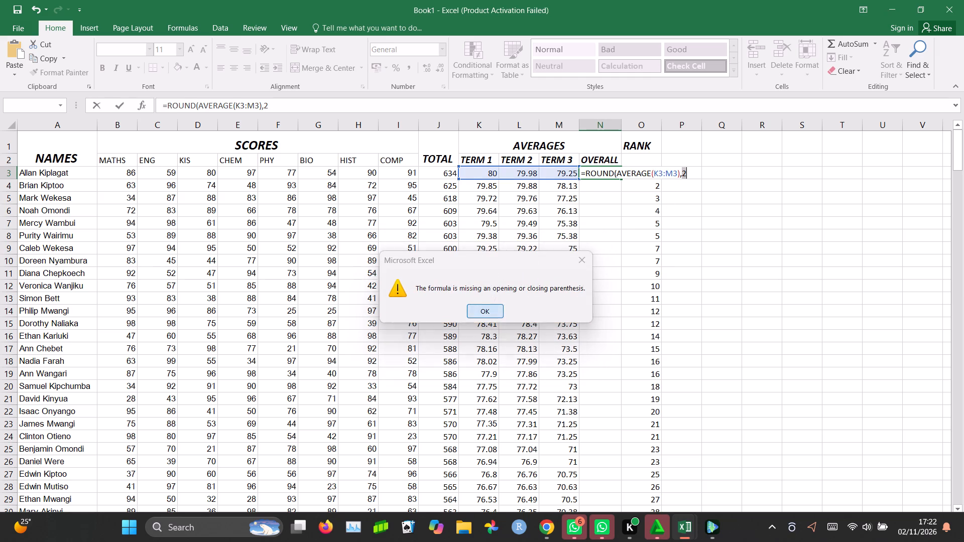
{"action": "left_click", "coordinate": [690, 172]}
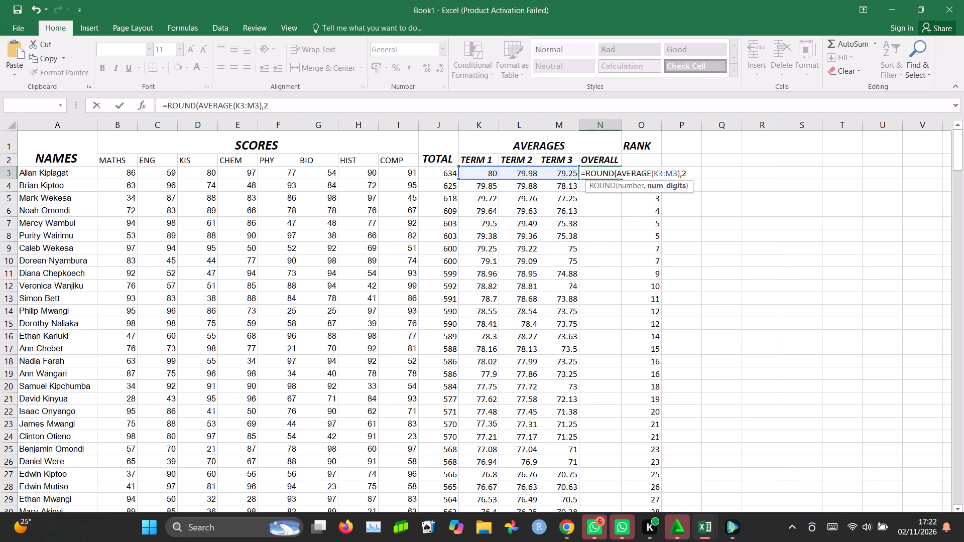
{"action": "key", "text": "shift+parenright"}
{"action": "key", "text": "Return"}
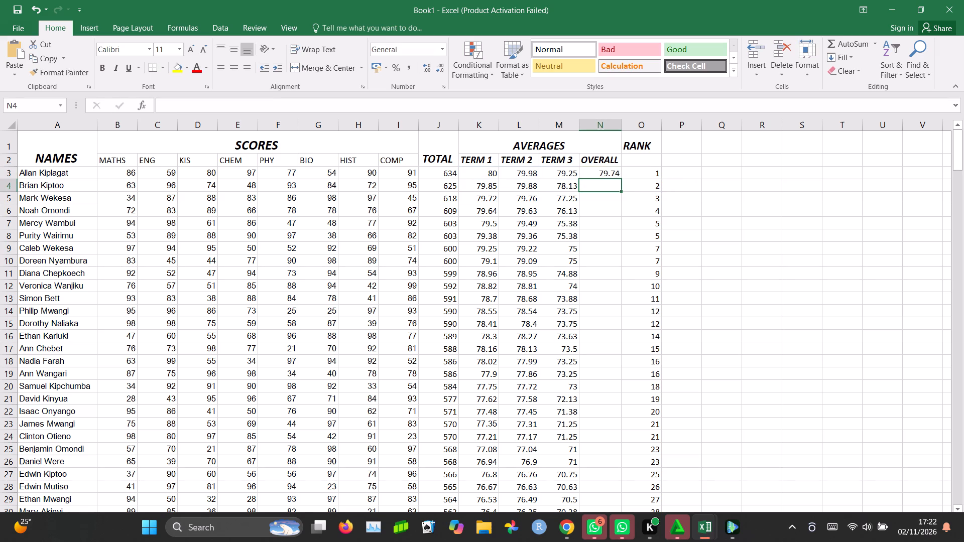
Fill the OVERALL average formula from N3 down to N201, the last student's row.
{"action": "left_click", "coordinate": [612, 175]}
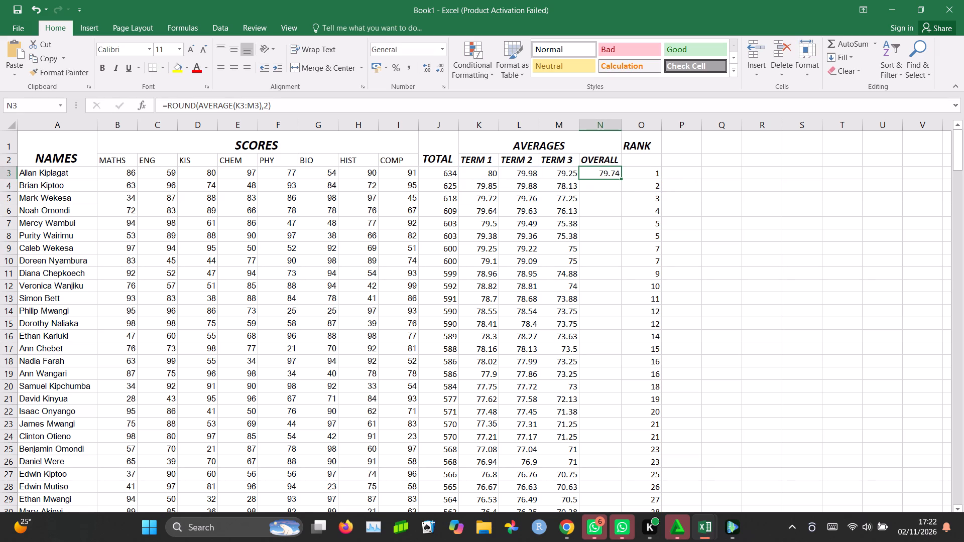
{"action": "left_click_drag", "start_coordinate": [621, 179], "coordinate": [614, 373]}
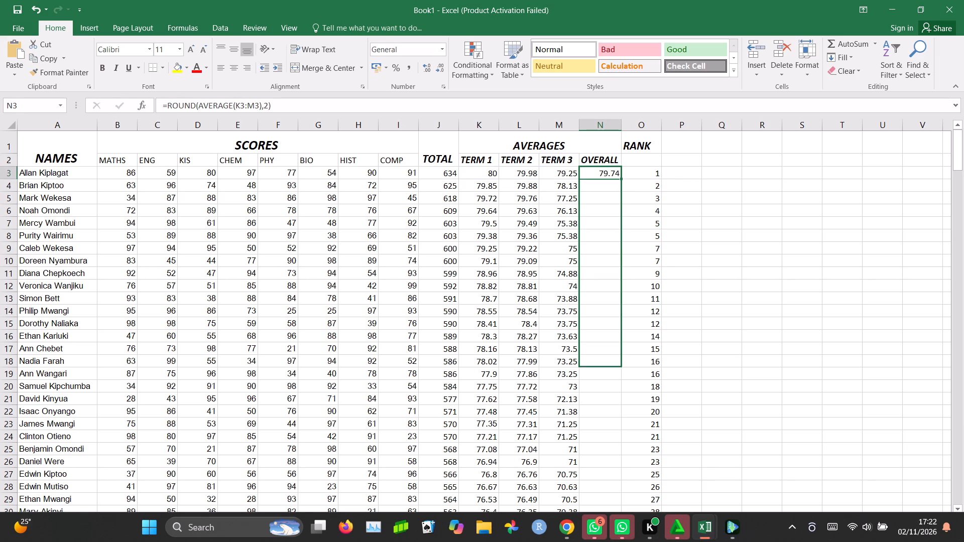
{"action": "left_click_drag", "start_coordinate": [614, 373], "coordinate": [614, 541]}
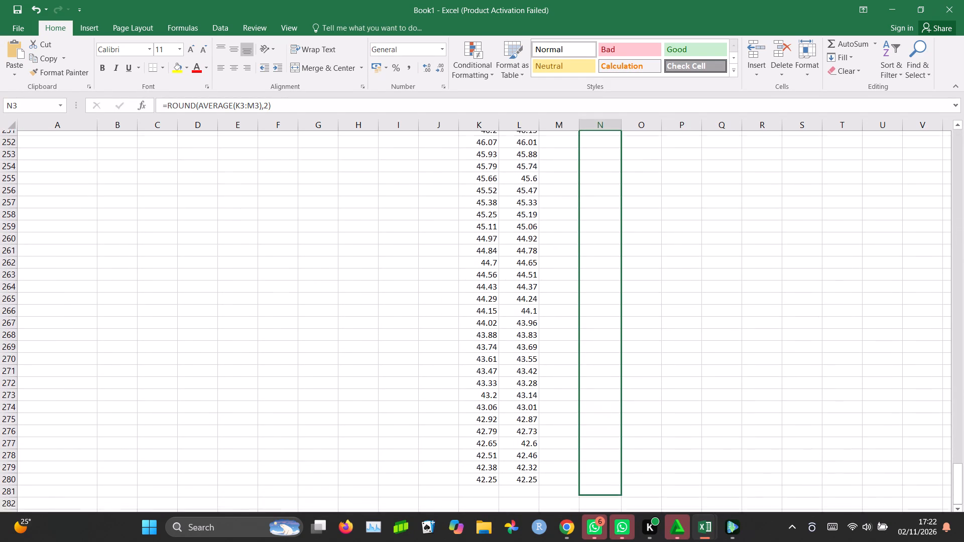
{"action": "left_click_drag", "start_coordinate": [614, 541], "coordinate": [637, 306]}
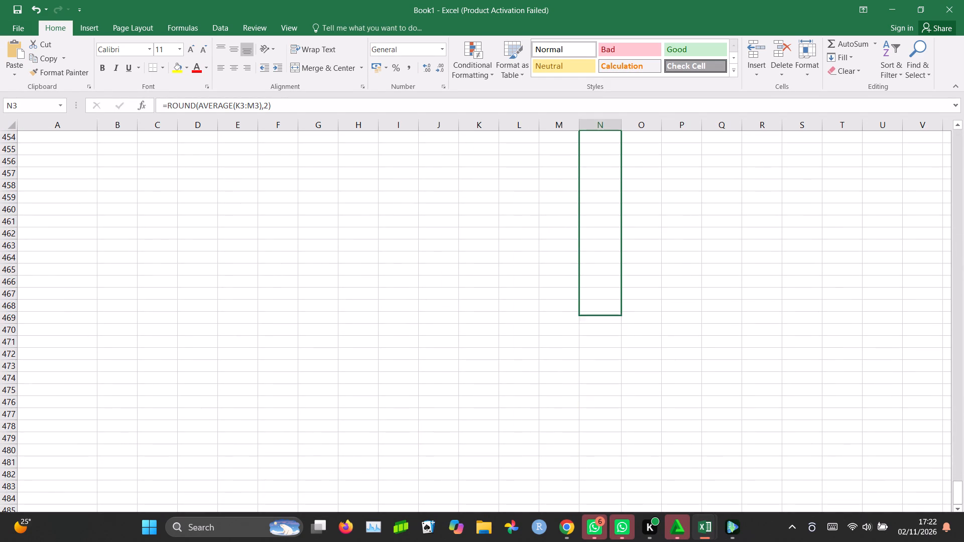
{"action": "left_click_drag", "start_coordinate": [637, 306], "coordinate": [637, 74]}
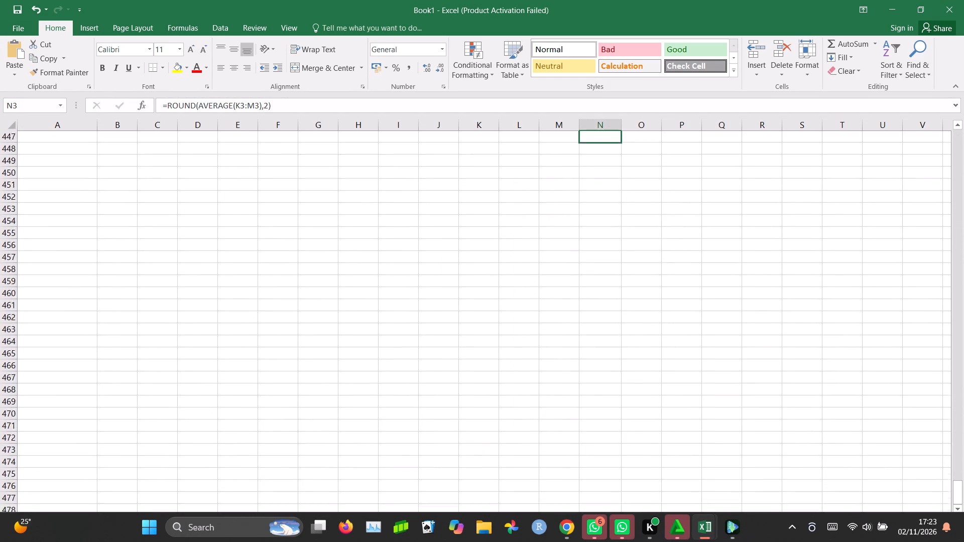
{"action": "left_click_drag", "start_coordinate": [637, 74], "coordinate": [637, 22]}
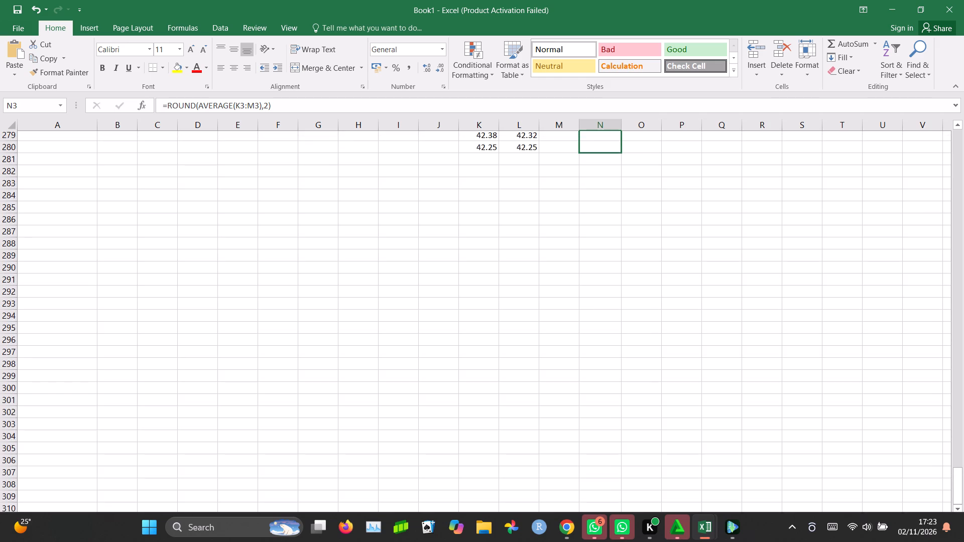
{"action": "left_click_drag", "start_coordinate": [637, 22], "coordinate": [636, 119]}
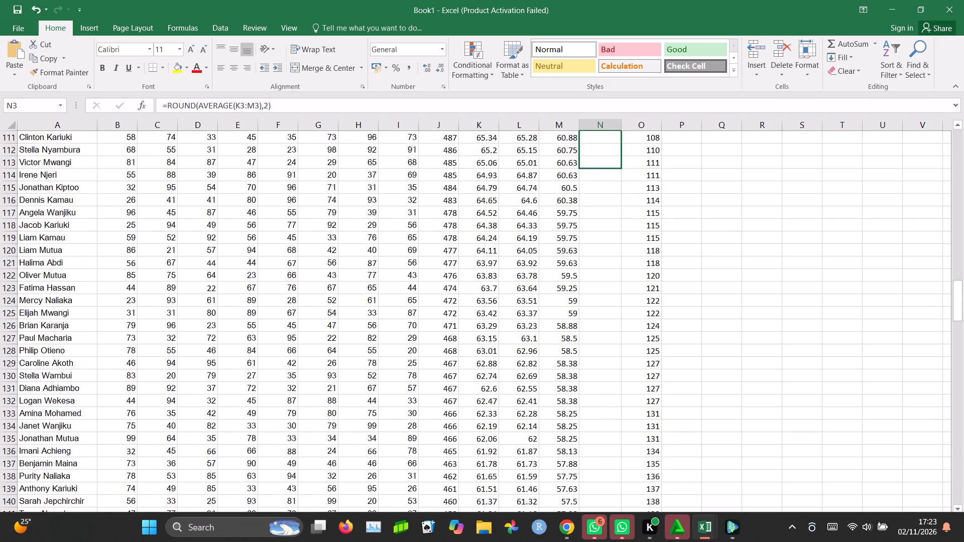
{"action": "left_click_drag", "start_coordinate": [636, 119], "coordinate": [638, 355]}
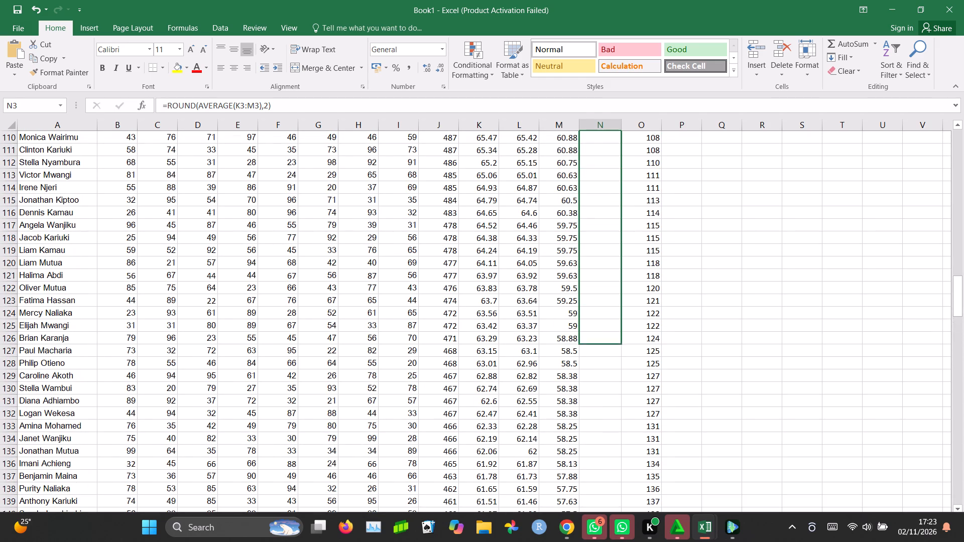
{"action": "left_click_drag", "start_coordinate": [638, 355], "coordinate": [633, 513]}
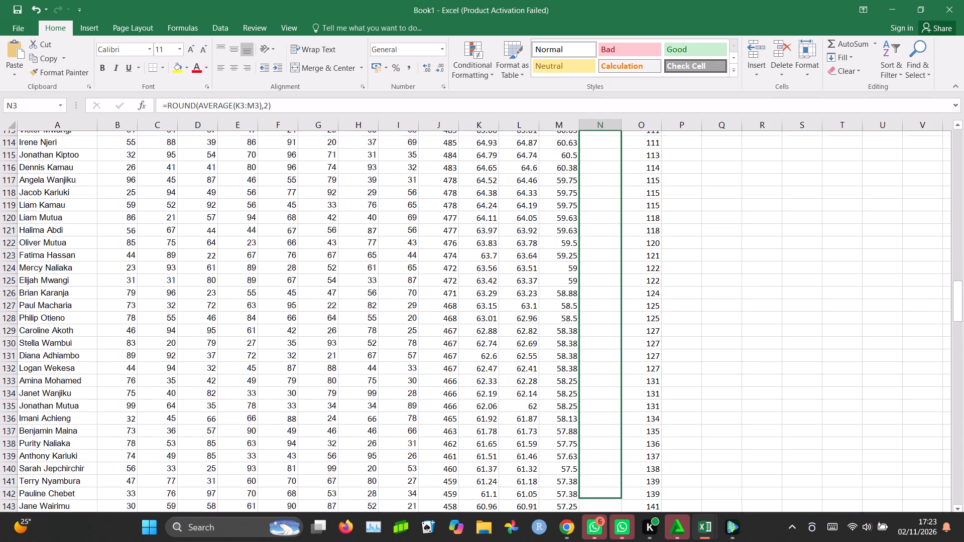
{"action": "left_click_drag", "start_coordinate": [633, 513], "coordinate": [633, 511]}
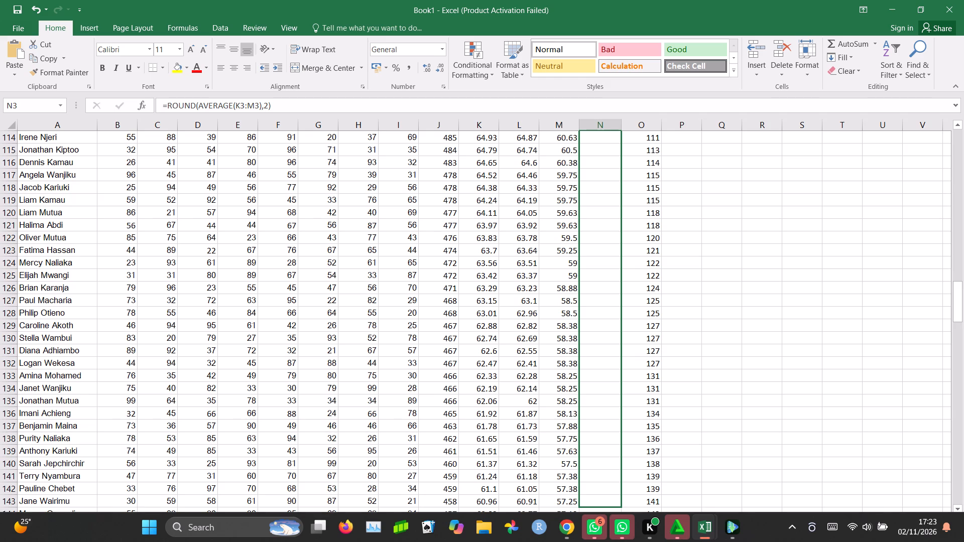
{"action": "left_click_drag", "start_coordinate": [633, 511], "coordinate": [633, 515]}
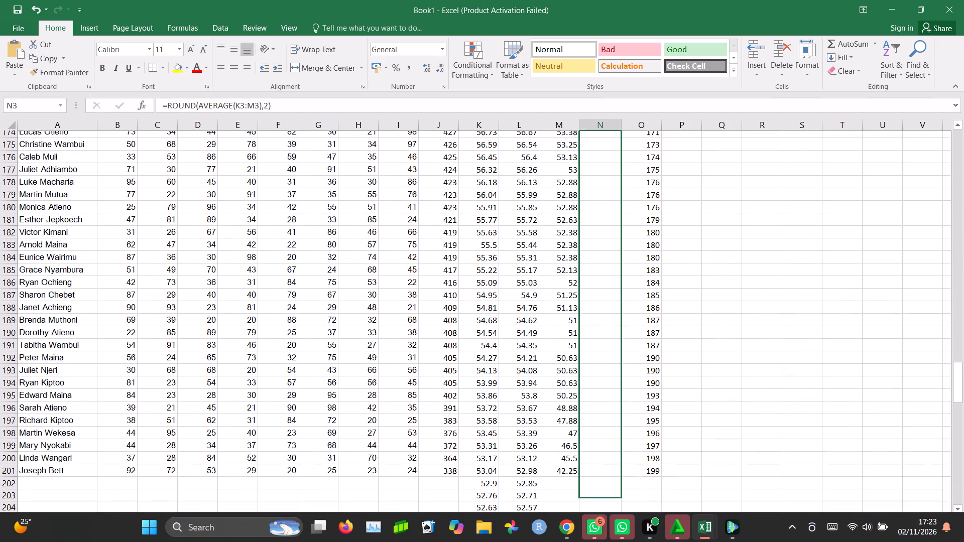
{"action": "left_click_drag", "start_coordinate": [633, 515], "coordinate": [631, 435]}
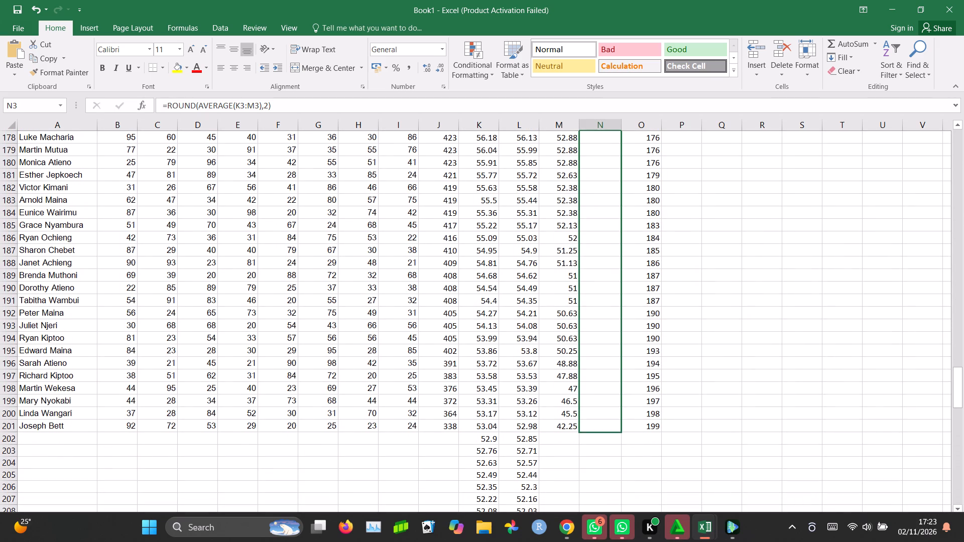
{"action": "left_click_drag", "start_coordinate": [631, 435], "coordinate": [631, 434]}
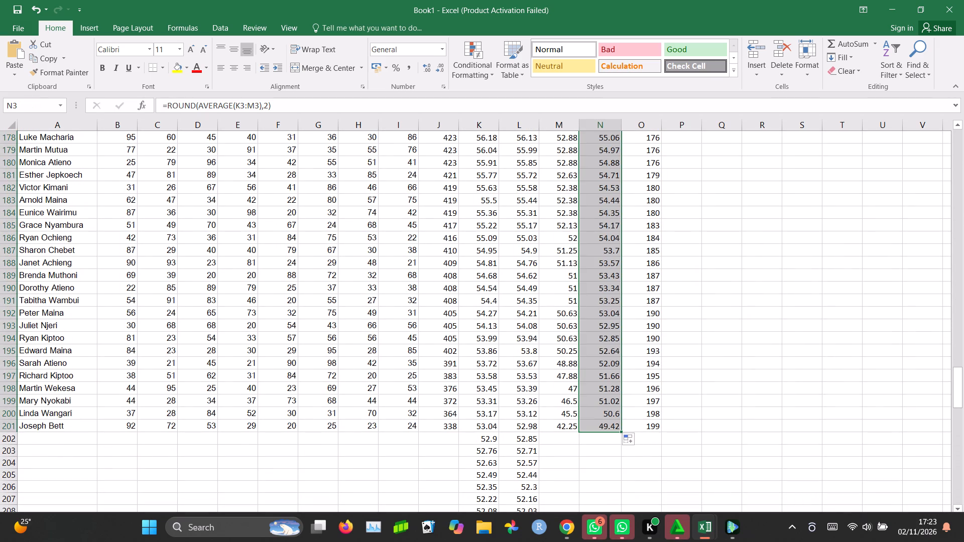
Select the surplus averages in K202:L280 below the last student and clear the first selected cell, K202.
{"action": "scroll", "coordinate": [572, 464], "scroll_direction": "down", "scroll_amount": 2}
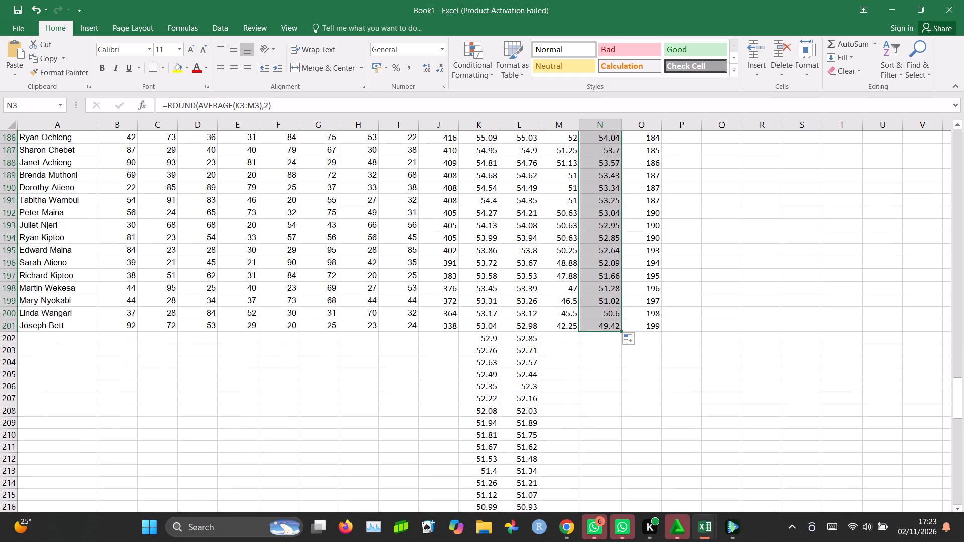
{"action": "left_click", "coordinate": [488, 337]}
{"action": "left_click_drag", "start_coordinate": [488, 337], "coordinate": [496, 338]}
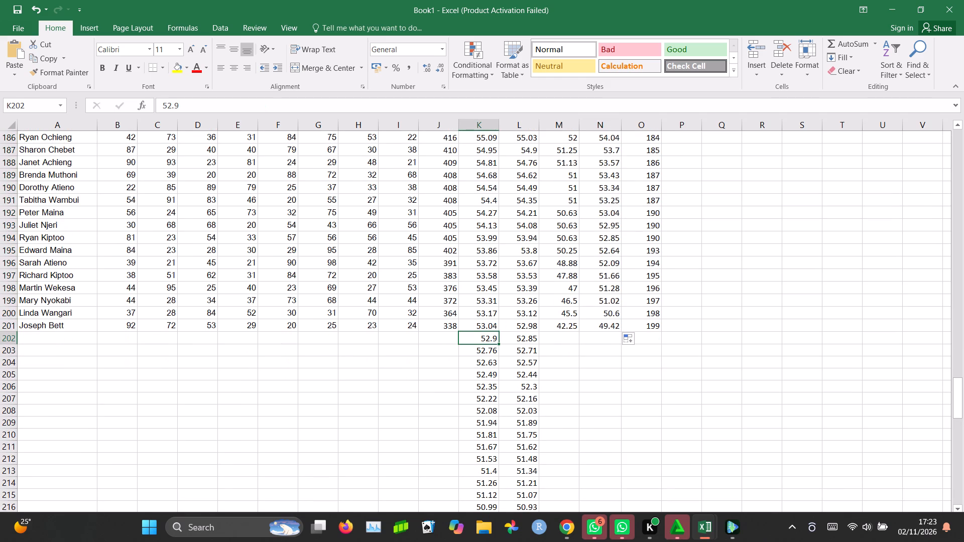
{"action": "left_click_drag", "start_coordinate": [496, 338], "coordinate": [518, 341]}
{"action": "left_click_drag", "start_coordinate": [518, 341], "coordinate": [518, 360]}
{"action": "left_click", "coordinate": [484, 338]}
{"action": "left_click_drag", "start_coordinate": [484, 338], "coordinate": [499, 345]}
{"action": "left_click_drag", "start_coordinate": [499, 345], "coordinate": [538, 541]}
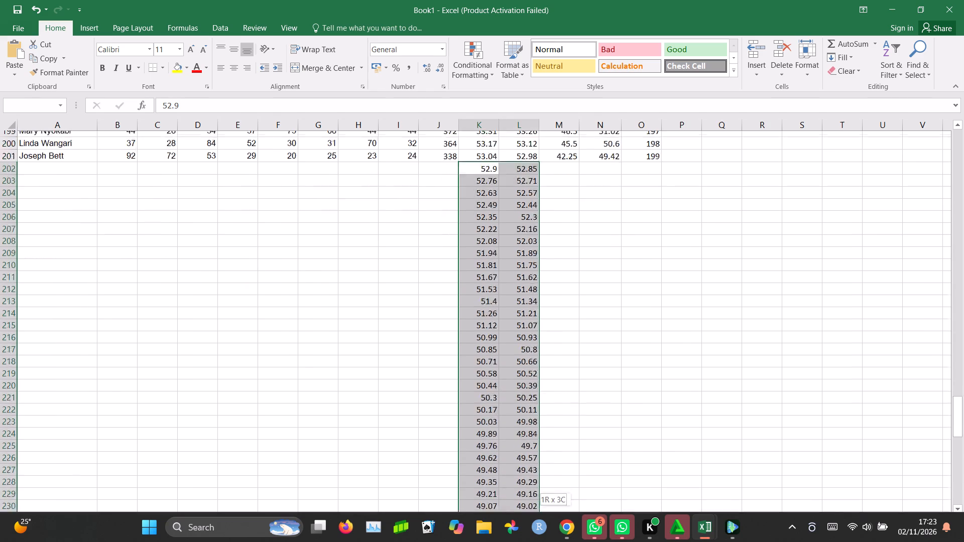
{"action": "left_click_drag", "start_coordinate": [538, 541], "coordinate": [538, 495]}
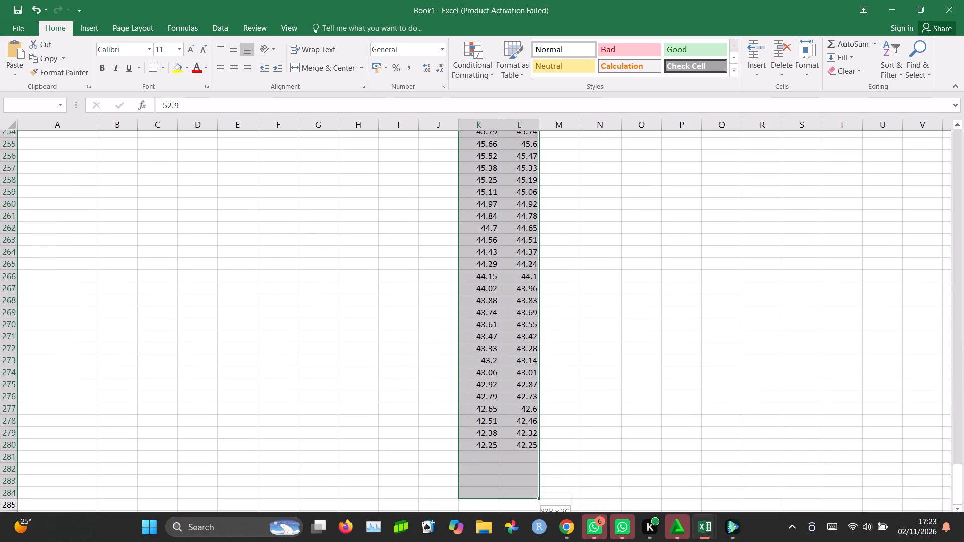
{"action": "left_click_drag", "start_coordinate": [538, 495], "coordinate": [538, 438]}
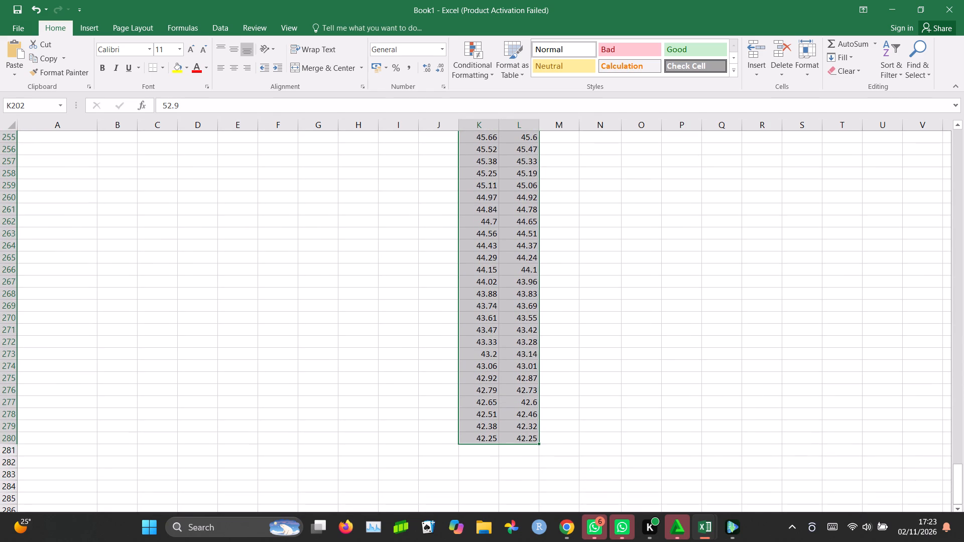
{"action": "key", "text": "BackSpace"}
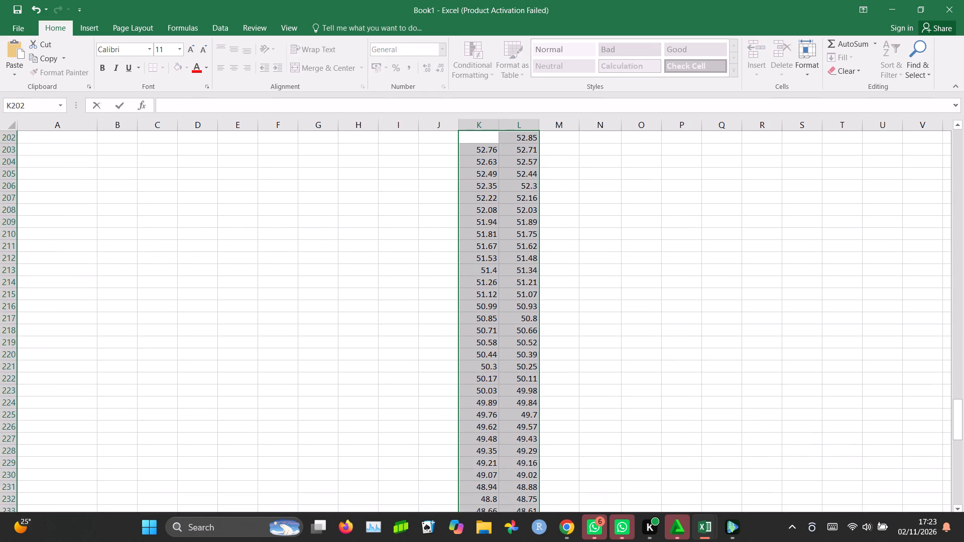
{"action": "scroll", "coordinate": [516, 458], "scroll_direction": "up", "scroll_amount": 2}
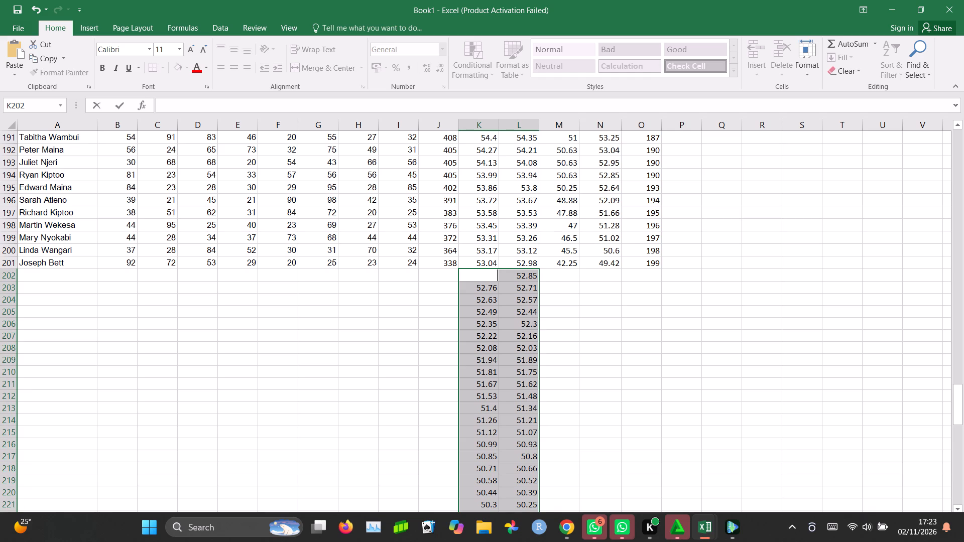
{"action": "left_click", "coordinate": [489, 277]}
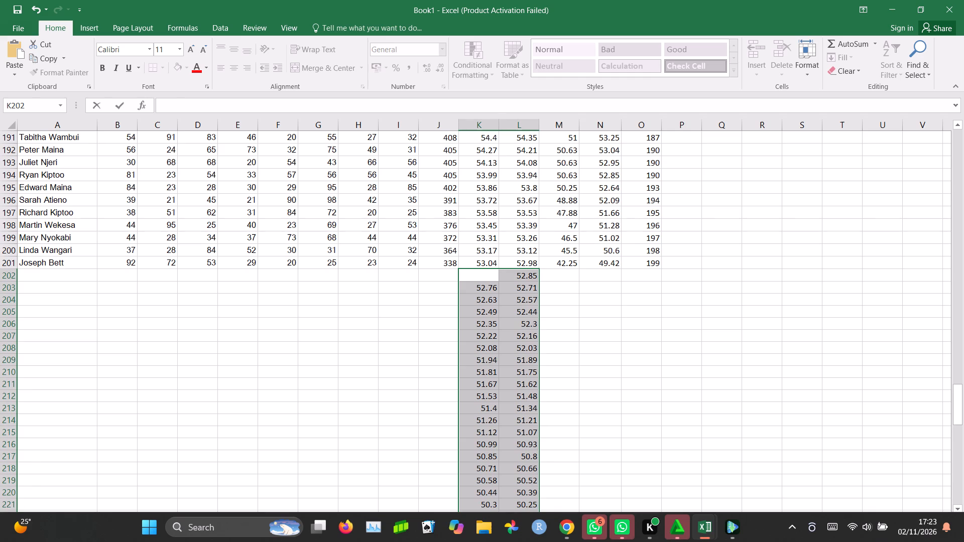
Clear the surplus averages in column L cell by cell, from L202 below the last student down to L280.
{"action": "left_click", "coordinate": [511, 281]}
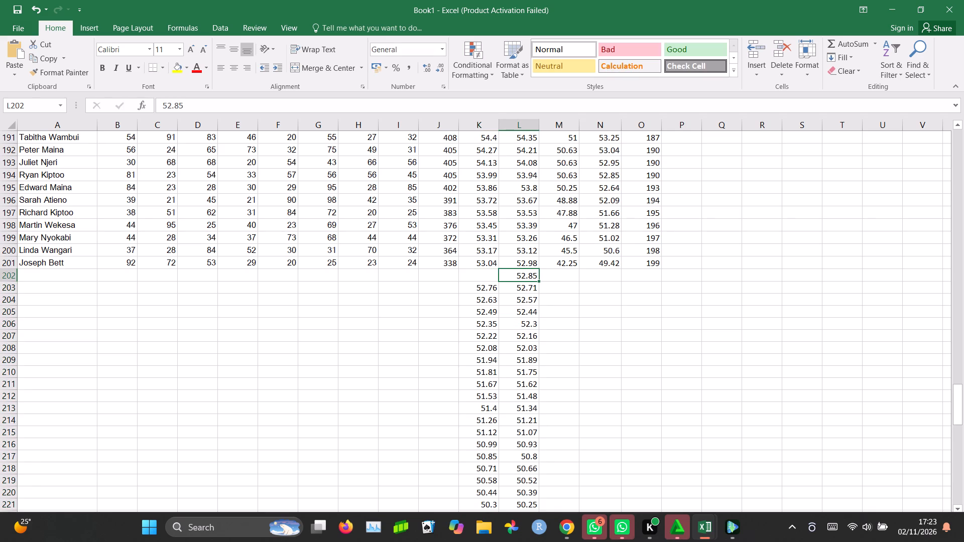
{"action": "key", "text": "BackSpace"}
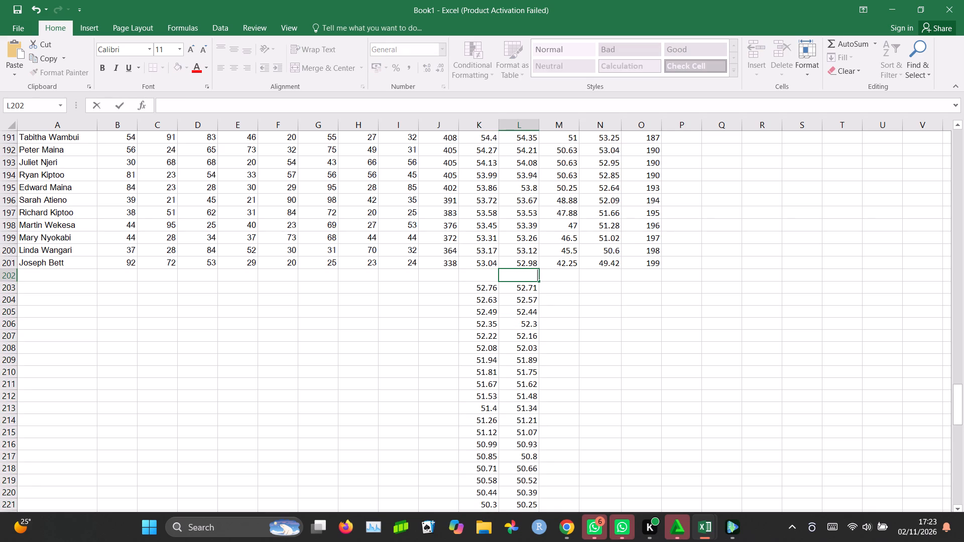
{"action": "key", "text": "Down"}
{"action": "key", "text": "BackSpace"}
{"action": "key", "text": "Down"}
{"action": "key", "text": "BackSpace"}
{"action": "key", "text": "Down"}
{"action": "key", "text": "BackSpace"}
{"action": "key", "text": "Down"}
{"action": "key", "text": "BackSpace"}
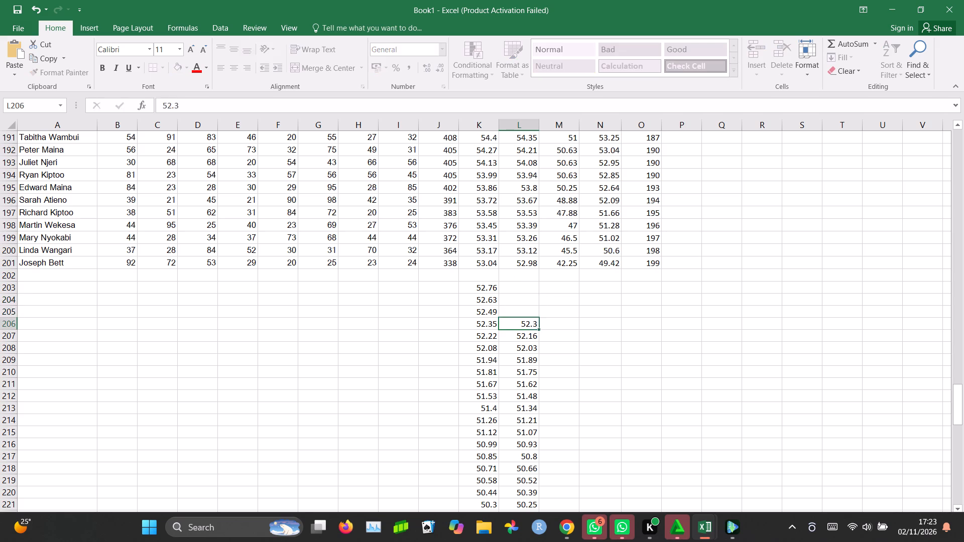
{"action": "key", "text": "Down"}
{"action": "key", "text": "BackSpace"}
{"action": "key", "text": "Down"}
{"action": "key", "text": "BackSpace"}
{"action": "key", "text": "Down"}
{"action": "key", "text": "BackSpace"}
{"action": "key", "text": "Down"}
{"action": "key", "text": "BackSpace"}
{"action": "key", "text": "Down"}
{"action": "key", "text": "BackSpace"}
{"action": "key", "text": "Down"}
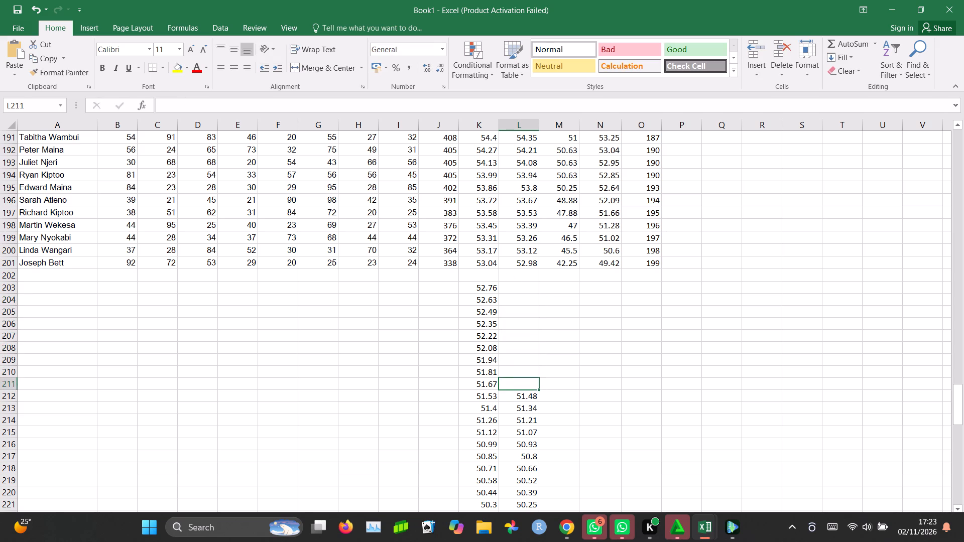
{"action": "key", "text": "BackSpace"}
{"action": "key", "text": "Down"}
{"action": "key", "text": "BackSpace"}
{"action": "key", "text": "Down"}
{"action": "key", "text": "BackSpace"}
{"action": "key", "text": "Down"}
{"action": "key", "text": "BackSpace"}
{"action": "key", "text": "Down"}
{"action": "key", "text": "BackSpace"}
{"action": "key", "text": "Down"}
{"action": "key", "text": "BackSpace"}
{"action": "key", "text": "Down"}
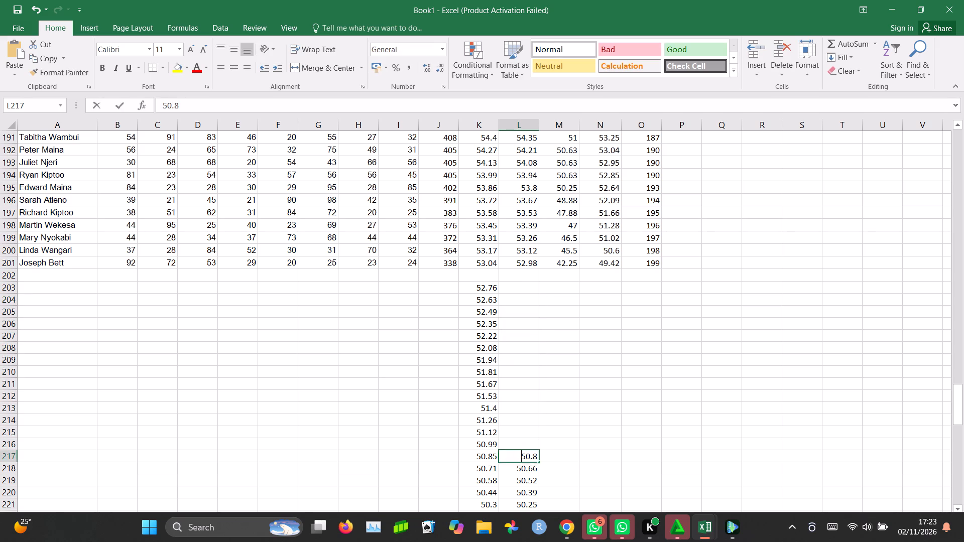
{"action": "key", "text": "BackSpace"}
{"action": "key", "text": "Down"}
{"action": "key", "text": "BackSpace"}
{"action": "key", "text": "Down"}
{"action": "key", "text": "BackSpace"}
{"action": "key", "text": "Down"}
{"action": "key", "text": "BackSpace"}
{"action": "key", "text": "Down"}
{"action": "key", "text": "BackSpace"}
{"action": "key", "text": "Down"}
{"action": "key", "text": "BackSpace"}
{"action": "key", "text": "Down"}
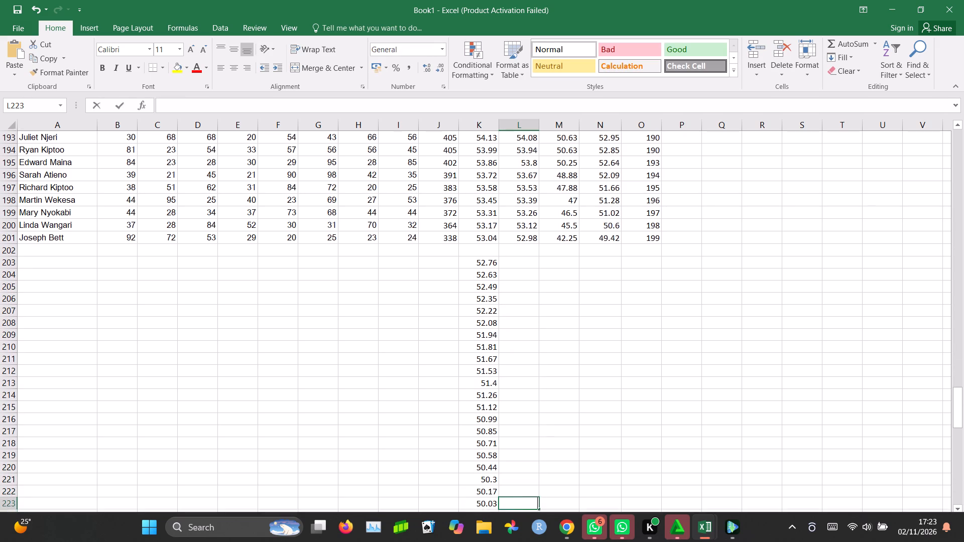
{"action": "key", "text": "BackSpace"}
{"action": "key", "text": "Down"}
{"action": "key", "text": "BackSpace"}
{"action": "key", "text": "Down"}
{"action": "key", "text": "BackSpace"}
{"action": "key", "text": "Down"}
{"action": "key", "text": "BackSpace"}
{"action": "key", "text": "Down"}
{"action": "key", "text": "BackSpace"}
{"action": "key", "text": "Down"}
{"action": "key", "text": "BackSpace"}
{"action": "key", "text": "Down"}
{"action": "key", "text": "BackSpace"}
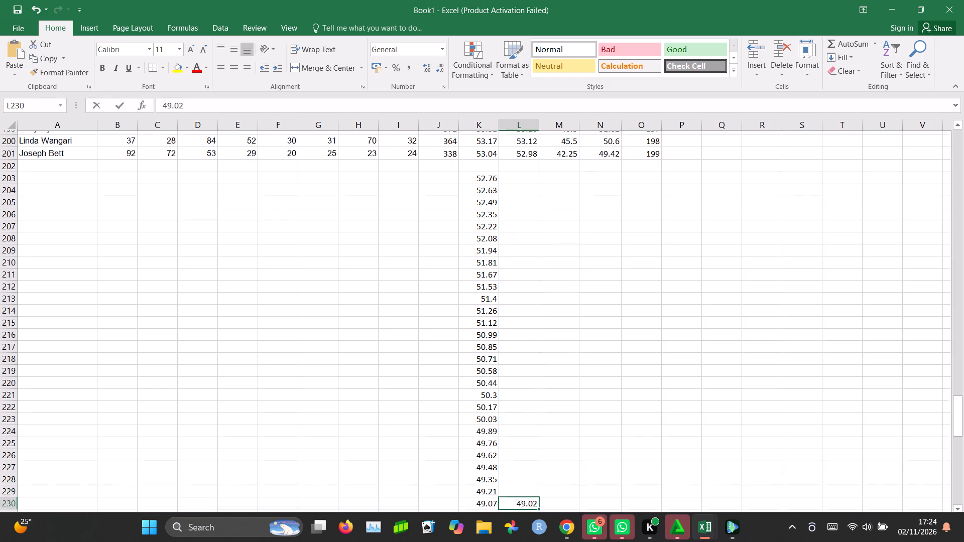
{"action": "key", "text": "Down"}
{"action": "key", "text": "BackSpace"}
{"action": "key", "text": "Down"}
{"action": "key", "text": "BackSpace"}
{"action": "key", "text": "Down"}
{"action": "key", "text": "BackSpace"}
{"action": "key", "text": "Down"}
{"action": "key", "text": "BackSpace"}
{"action": "key", "text": "Down"}
{"action": "key", "text": "BackSpace"}
{"action": "key", "text": "Down"}
{"action": "key", "text": "BackSpace"}
{"action": "key", "text": "Down"}
{"action": "key", "text": "BackSpace"}
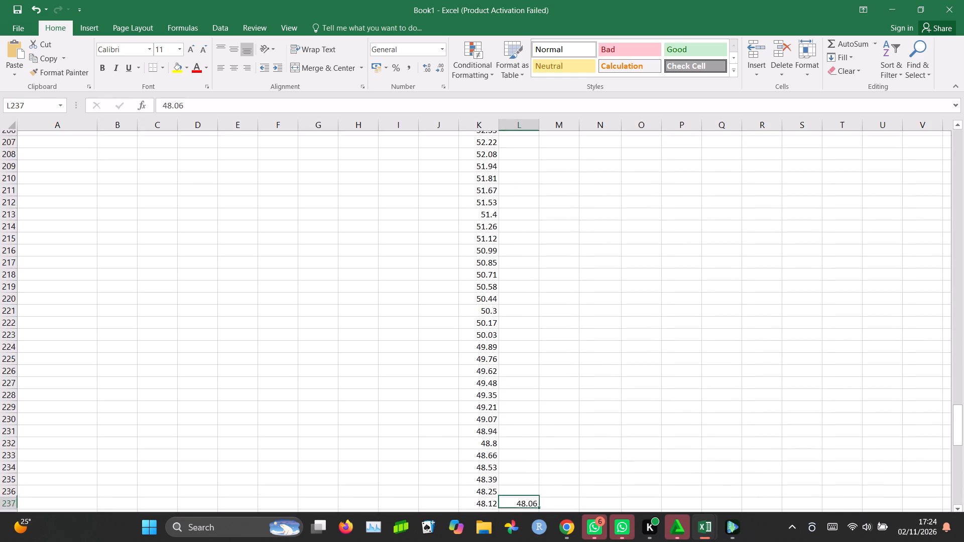
{"action": "key", "text": "Down"}
{"action": "key", "text": "BackSpace"}
{"action": "key", "text": "Down"}
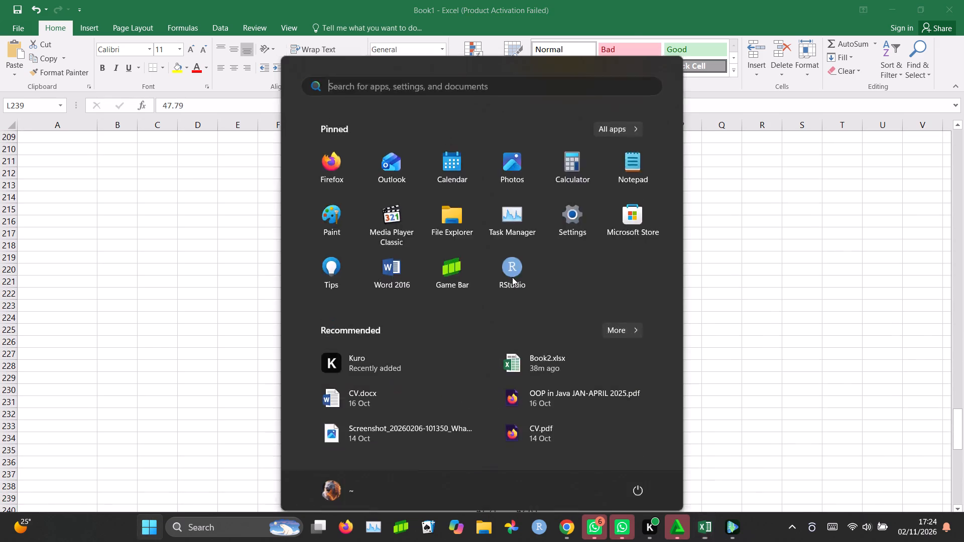
{"action": "key", "text": "BackSpace"}
{"action": "key", "text": "Down"}
{"action": "key", "text": "BackSpace"}
{"action": "key", "text": "Down"}
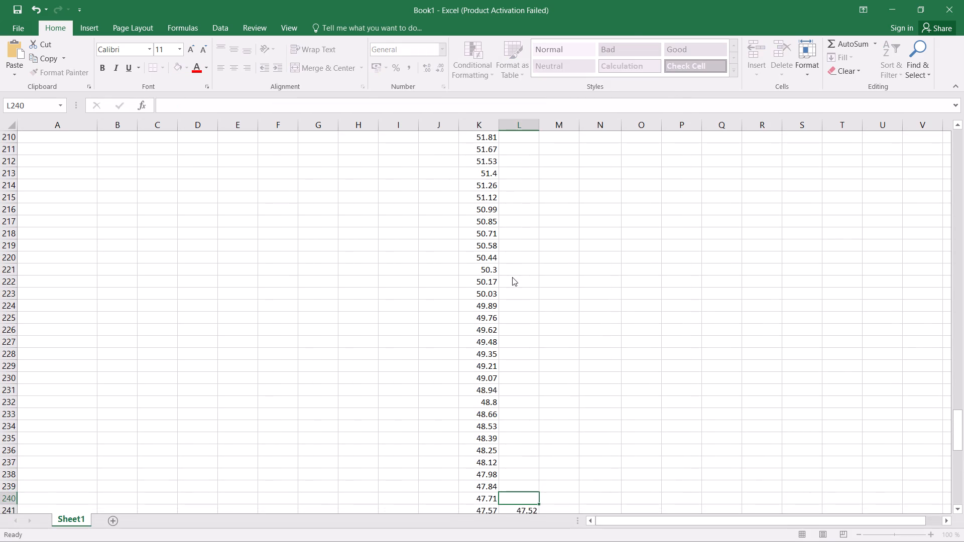
{"action": "key", "text": "BackSpace"}
{"action": "key", "text": "Down"}
{"action": "key", "text": "BackSpace"}
{"action": "key", "text": "Down"}
{"action": "key", "text": "BackSpace"}
{"action": "key", "text": "Down"}
{"action": "key", "text": "BackSpace"}
{"action": "key", "text": "Down"}
{"action": "key", "text": "BackSpace"}
{"action": "key", "text": "Down"}
{"action": "key", "text": "BackSpace"}
{"action": "key", "text": "Down"}
{"action": "key", "text": "BackSpace"}
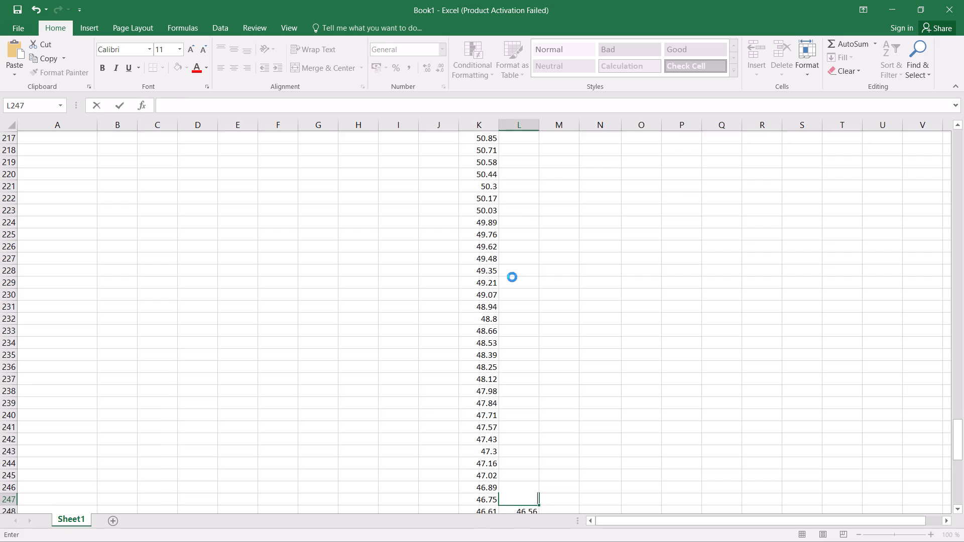
{"action": "key", "text": "Down"}
{"action": "key", "text": "BackSpace"}
{"action": "key", "text": "Down"}
{"action": "key", "text": "BackSpace"}
{"action": "key", "text": "Down"}
{"action": "key", "text": "BackSpace"}
{"action": "key", "text": "Down"}
{"action": "key", "text": "BackSpace"}
{"action": "key", "text": "Down"}
{"action": "key", "text": "BackSpace"}
{"action": "key", "text": "Down"}
{"action": "key", "text": "BackSpace"}
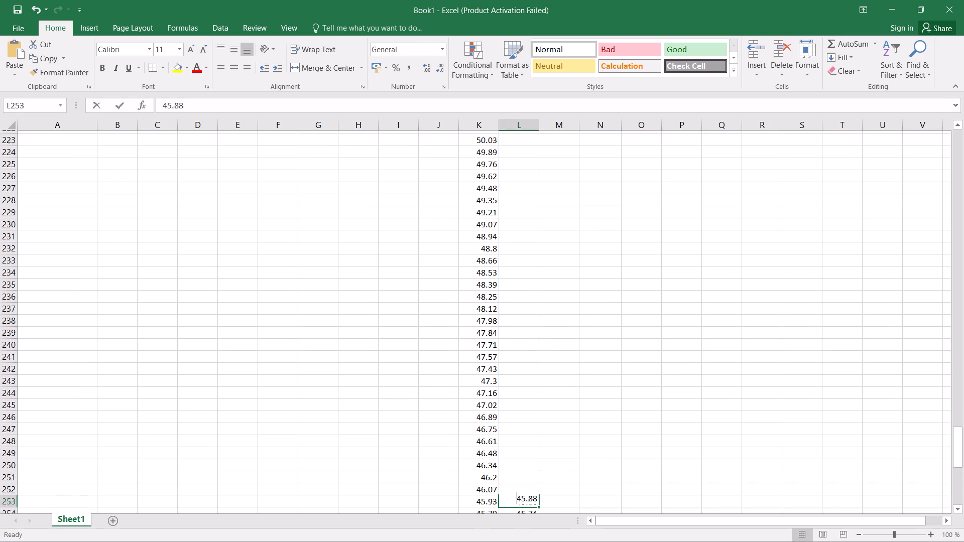
{"action": "key", "text": "Down"}
{"action": "key", "text": "BackSpace"}
{"action": "key", "text": "Down"}
{"action": "key", "text": "BackSpace"}
{"action": "key", "text": "Down"}
{"action": "key", "text": "BackSpace"}
{"action": "key", "text": "Down"}
{"action": "key", "text": "BackSpace"}
{"action": "key", "text": "Down"}
{"action": "key", "text": "BackSpace"}
{"action": "key", "text": "Down"}
{"action": "key", "text": "BackSpace"}
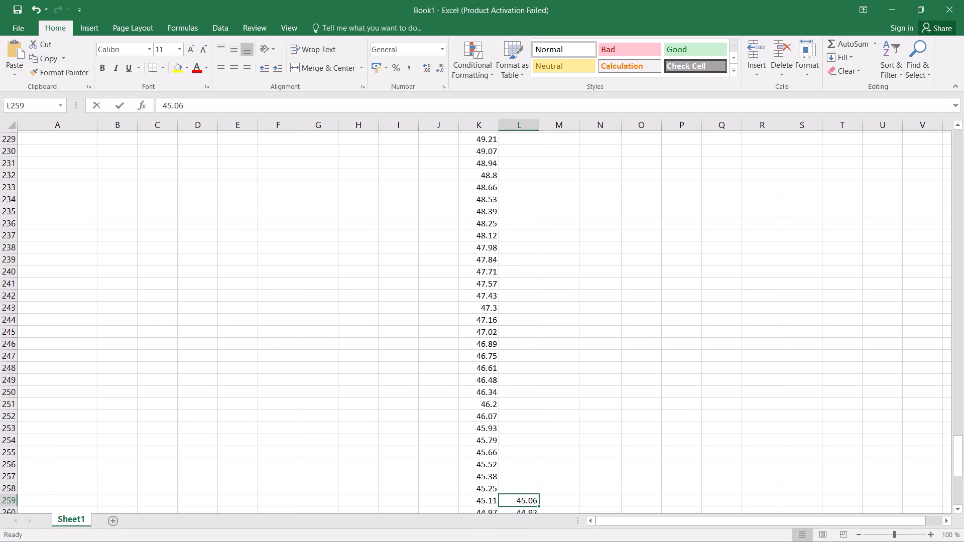
{"action": "key", "text": "Down"}
{"action": "key", "text": "BackSpace"}
{"action": "key", "text": "Down"}
{"action": "key", "text": "BackSpace"}
{"action": "key", "text": "Down"}
{"action": "key", "text": "BackSpace"}
{"action": "key", "text": "Down"}
{"action": "key", "text": "BackSpace"}
{"action": "key", "text": "Down"}
{"action": "key", "text": "BackSpace"}
{"action": "key", "text": "Down"}
{"action": "key", "text": "BackSpace"}
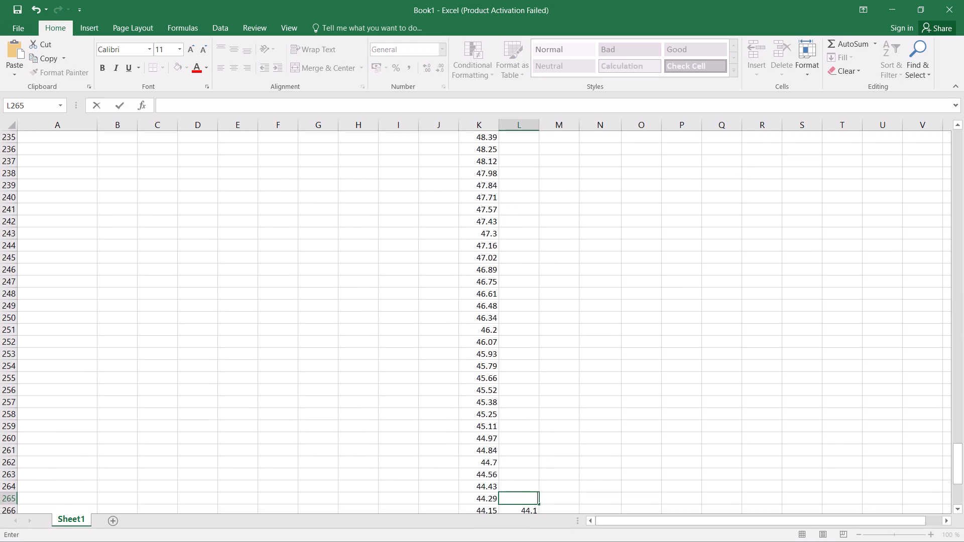
{"action": "key", "text": "Down"}
{"action": "key", "text": "BackSpace"}
{"action": "key", "text": "Down"}
{"action": "key", "text": "BackSpace"}
{"action": "key", "text": "Down"}
{"action": "key", "text": "BackSpace"}
{"action": "key", "text": "Down"}
{"action": "key", "text": "BackSpace"}
{"action": "key", "text": "Down"}
{"action": "key", "text": "BackSpace"}
{"action": "key", "text": "Down"}
{"action": "key", "text": "BackSpace"}
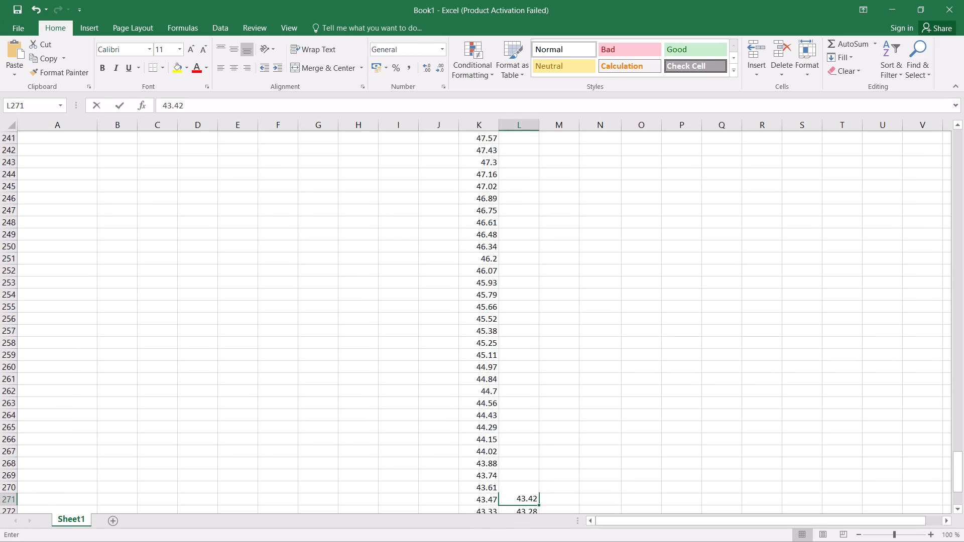
{"action": "key", "text": "Down"}
{"action": "key", "text": "BackSpace"}
{"action": "key", "text": "Down"}
{"action": "key", "text": "BackSpace"}
{"action": "key", "text": "Down"}
{"action": "key", "text": "BackSpace"}
{"action": "key", "text": "Down"}
{"action": "key", "text": "BackSpace"}
{"action": "key", "text": "Down"}
{"action": "key", "text": "BackSpace"}
{"action": "key", "text": "Down"}
{"action": "key", "text": "BackSpace"}
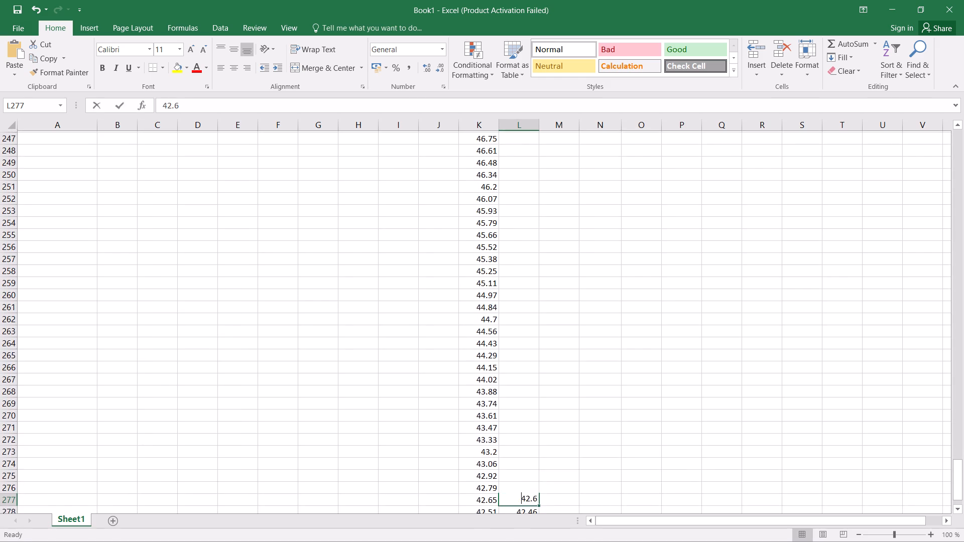
{"action": "key", "text": "Down"}
{"action": "key", "text": "BackSpace"}
{"action": "key", "text": "Down"}
{"action": "key", "text": "BackSpace"}
{"action": "key", "text": "Down"}
{"action": "key", "text": "BackSpace"}
{"action": "key", "text": "Down"}
{"action": "key", "text": "BackSpace"}
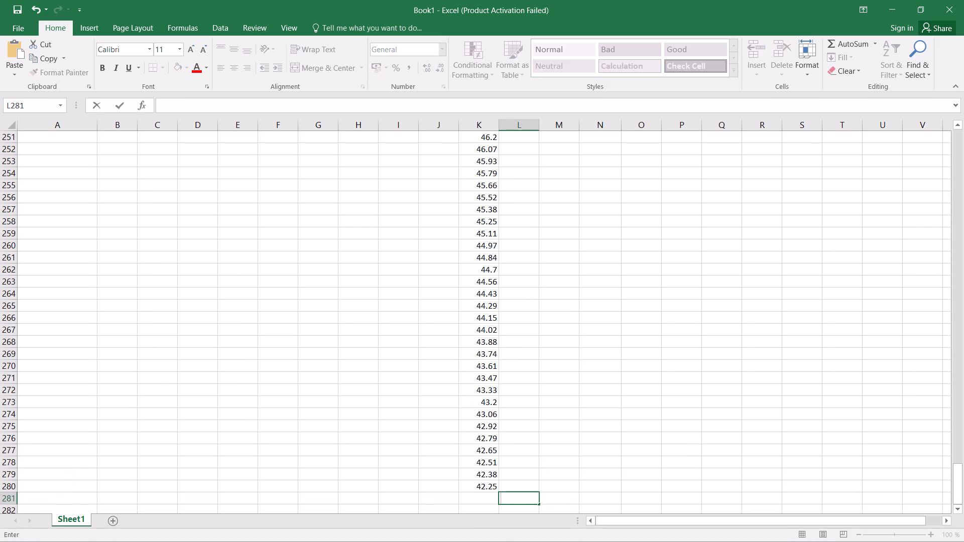
Clear the surplus averages in column K cell by cell, from K280 up to K202, just below the last student's row.
{"action": "key", "text": "Left"}
{"action": "key", "text": "Up"}
{"action": "key", "text": "BackSpace"}
{"action": "key", "text": "Up"}
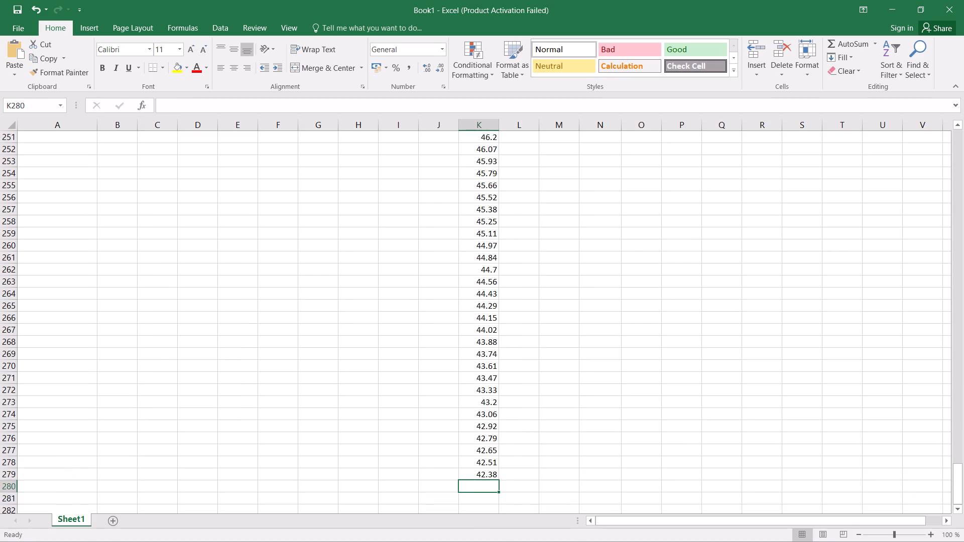
{"action": "key", "text": "BackSpace"}
{"action": "key", "text": "Up"}
{"action": "key", "text": "BackSpace"}
{"action": "key", "text": "Up"}
{"action": "key", "text": "BackSpace"}
{"action": "key", "text": "Up"}
{"action": "key", "text": "BackSpace"}
{"action": "key", "text": "Up"}
{"action": "key", "text": "BackSpace"}
{"action": "key", "text": "Up"}
{"action": "key", "text": "BackSpace"}
{"action": "key", "text": "Up"}
{"action": "key", "text": "BackSpace"}
{"action": "key", "text": "Up"}
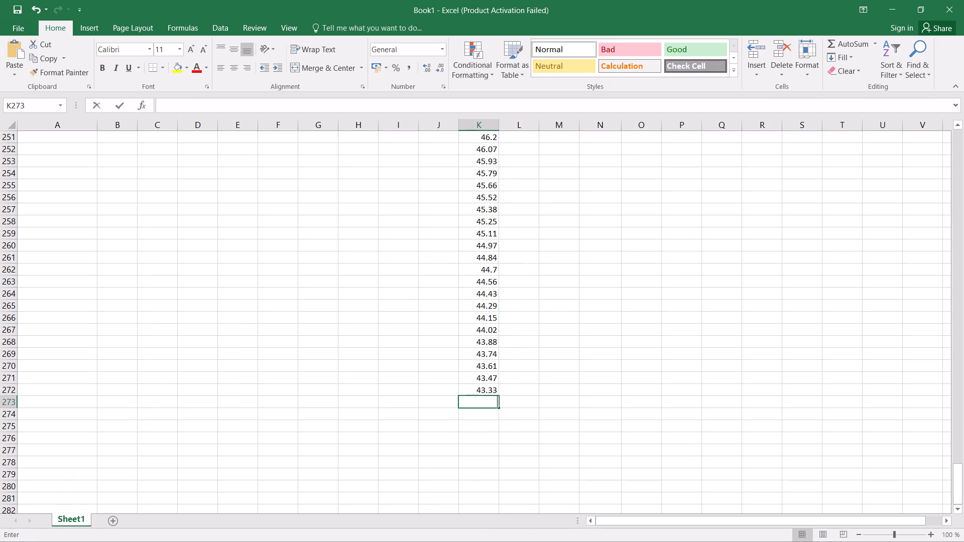
{"action": "key", "text": "BackSpace"}
{"action": "key", "text": "Up"}
{"action": "key", "text": "BackSpace"}
{"action": "key", "text": "Up"}
{"action": "key", "text": "BackSpace"}
{"action": "key", "text": "Up"}
{"action": "key", "text": "BackSpace"}
{"action": "key", "text": "Up"}
{"action": "key", "text": "BackSpace"}
{"action": "key", "text": "Up"}
{"action": "key", "text": "BackSpace"}
{"action": "key", "text": "Up"}
{"action": "key", "text": "BackSpace"}
{"action": "key", "text": "Up"}
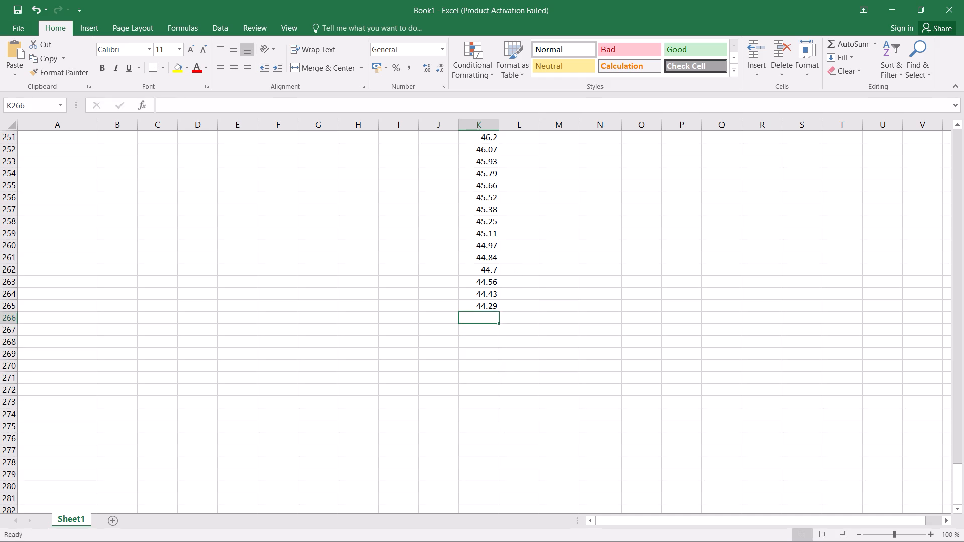
{"action": "key", "text": "BackSpace"}
{"action": "key", "text": "Up"}
{"action": "key", "text": "BackSpace"}
{"action": "key", "text": "Up"}
{"action": "key", "text": "BackSpace"}
{"action": "key", "text": "Up"}
{"action": "key", "text": "BackSpace"}
{"action": "key", "text": "Up"}
{"action": "key", "text": "BackSpace"}
{"action": "key", "text": "Up"}
{"action": "key", "text": "BackSpace"}
{"action": "key", "text": "Up"}
{"action": "key", "text": "BackSpace"}
{"action": "key", "text": "Up"}
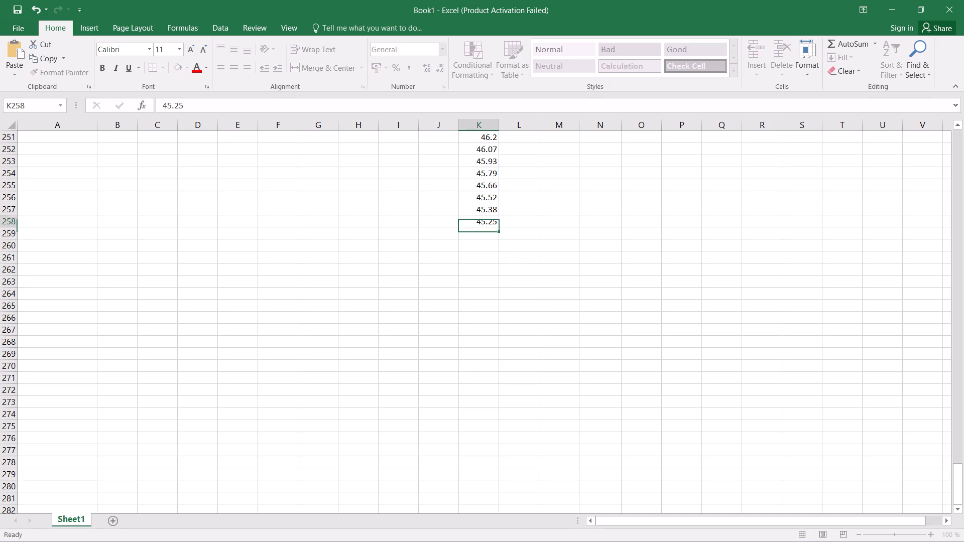
{"action": "key", "text": "BackSpace"}
{"action": "key", "text": "Up"}
{"action": "key", "text": "BackSpace"}
{"action": "key", "text": "Up"}
{"action": "key", "text": "BackSpace"}
{"action": "key", "text": "Up"}
{"action": "key", "text": "BackSpace"}
{"action": "key", "text": "Up"}
{"action": "key", "text": "BackSpace"}
{"action": "key", "text": "Up"}
{"action": "key", "text": "BackSpace"}
{"action": "key", "text": "Up"}
{"action": "key", "text": "BackSpace"}
{"action": "key", "text": "Up"}
{"action": "key", "text": "BackSpace"}
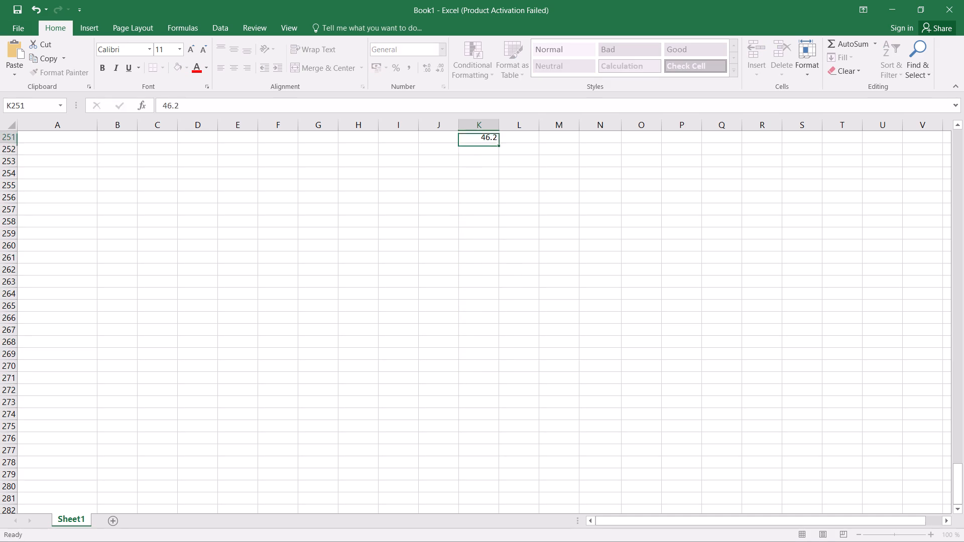
{"action": "key", "text": "Up"}
{"action": "key", "text": "BackSpace"}
{"action": "key", "text": "Up"}
{"action": "key", "text": "BackSpace"}
{"action": "key", "text": "Up"}
{"action": "key", "text": "BackSpace"}
{"action": "key", "text": "Up"}
{"action": "key", "text": "BackSpace"}
{"action": "key", "text": "Up"}
{"action": "key", "text": "BackSpace"}
{"action": "key", "text": "Up"}
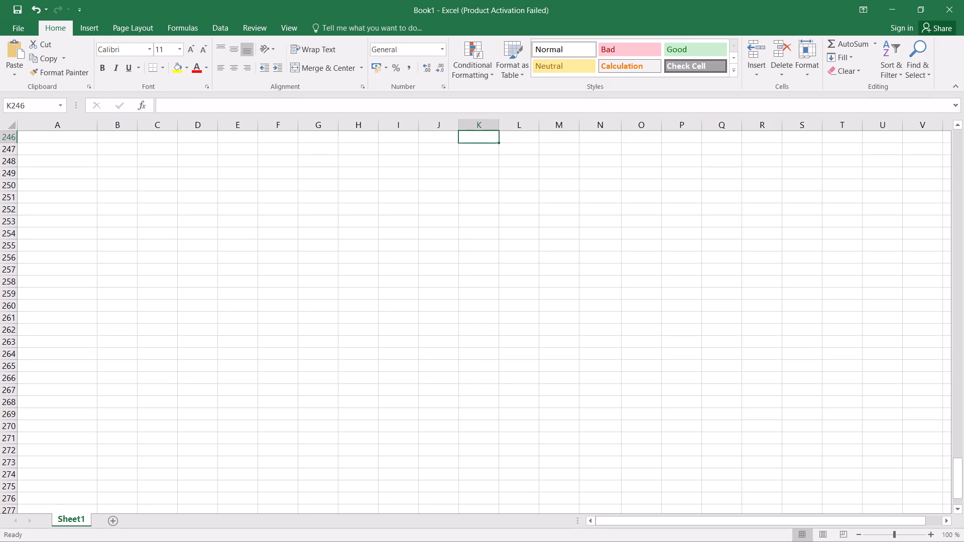
{"action": "key", "text": "BackSpace"}
{"action": "key", "text": "Up"}
{"action": "key", "text": "BackSpace"}
{"action": "key", "text": "Up"}
{"action": "key", "text": "BackSpace"}
{"action": "key", "text": "Up"}
{"action": "key", "text": "BackSpace"}
{"action": "key", "text": "Up"}
{"action": "key", "text": "BackSpace"}
{"action": "key", "text": "Up"}
{"action": "key", "text": "BackSpace"}
{"action": "key", "text": "Up"}
{"action": "key", "text": "BackSpace"}
{"action": "key", "text": "Up"}
{"action": "key", "text": "BackSpace"}
{"action": "key", "text": "Up"}
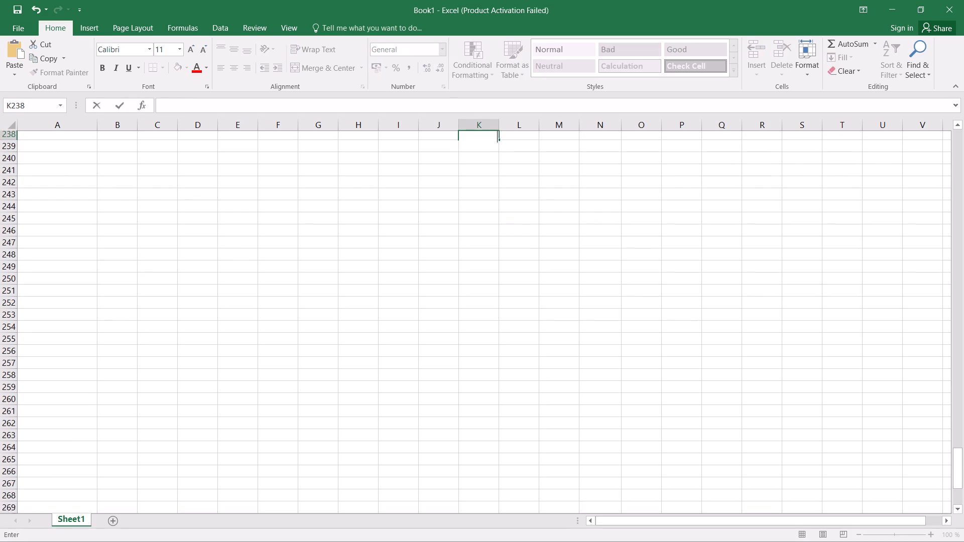
{"action": "key", "text": "BackSpace"}
{"action": "key", "text": "Up"}
{"action": "key", "text": "BackSpace"}
{"action": "key", "text": "Up"}
{"action": "key", "text": "BackSpace"}
{"action": "key", "text": "Up"}
{"action": "key", "text": "BackSpace"}
{"action": "key", "text": "Up"}
{"action": "key", "text": "BackSpace"}
{"action": "key", "text": "Up"}
{"action": "key", "text": "BackSpace"}
{"action": "key", "text": "Up"}
{"action": "key", "text": "BackSpace"}
{"action": "key", "text": "Up"}
{"action": "key", "text": "BackSpace"}
{"action": "key", "text": "Up"}
{"action": "key", "text": "BackSpace"}
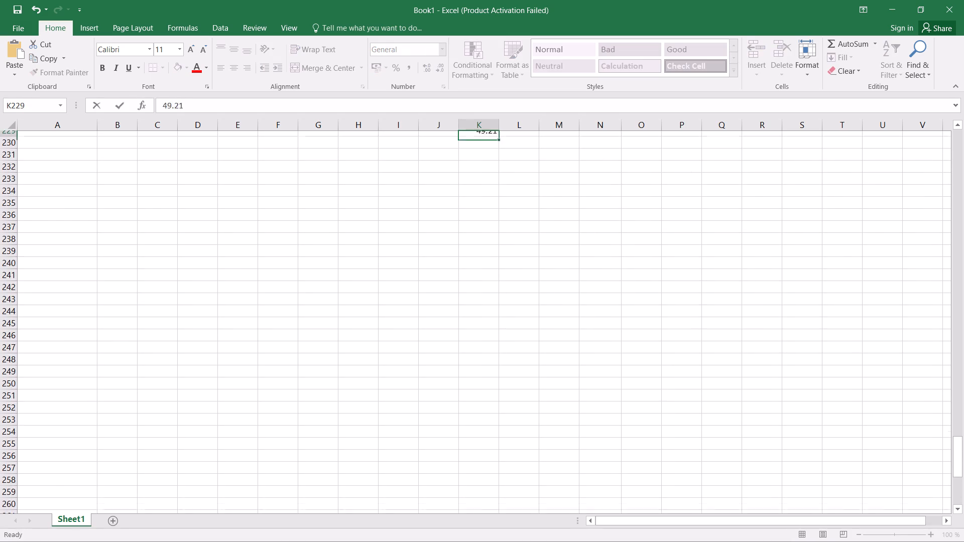
{"action": "key", "text": "Up"}
{"action": "key", "text": "BackSpace"}
{"action": "key", "text": "Up"}
{"action": "key", "text": "BackSpace"}
{"action": "key", "text": "Up"}
{"action": "key", "text": "BackSpace"}
{"action": "key", "text": "Up"}
{"action": "key", "text": "BackSpace"}
{"action": "key", "text": "Up"}
{"action": "key", "text": "BackSpace"}
{"action": "key", "text": "Up"}
{"action": "key", "text": "BackSpace"}
{"action": "key", "text": "Up"}
{"action": "key", "text": "BackSpace"}
{"action": "key", "text": "Up"}
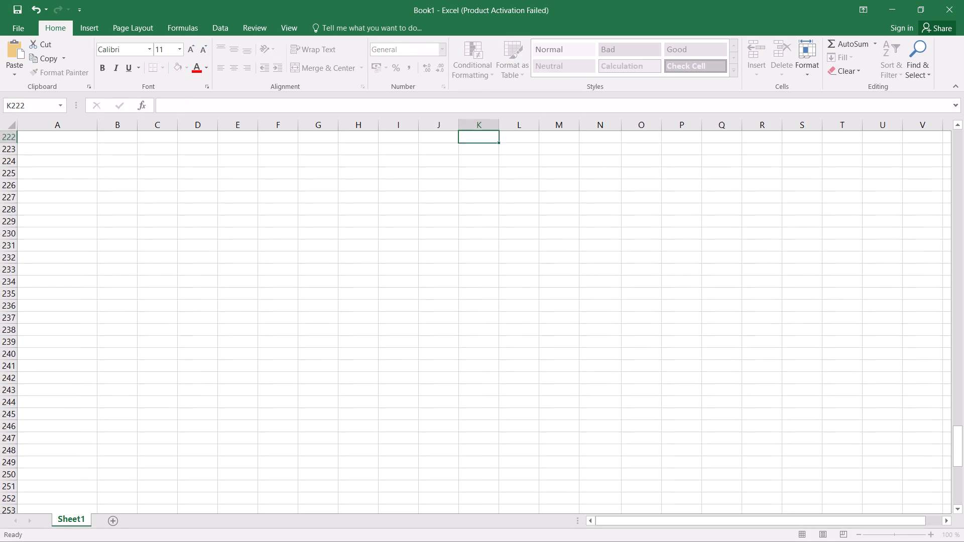
{"action": "key", "text": "BackSpace"}
{"action": "key", "text": "Up"}
{"action": "key", "text": "BackSpace"}
{"action": "key", "text": "Up"}
{"action": "key", "text": "BackSpace"}
{"action": "key", "text": "Up"}
{"action": "key", "text": "BackSpace"}
{"action": "key", "text": "Up"}
{"action": "key", "text": "BackSpace"}
{"action": "key", "text": "Up"}
{"action": "key", "text": "BackSpace"}
{"action": "key", "text": "Up"}
{"action": "key", "text": "BackSpace"}
{"action": "key", "text": "Up"}
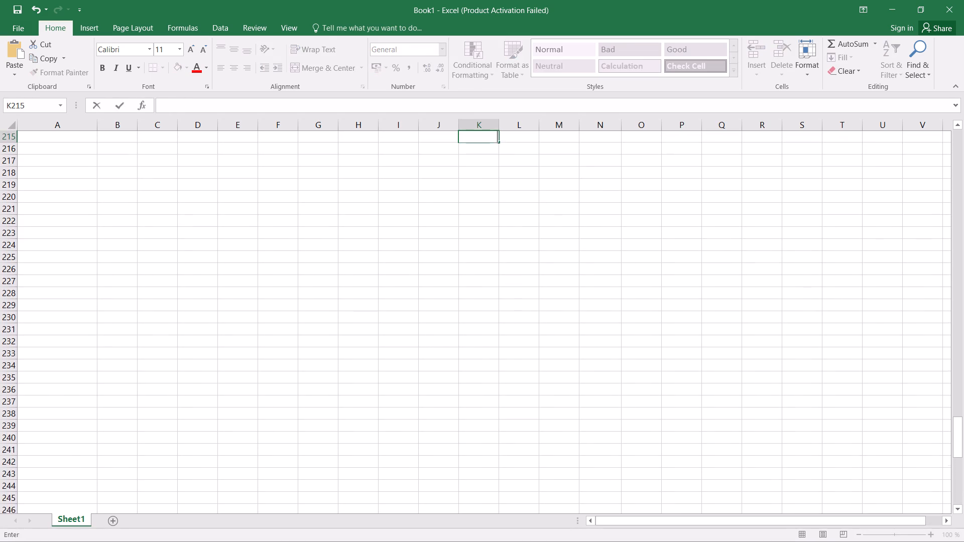
{"action": "key", "text": "BackSpace"}
{"action": "key", "text": "Up"}
{"action": "key", "text": "BackSpace"}
{"action": "key", "text": "Up"}
{"action": "key", "text": "BackSpace"}
{"action": "key", "text": "Up"}
{"action": "key", "text": "BackSpace"}
{"action": "key", "text": "Up"}
{"action": "key", "text": "BackSpace"}
{"action": "key", "text": "Up"}
{"action": "key", "text": "BackSpace"}
{"action": "key", "text": "Up"}
{"action": "key", "text": "BackSpace"}
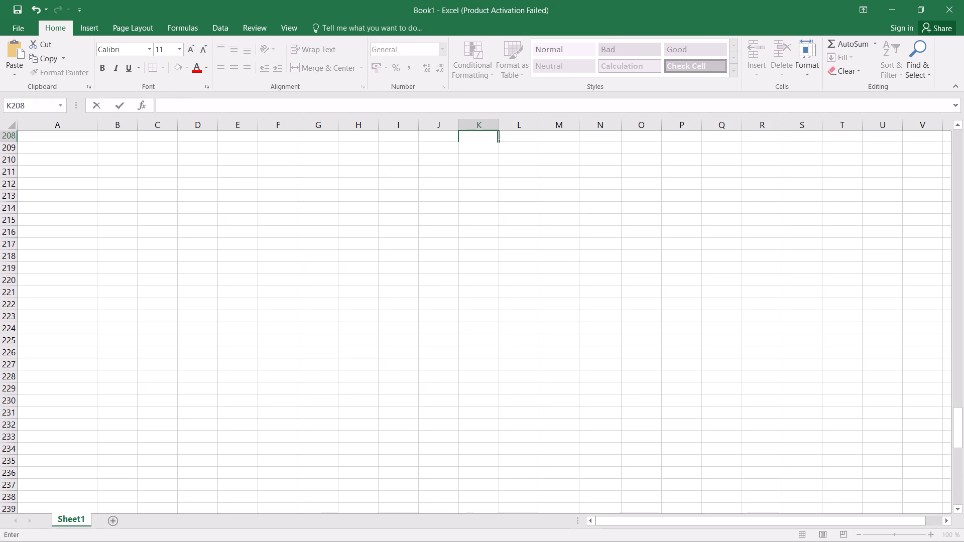
{"action": "key", "text": "Up"}
{"action": "key", "text": "BackSpace"}
{"action": "key", "text": "Up"}
{"action": "key", "text": "BackSpace"}
{"action": "key", "text": "Up"}
{"action": "key", "text": "BackSpace"}
{"action": "key", "text": "Up"}
{"action": "key", "text": "BackSpace"}
{"action": "key", "text": "Up"}
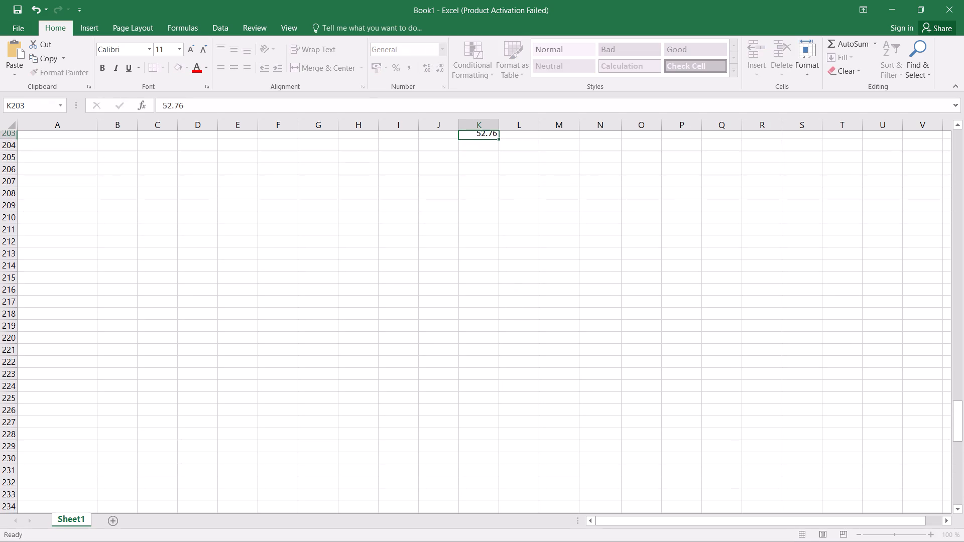
{"action": "key", "text": "BackSpace"}
{"action": "key", "text": "Up"}
{"action": "key", "text": "BackSpace"}
{"action": "key", "text": "Up"}
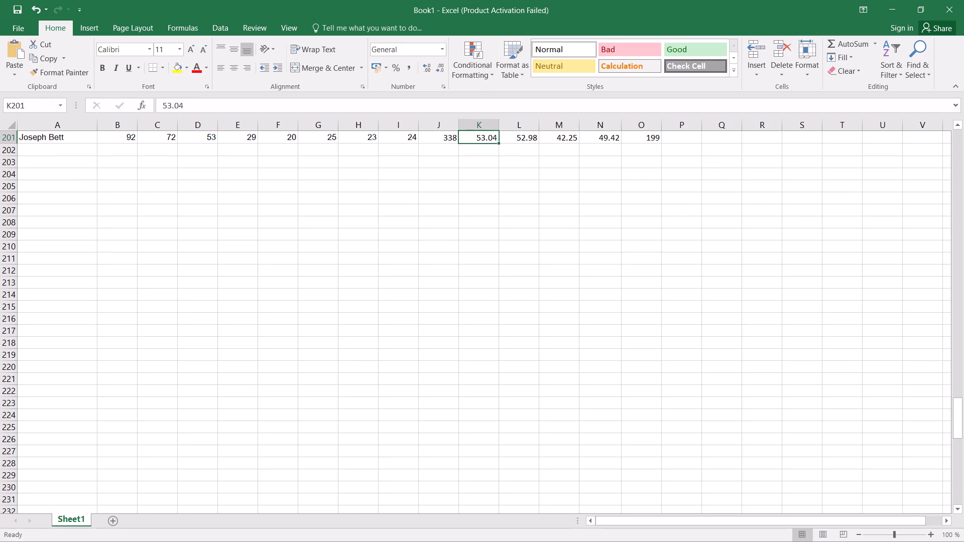
Change the first student's rank formula in O3 to use the OVERALL averages: =RANK(N3,$N$3:$N$201,0).
{"action": "scroll", "coordinate": [476, 308], "scroll_direction": "up", "scroll_amount": 4}
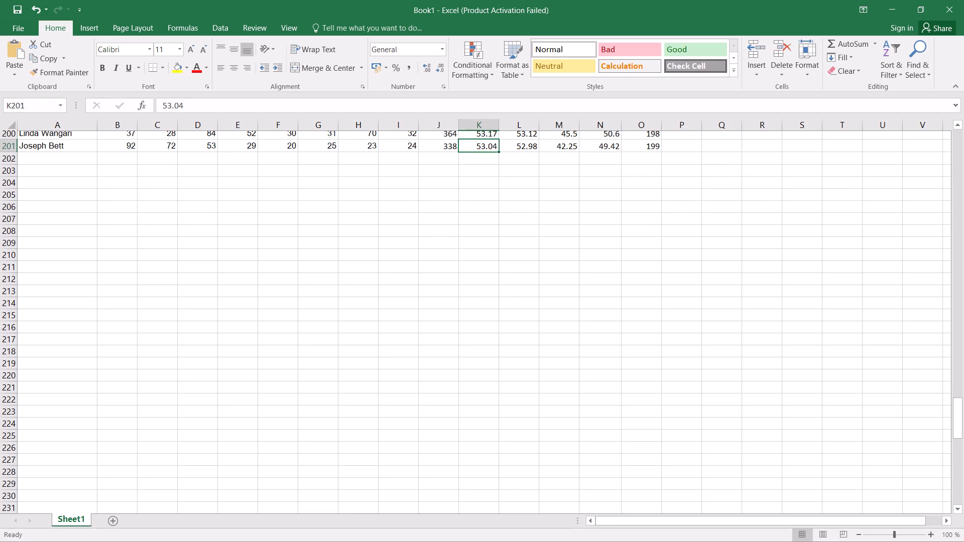
{"action": "scroll", "coordinate": [476, 308], "scroll_direction": "up", "scroll_amount": 12}
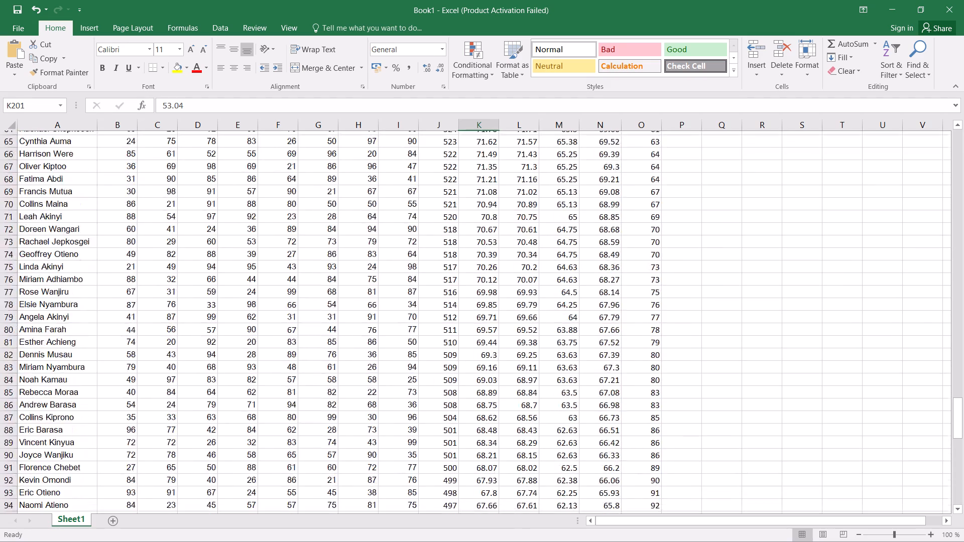
{"action": "scroll", "coordinate": [476, 308], "scroll_direction": "up", "scroll_amount": 6}
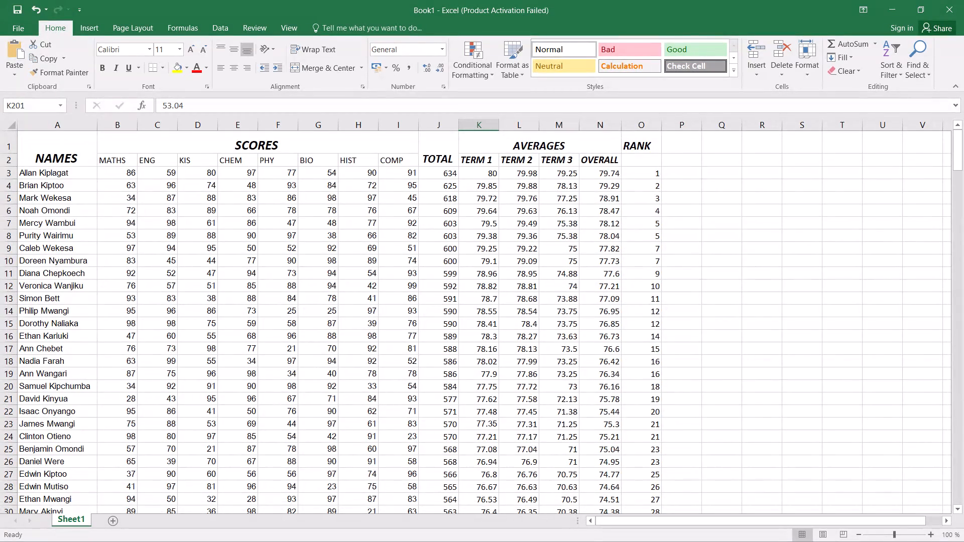
{"action": "left_click", "coordinate": [648, 170]}
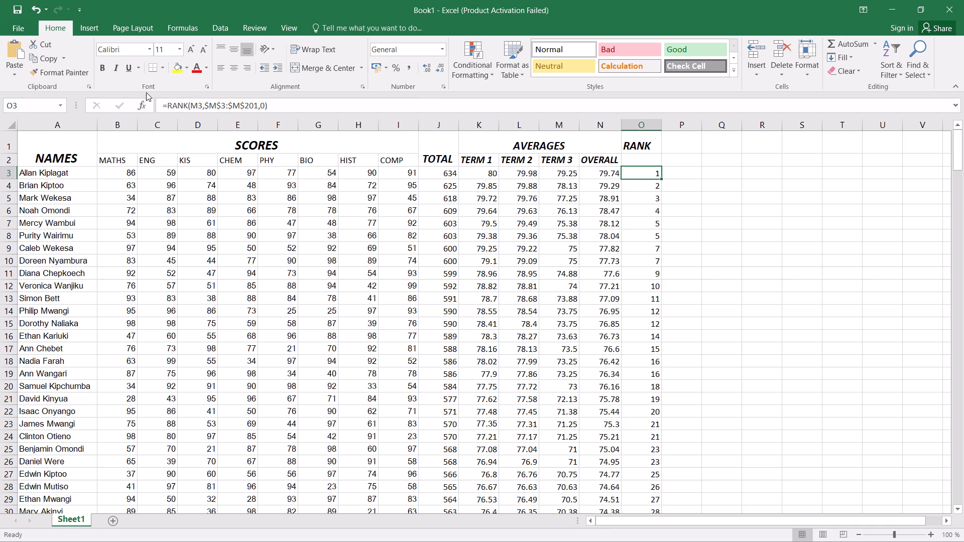
{"action": "left_click", "coordinate": [198, 104]}
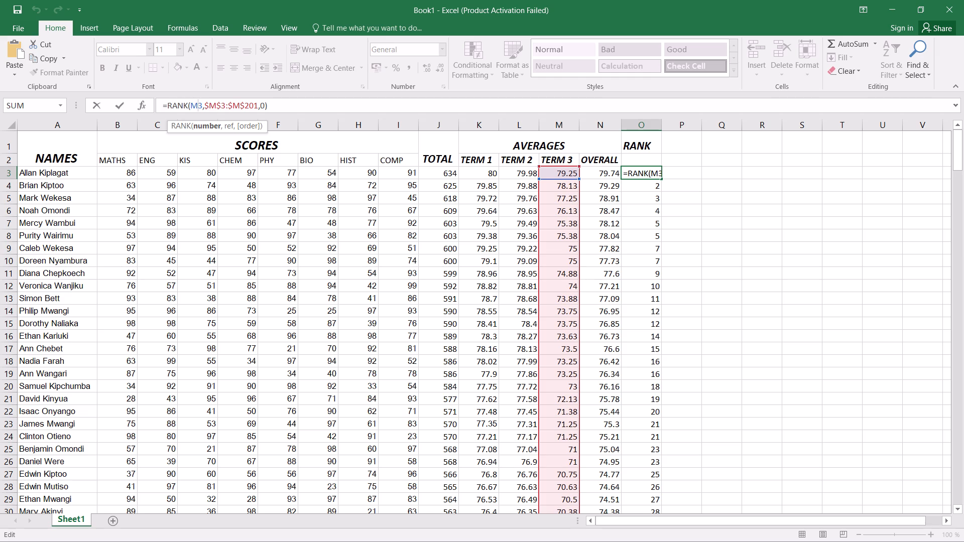
{"action": "key", "text": "BackSpace"}
{"action": "key", "text": "n"}
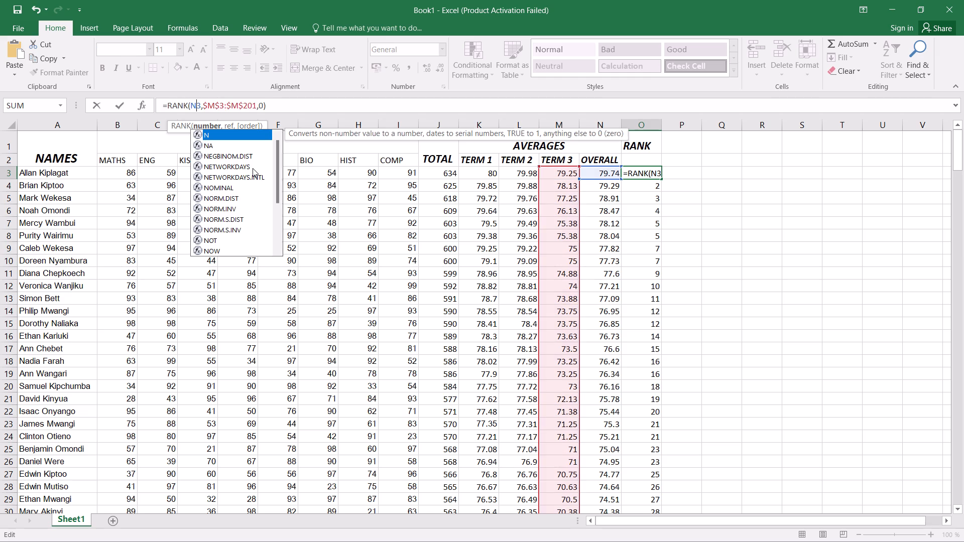
{"action": "key", "text": "Right"}
{"action": "key", "text": "Right"}
{"action": "key", "text": "Right"}
{"action": "key", "text": "Right"}
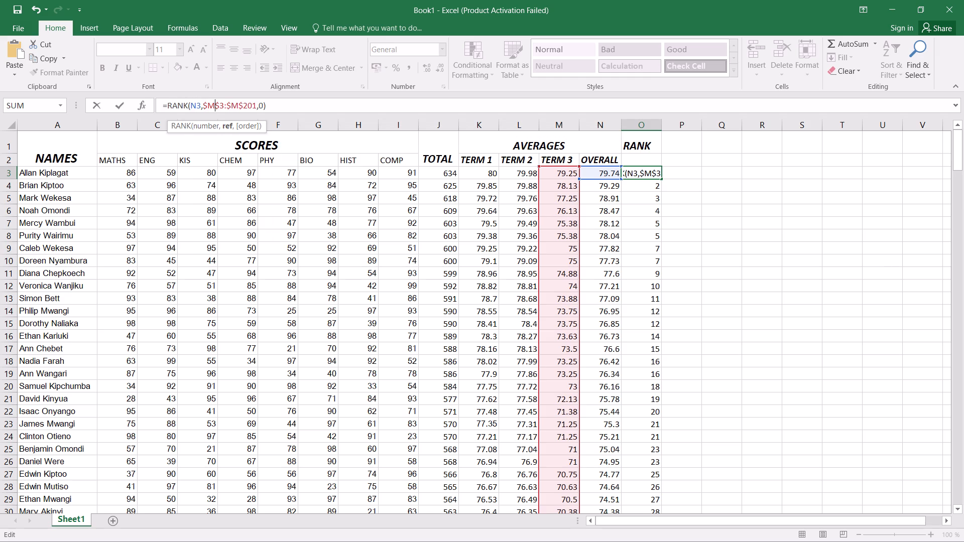
{"action": "key", "text": "BackSpace"}
{"action": "key", "text": "n"}
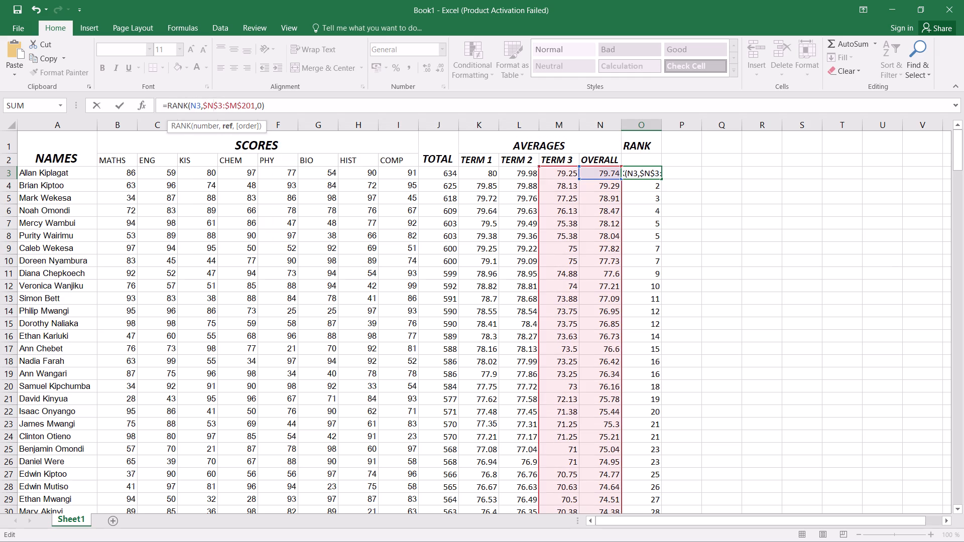
{"action": "key", "text": "Right"}
{"action": "key", "text": "Right"}
{"action": "key", "text": "Right"}
{"action": "key", "text": "Right"}
{"action": "key", "text": "Right"}
{"action": "key", "text": "BackSpace"}
{"action": "key", "text": "n"}
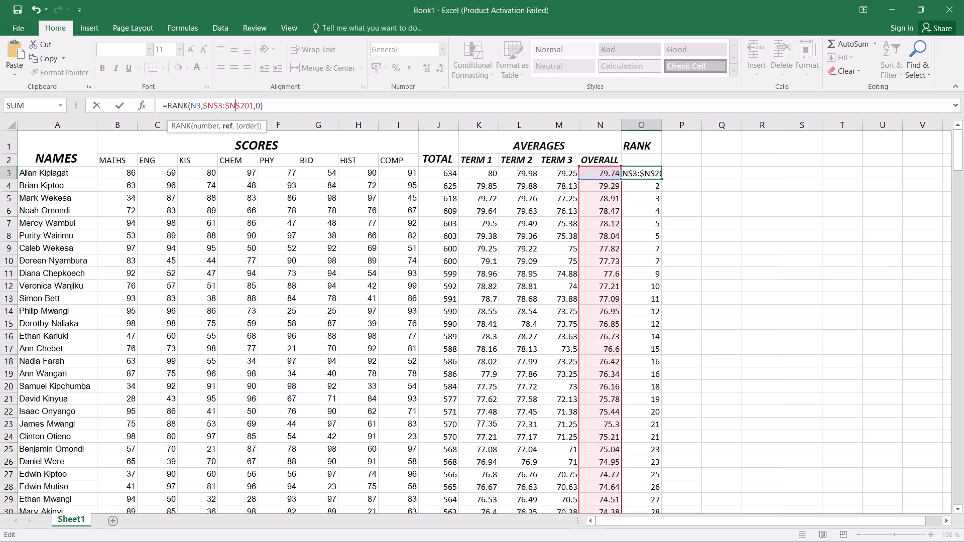
{"action": "key", "text": "Return"}
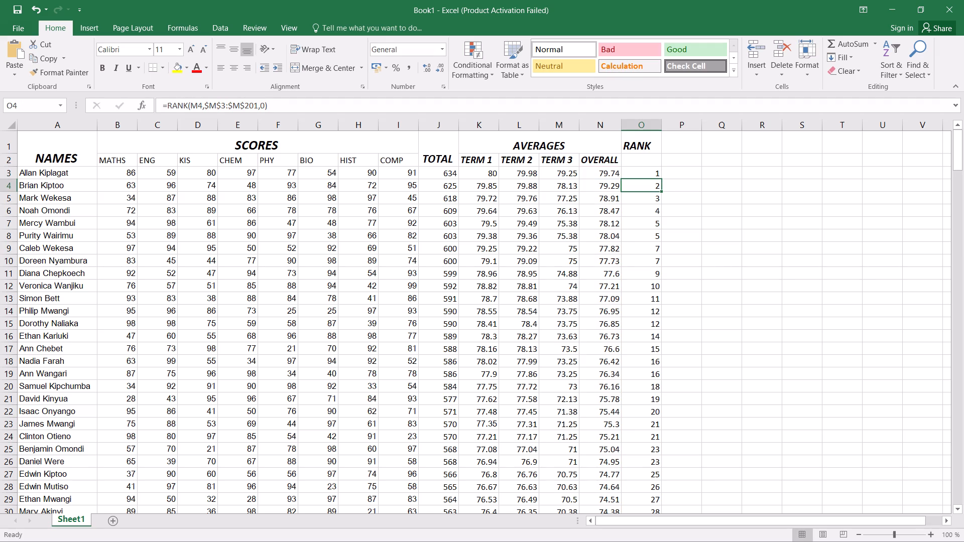
Fill the updated rank formula from O3 down to O201, the last student's row.
{"action": "left_click", "coordinate": [656, 175]}
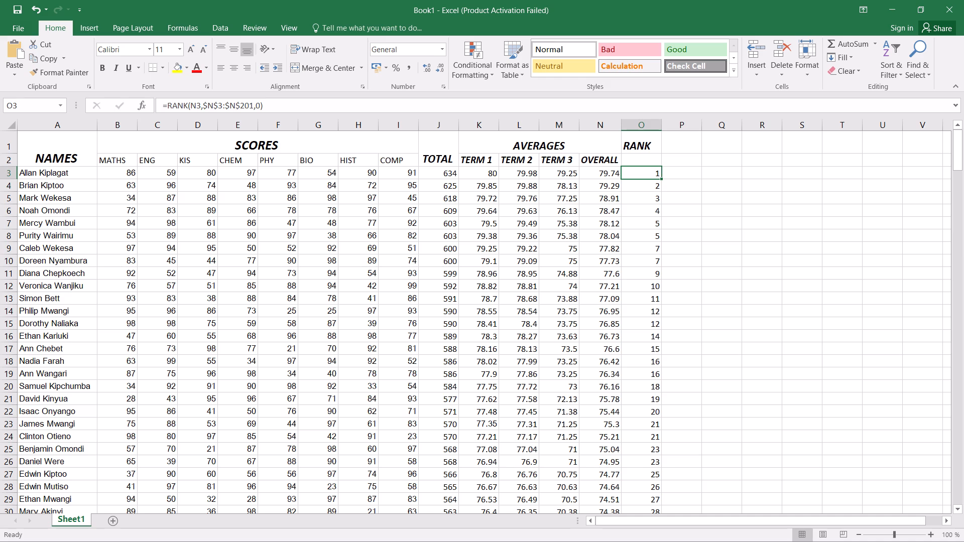
{"action": "left_click_drag", "start_coordinate": [662, 178], "coordinate": [672, 313]}
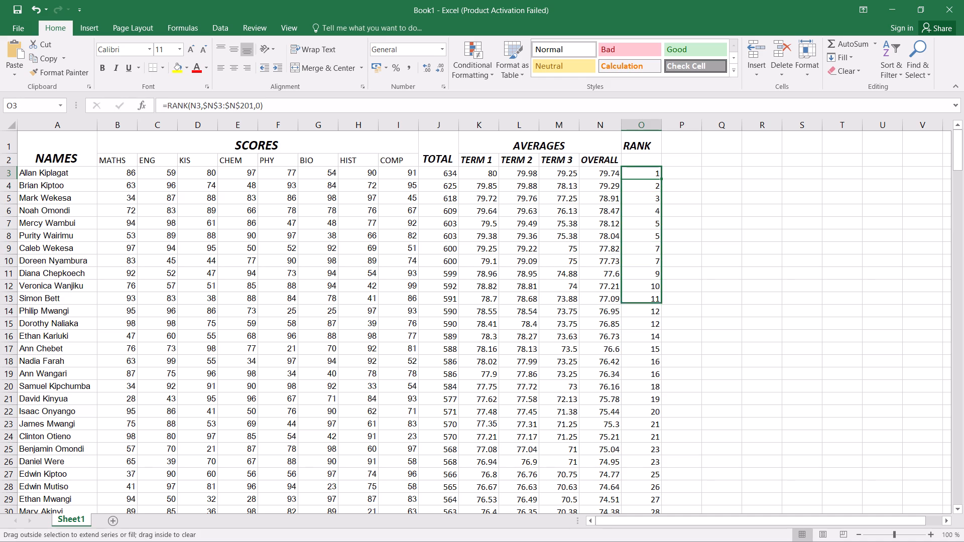
{"action": "left_click_drag", "start_coordinate": [672, 313], "coordinate": [672, 498]}
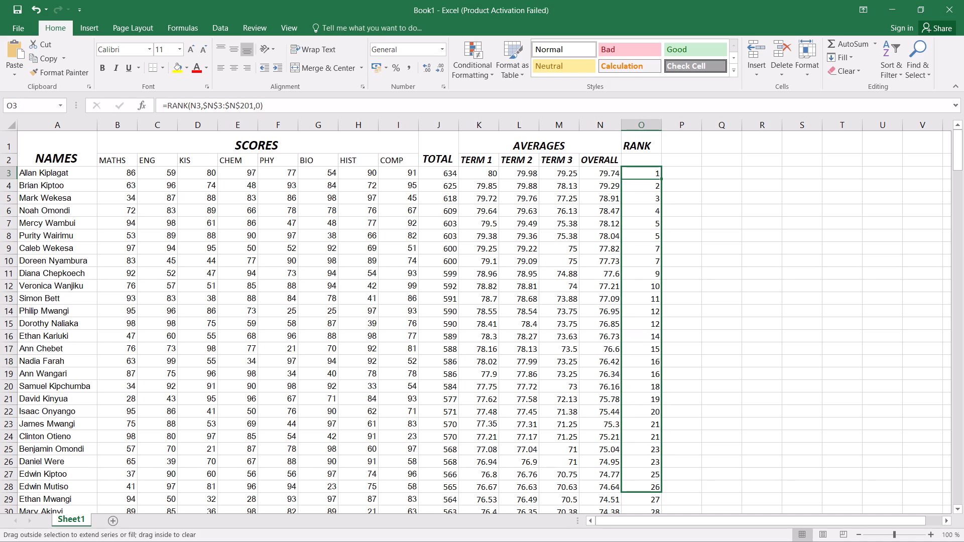
{"action": "left_click_drag", "start_coordinate": [672, 498], "coordinate": [671, 541]}
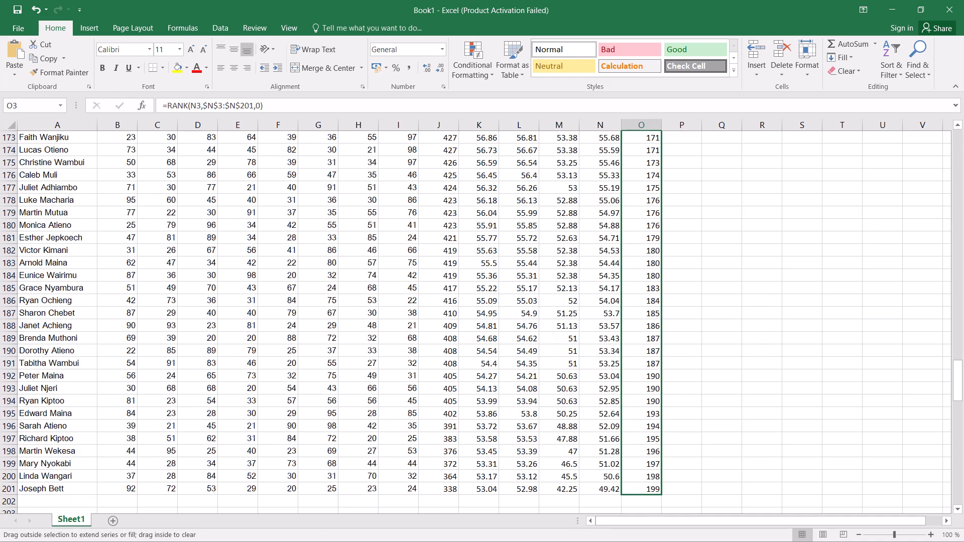
{"action": "left_click_drag", "start_coordinate": [671, 541], "coordinate": [667, 447]}
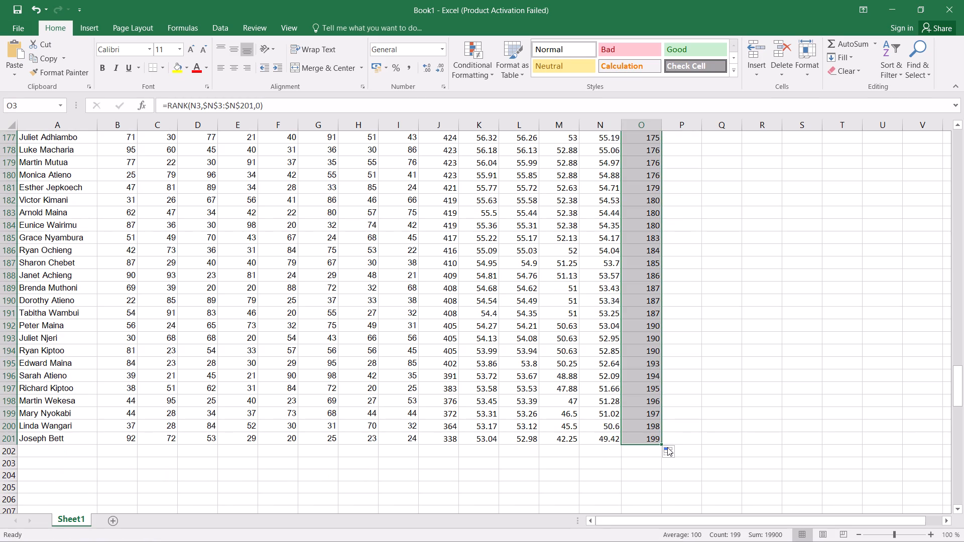
Check the recalculated ranks in column O from the last student's row back up to the first.
{"action": "scroll", "coordinate": [651, 351], "scroll_direction": "up", "scroll_amount": 1}
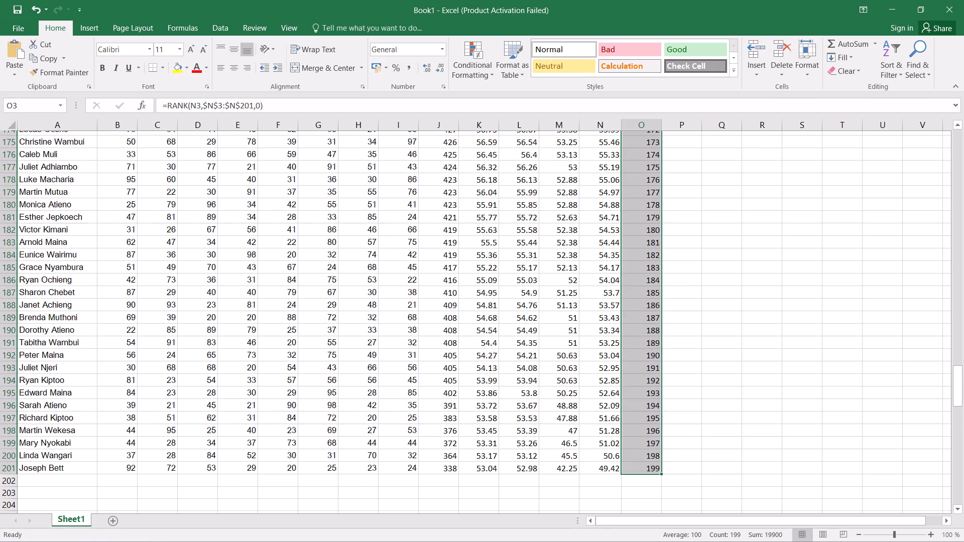
{"action": "scroll", "coordinate": [651, 351], "scroll_direction": "up", "scroll_amount": 3}
{"action": "scroll", "coordinate": [651, 351], "scroll_direction": "down", "scroll_amount": 1}
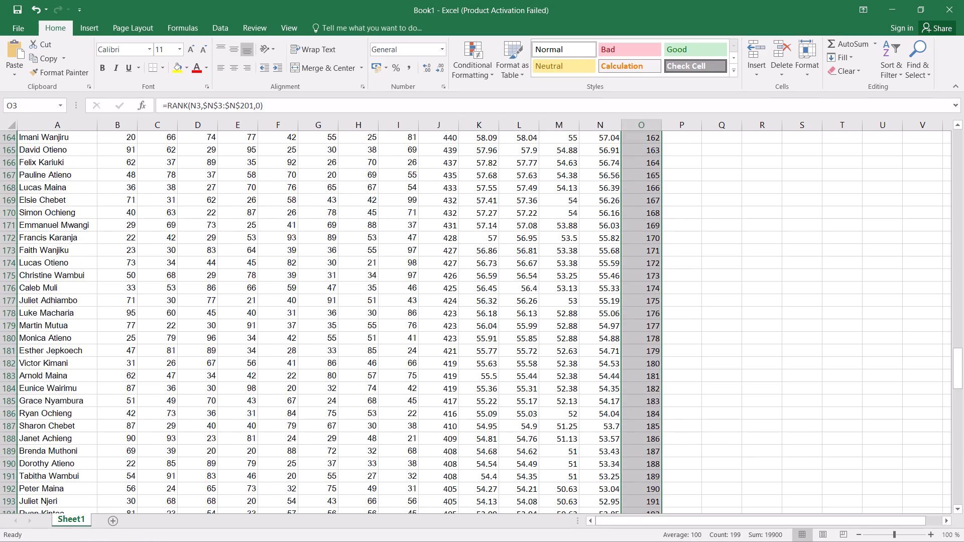
{"action": "scroll", "coordinate": [651, 351], "scroll_direction": "down", "scroll_amount": 3}
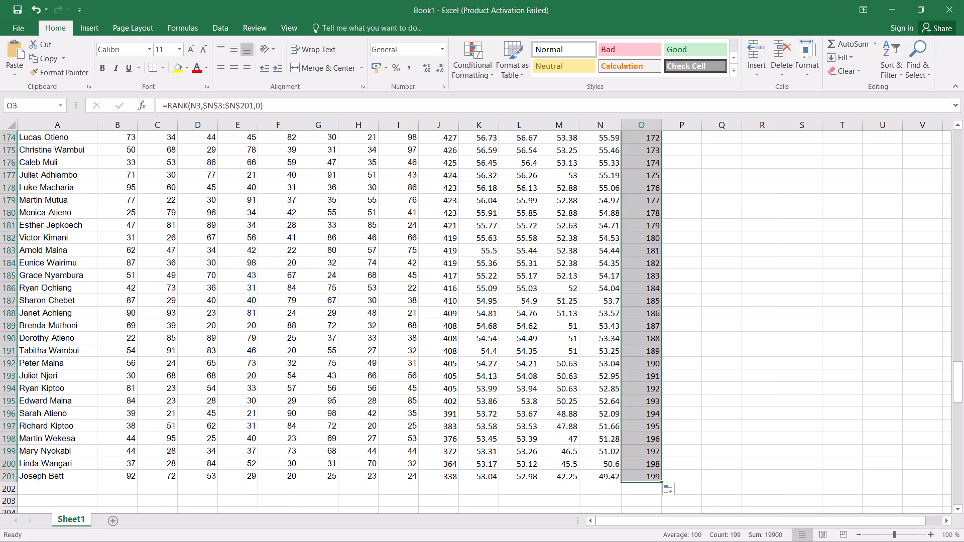
{"action": "scroll", "coordinate": [651, 351], "scroll_direction": "up", "scroll_amount": 13}
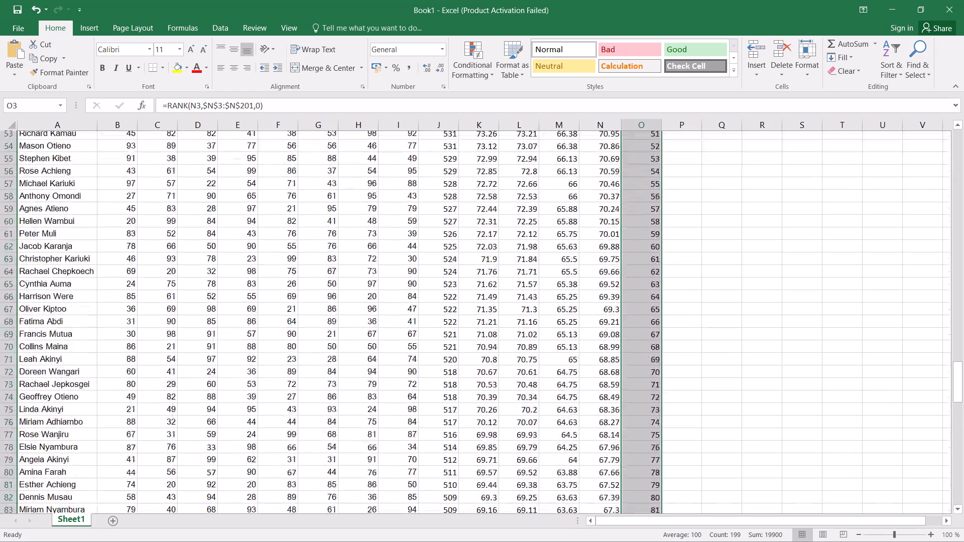
{"action": "scroll", "coordinate": [651, 351], "scroll_direction": "up", "scroll_amount": 7}
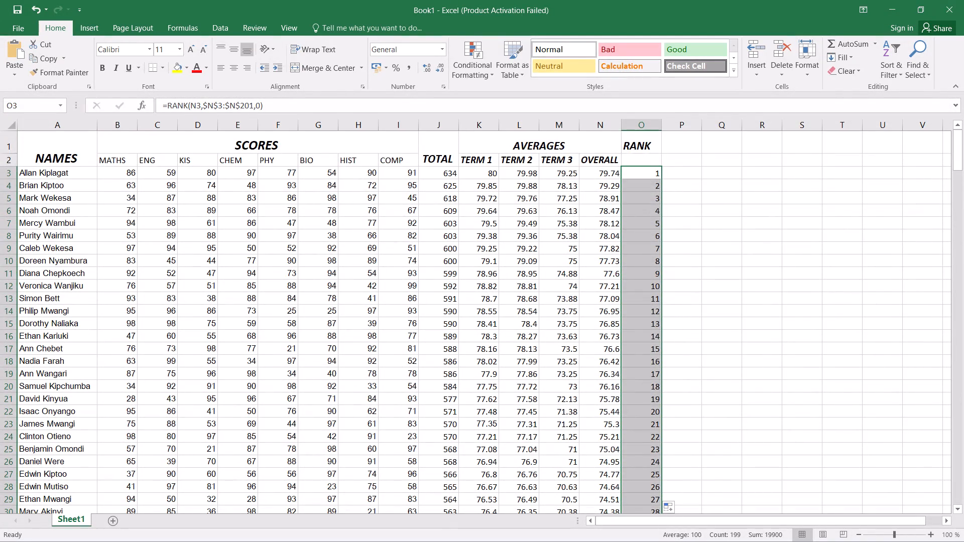
Sort all student rows, A3:O201, by the values in Column O from smallest to largest, and deselect the range.
{"action": "left_click", "coordinate": [35, 171]}
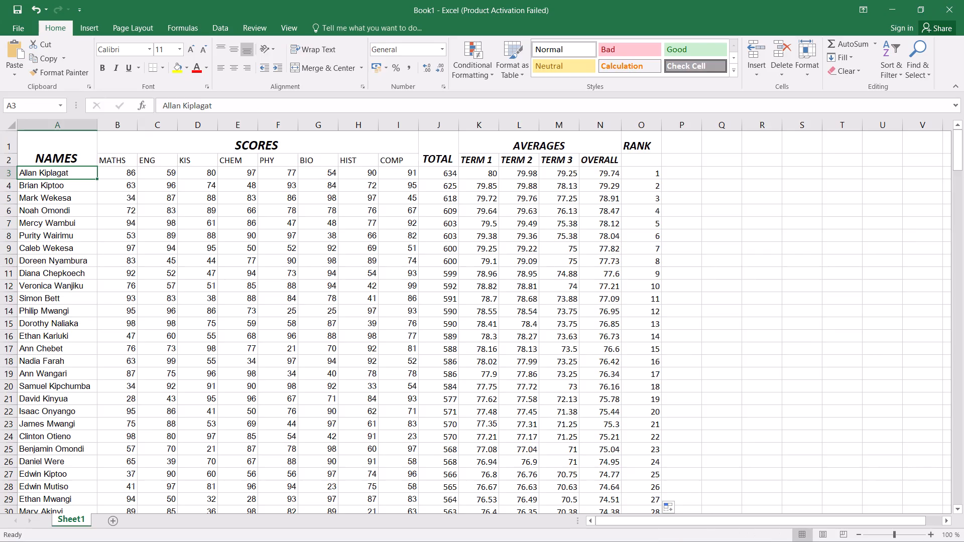
{"action": "left_click_drag", "start_coordinate": [51, 172], "coordinate": [379, 215]}
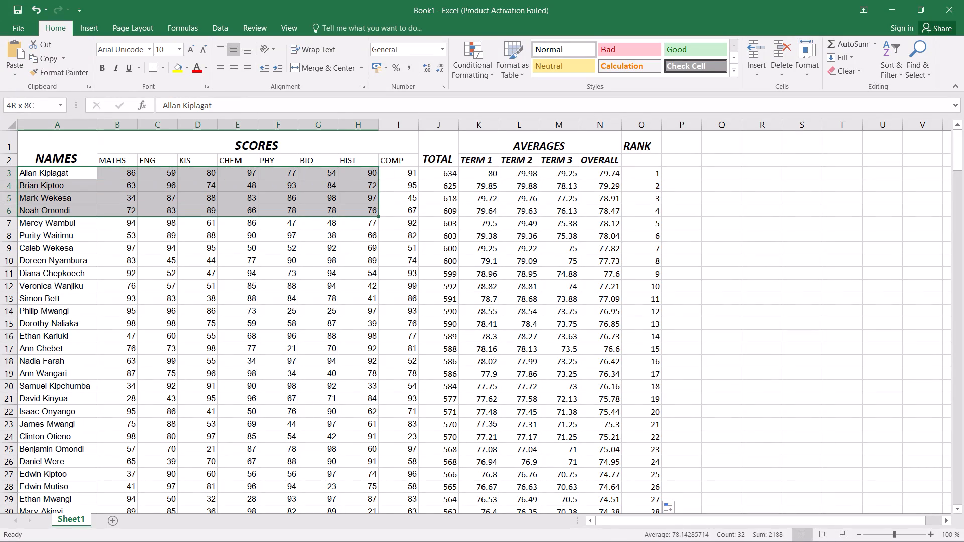
{"action": "left_click_drag", "start_coordinate": [379, 215], "coordinate": [594, 215]}
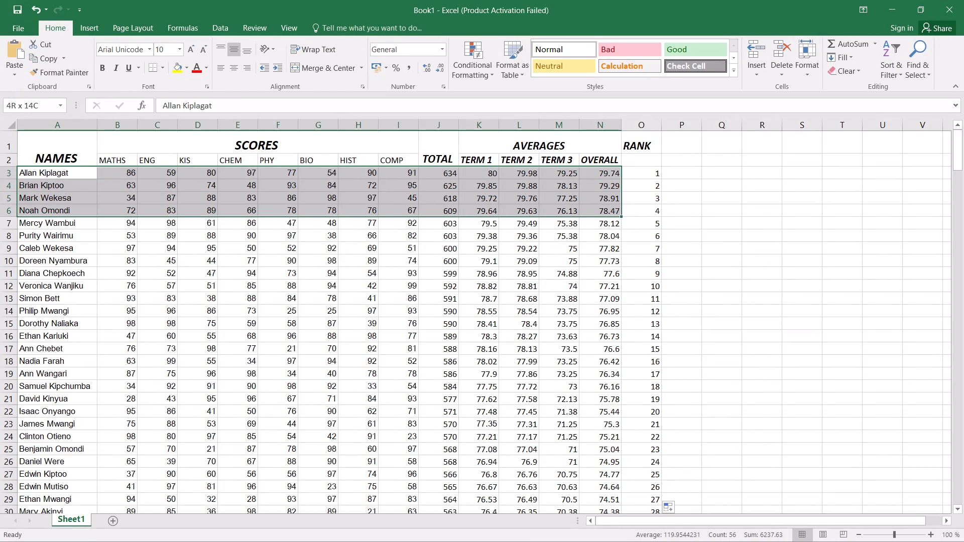
{"action": "left_click_drag", "start_coordinate": [594, 215], "coordinate": [649, 414]}
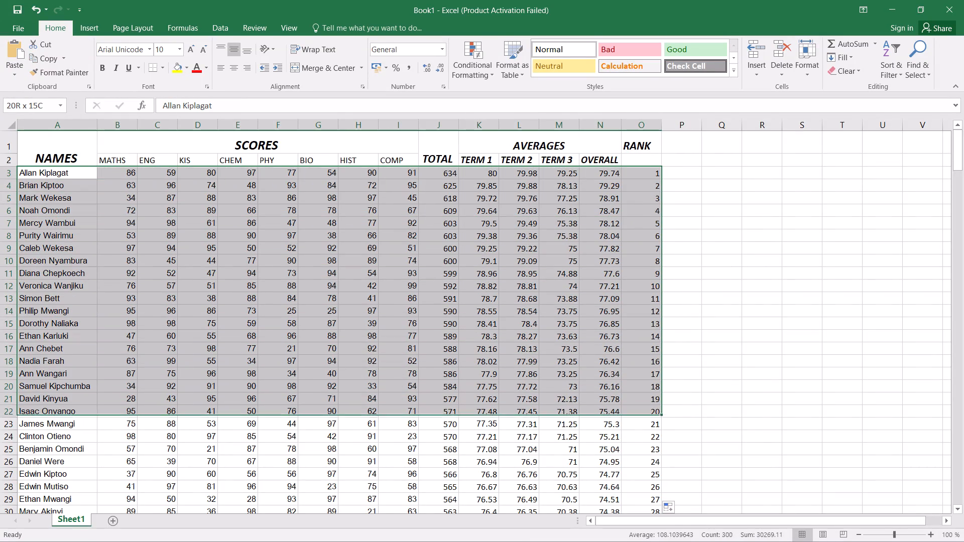
{"action": "left_click_drag", "start_coordinate": [649, 414], "coordinate": [649, 541]}
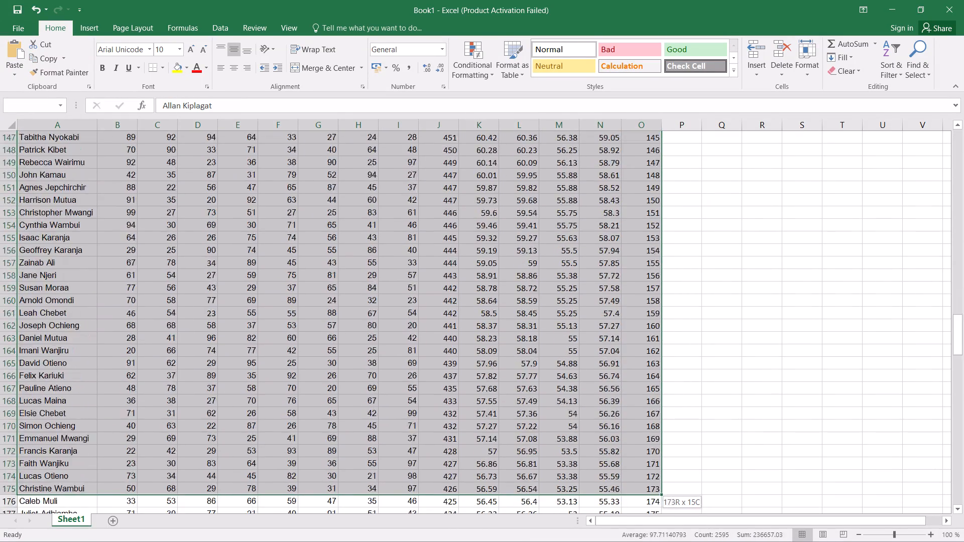
{"action": "left_click_drag", "start_coordinate": [649, 541], "coordinate": [651, 503]}
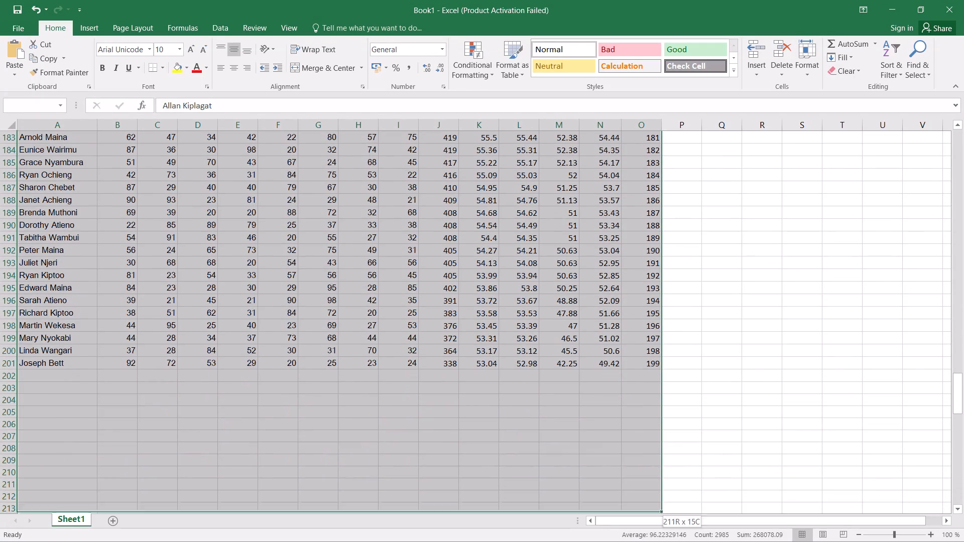
{"action": "left_click_drag", "start_coordinate": [651, 503], "coordinate": [651, 372]}
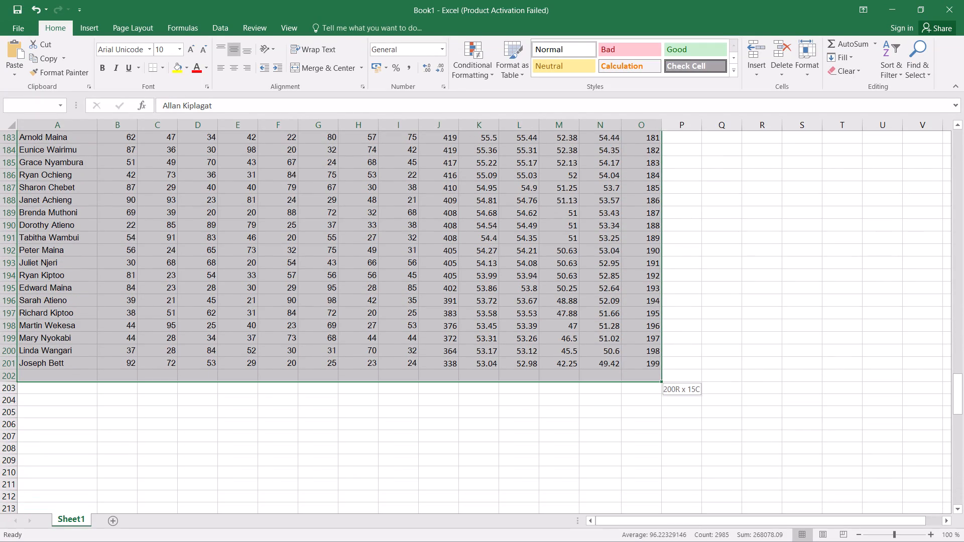
{"action": "left_click_drag", "start_coordinate": [651, 372], "coordinate": [648, 364]}
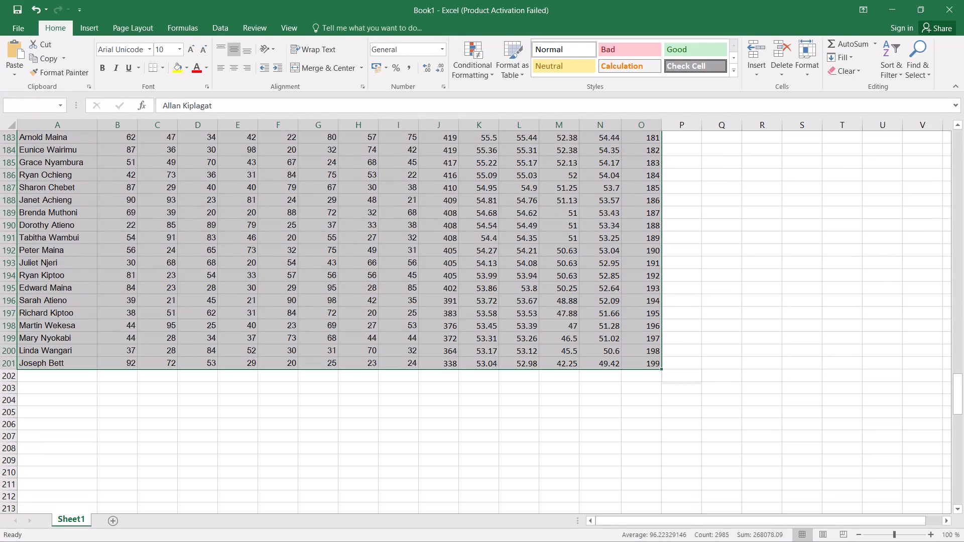
{"action": "scroll", "coordinate": [615, 215], "scroll_direction": "up", "scroll_amount": 16}
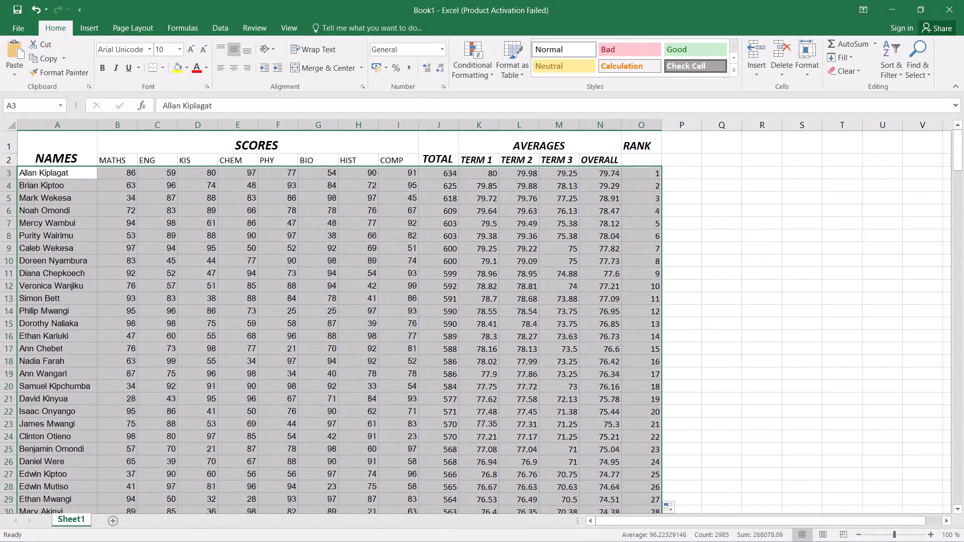
{"action": "left_click", "coordinate": [892, 75]}
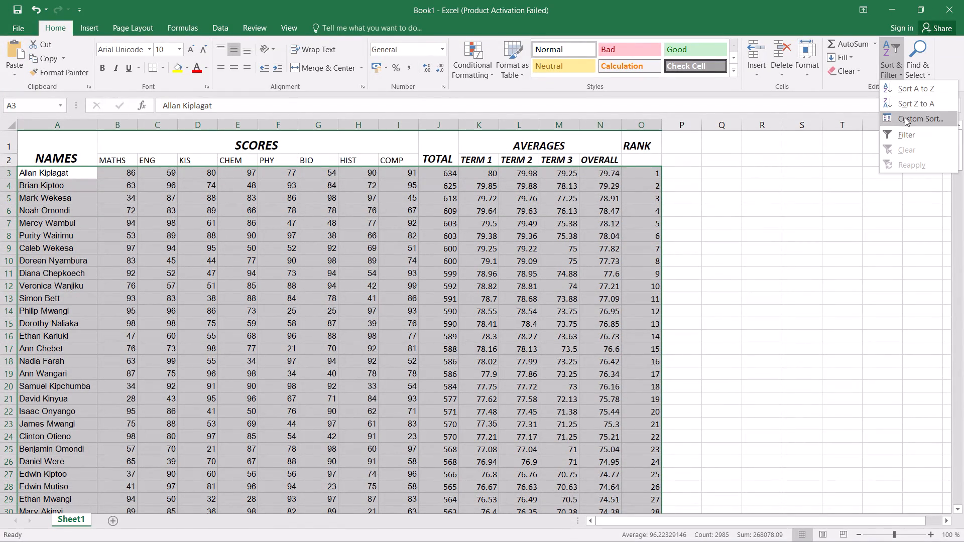
{"action": "left_click", "coordinate": [905, 117]}
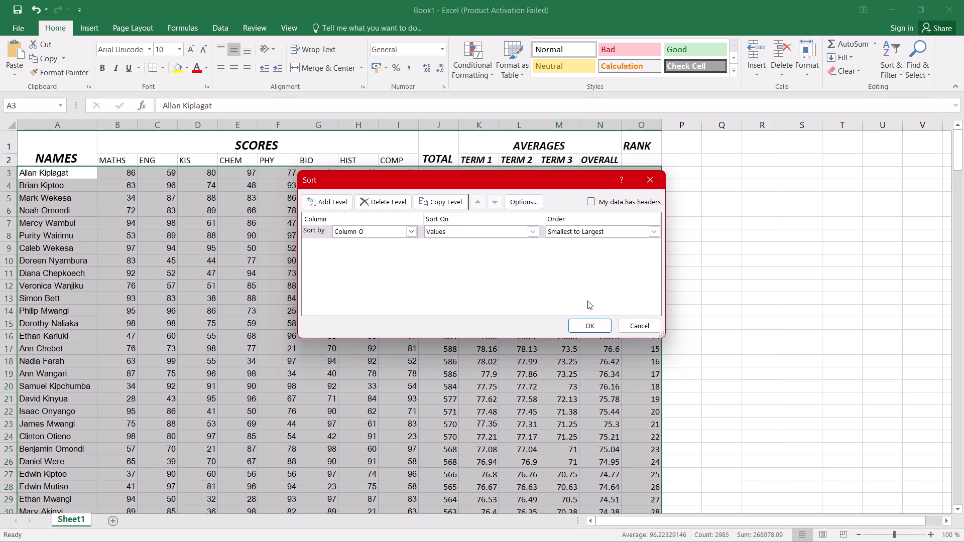
{"action": "left_click", "coordinate": [587, 323]}
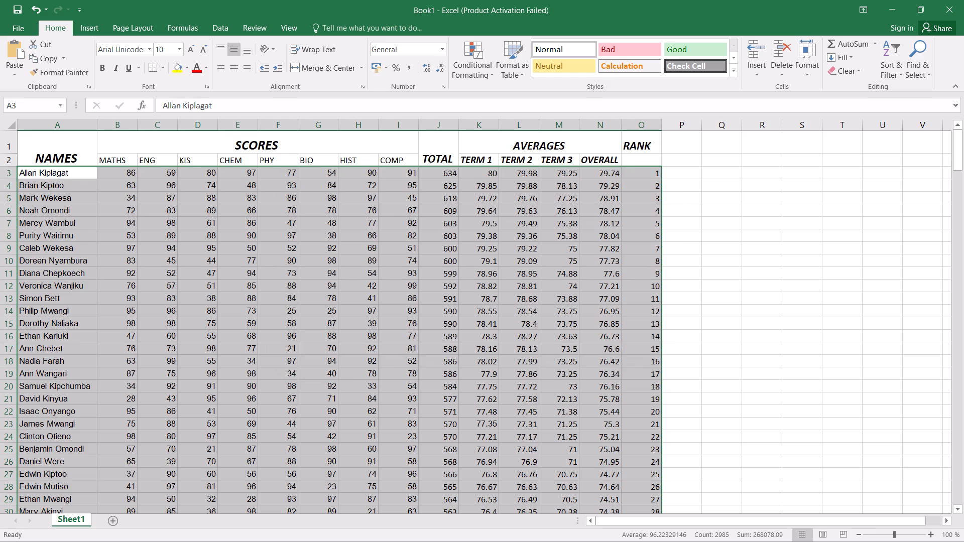
{"action": "scroll", "coordinate": [587, 323], "scroll_direction": "down", "scroll_amount": 1}
{"action": "left_click", "coordinate": [727, 348]}
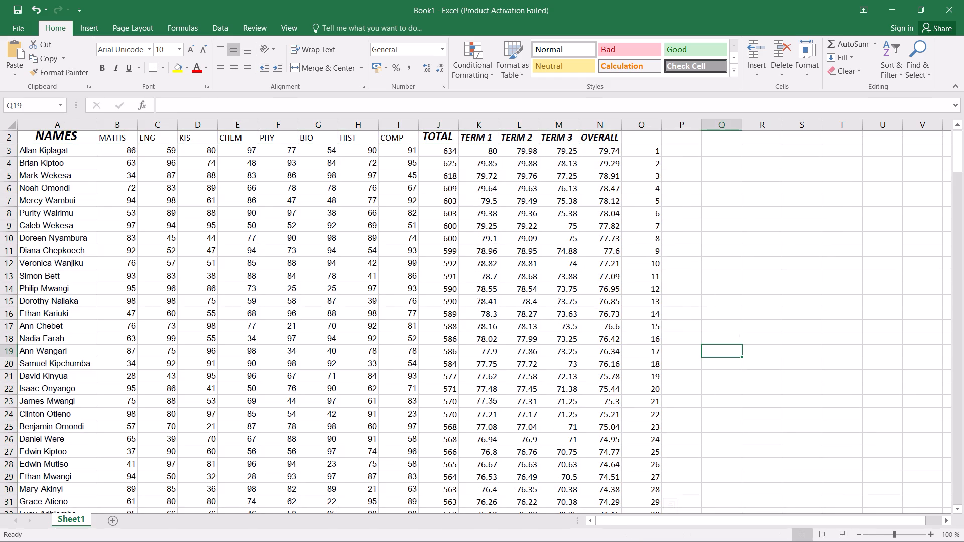
{"action": "scroll", "coordinate": [623, 344], "scroll_direction": "up", "scroll_amount": 1}
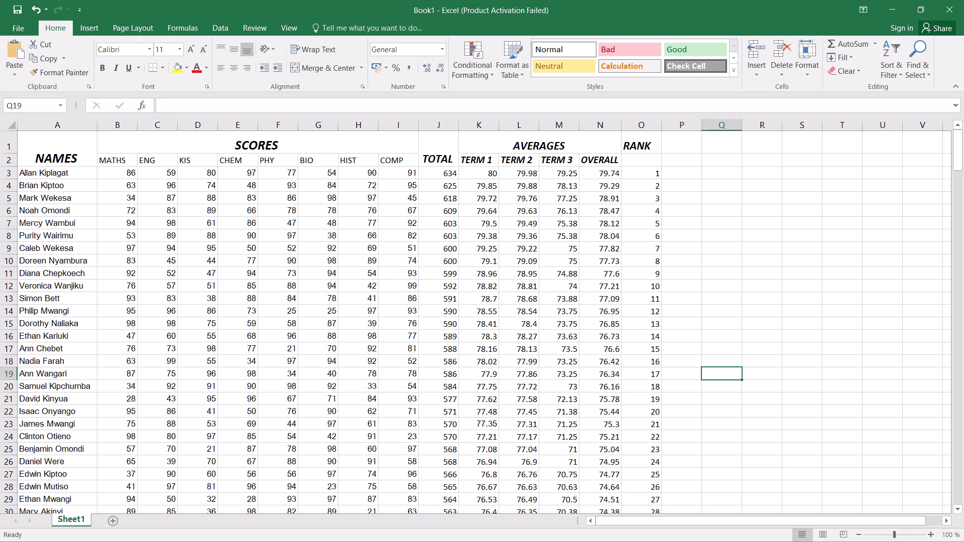
Merge and center the RANK header across cells O1:O2.
{"action": "left_click", "coordinate": [643, 143]}
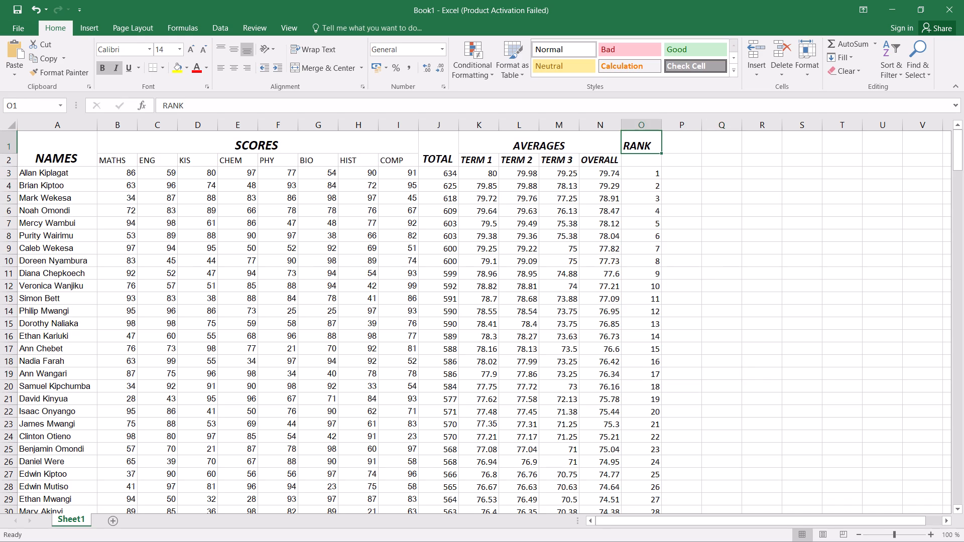
{"action": "left_click_drag", "start_coordinate": [643, 143], "coordinate": [643, 158]}
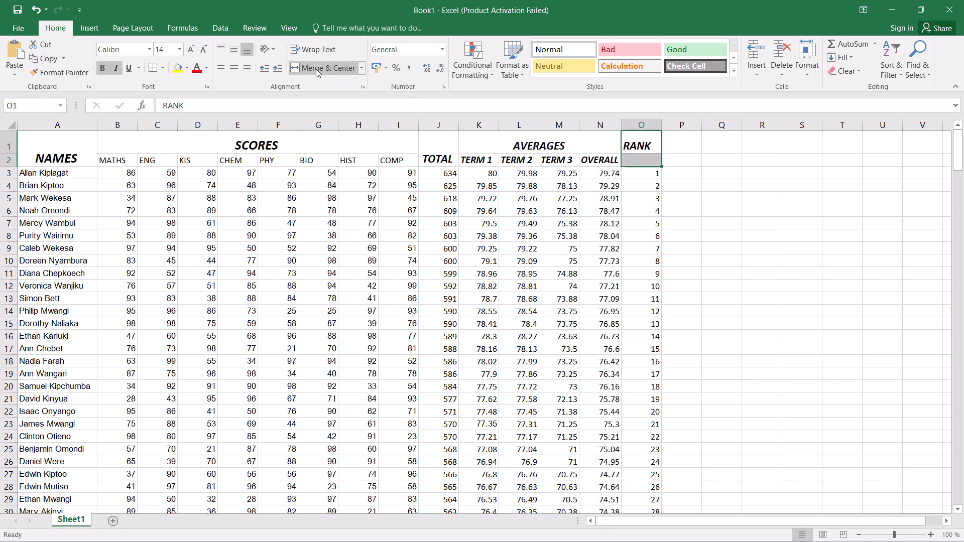
{"action": "left_click", "coordinate": [316, 69]}
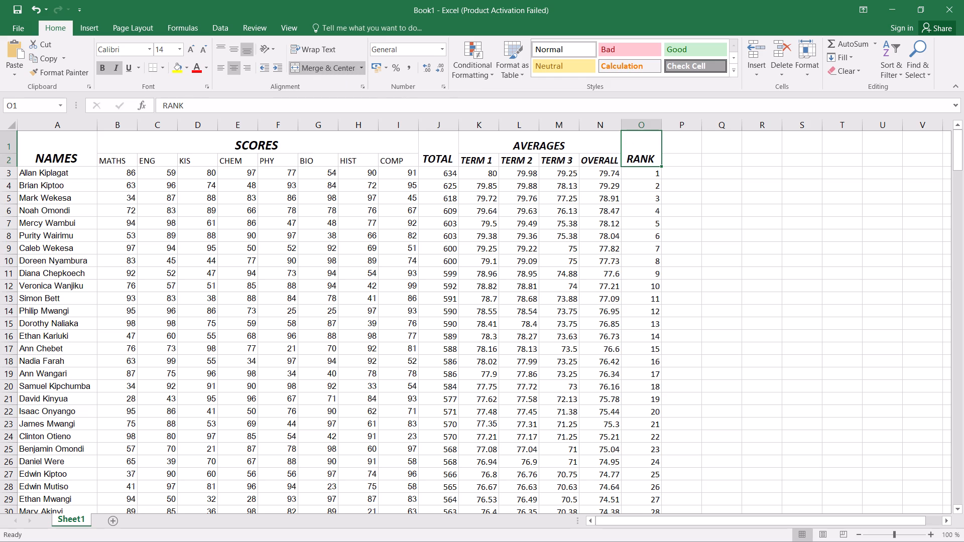
Merge and center cells P1:P2 beside the RANK header and enter the heading GRADE.
{"action": "left_click", "coordinate": [674, 151]}
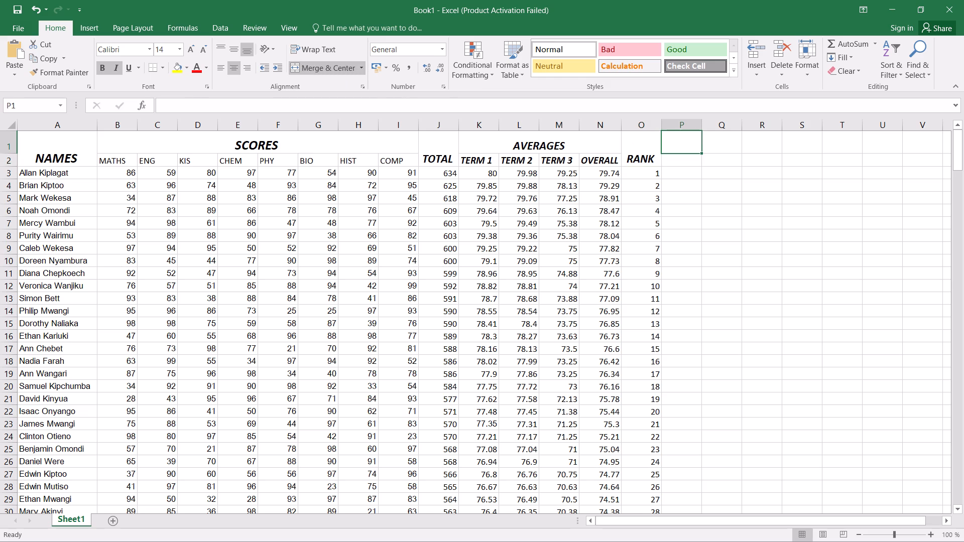
{"action": "left_click_drag", "start_coordinate": [680, 143], "coordinate": [678, 159]}
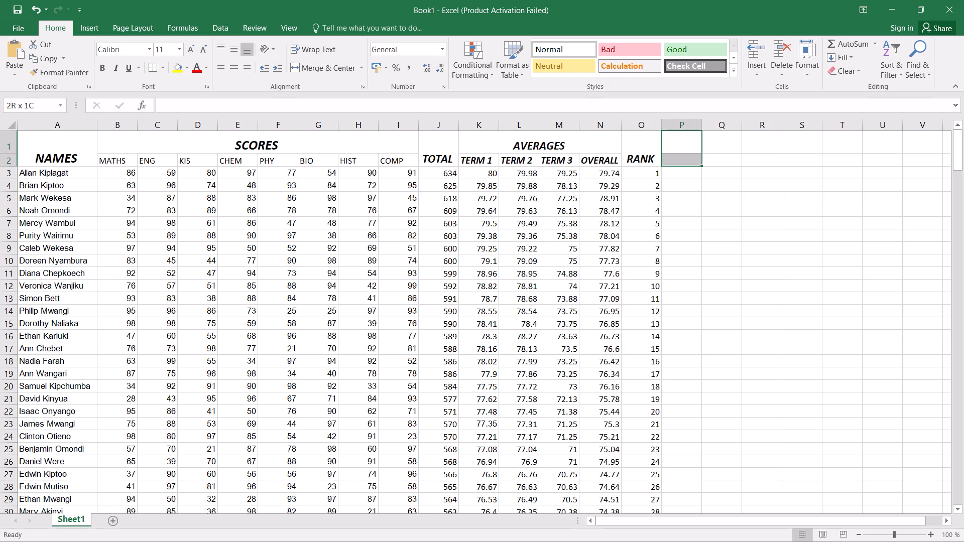
{"action": "left_click_drag", "start_coordinate": [678, 159], "coordinate": [678, 163]}
{"action": "left_click", "coordinate": [317, 66]}
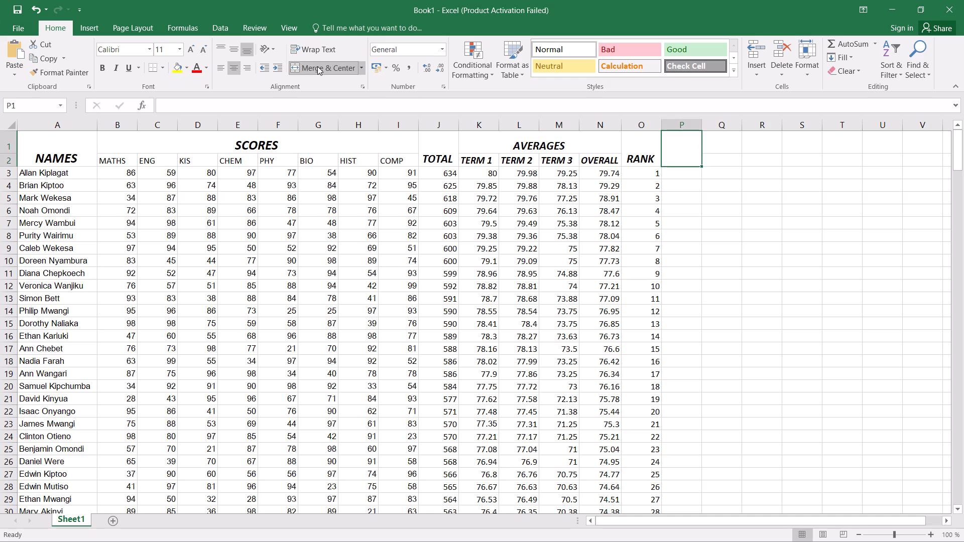
{"action": "type", "text": "GRADE"}
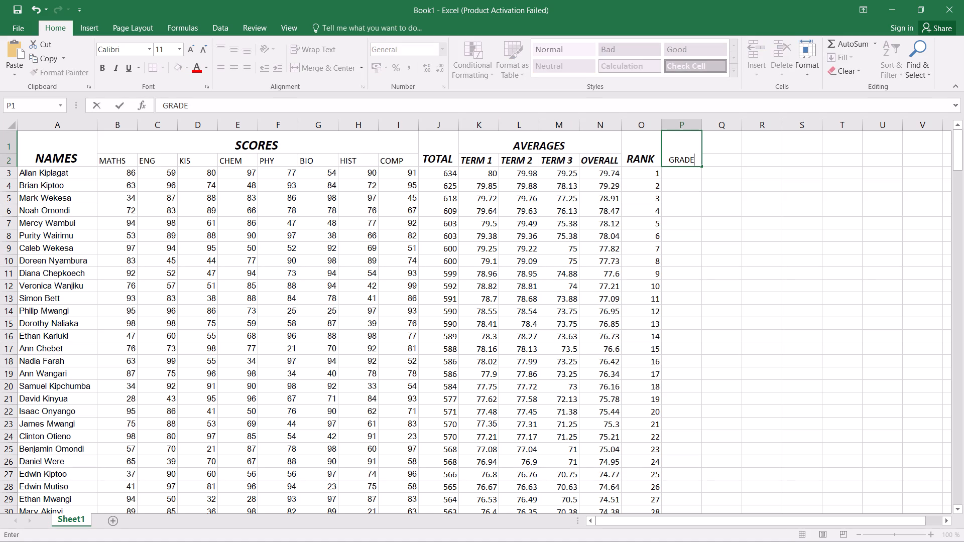
Format the GRADE heading text as bold, size 14.
{"action": "left_click_drag", "start_coordinate": [692, 159], "coordinate": [668, 159]}
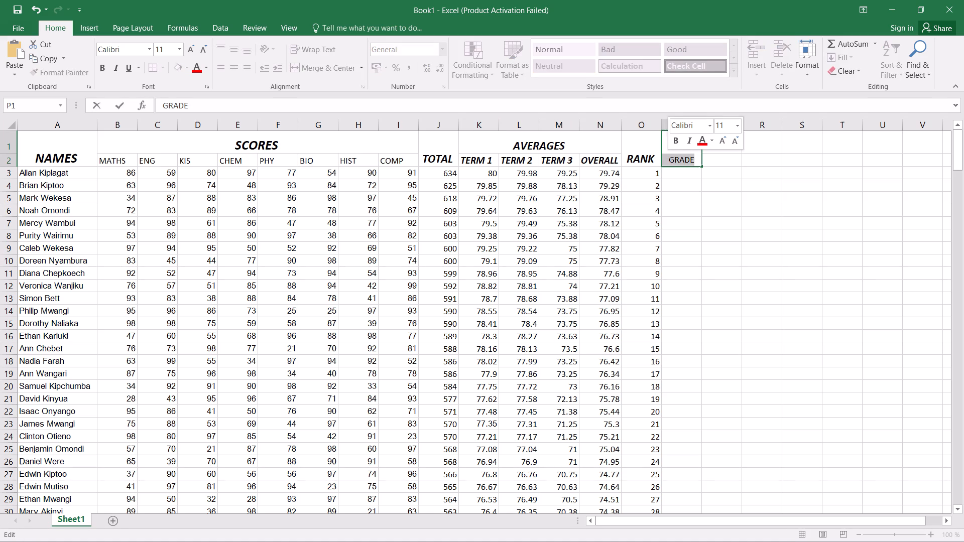
{"action": "left_click", "coordinate": [677, 144]}
{"action": "left_click", "coordinate": [723, 138]}
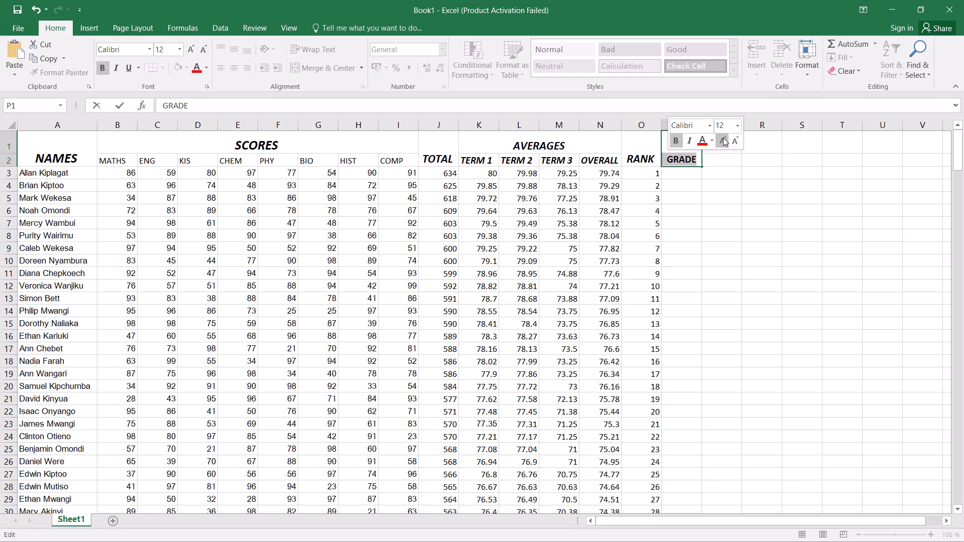
{"action": "left_click", "coordinate": [723, 138]}
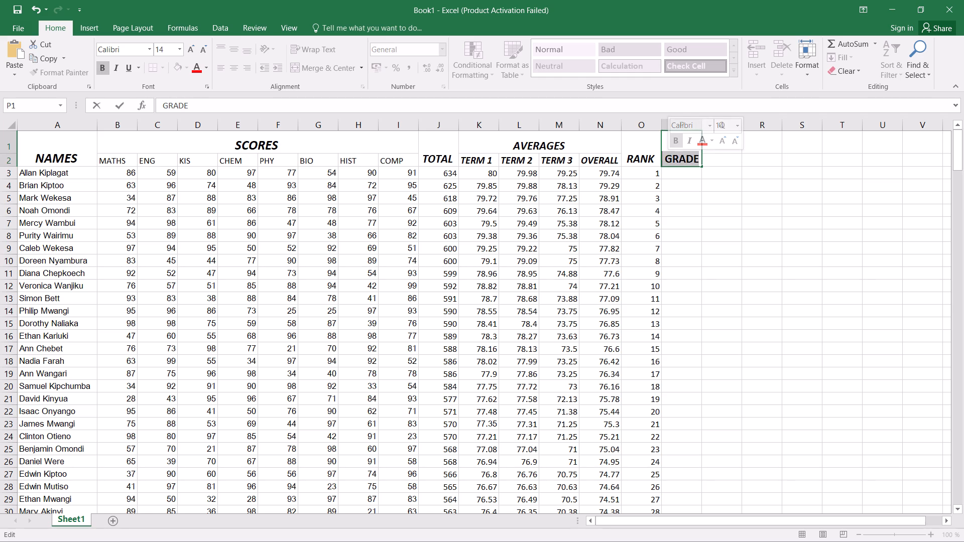
{"action": "left_click", "coordinate": [685, 174]}
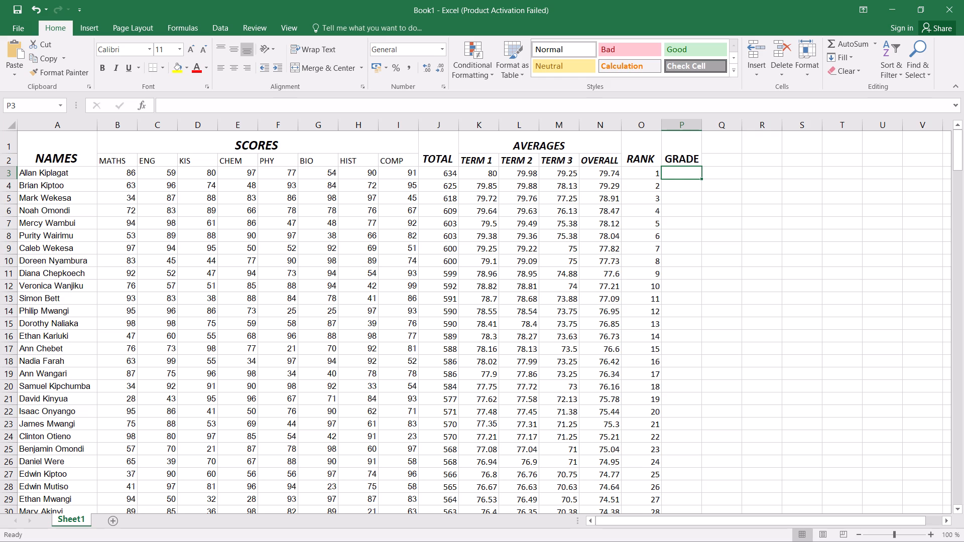
Start a formula in P3, and save the workbook to the Desktop folder as Book1.xlsx.
{"action": "key", "text": "equal"}
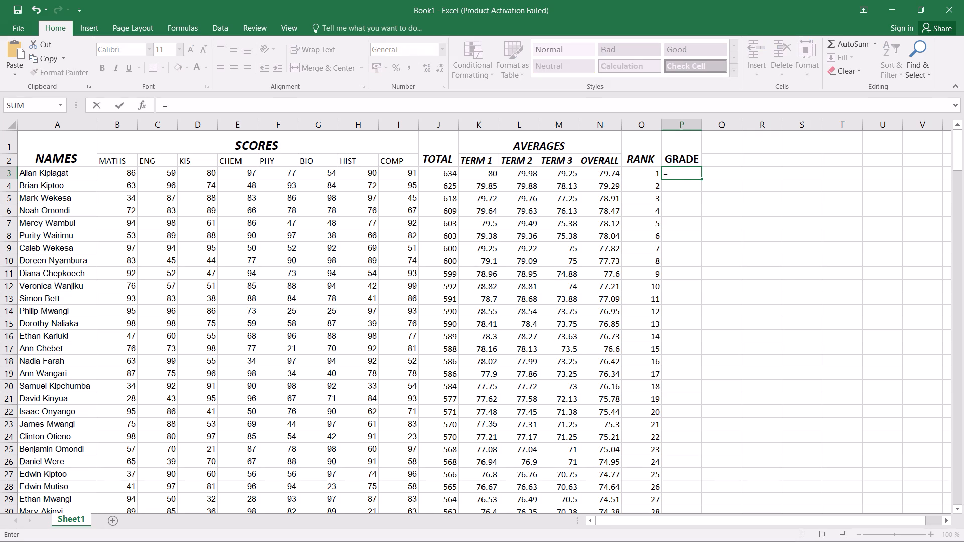
{"action": "left_click", "coordinate": [20, 26]}
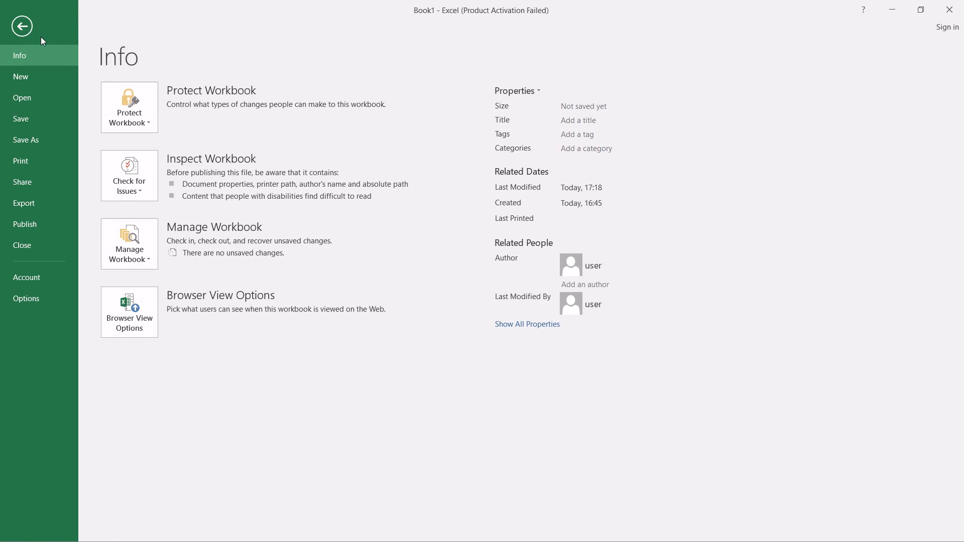
{"action": "left_click", "coordinate": [29, 139]}
{"action": "left_click", "coordinate": [353, 120]}
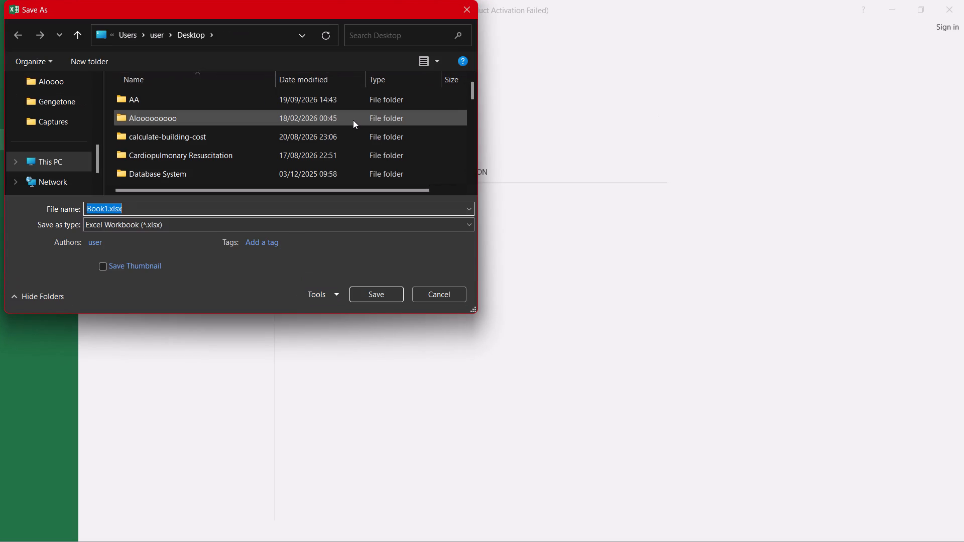
{"action": "key", "text": "Return"}
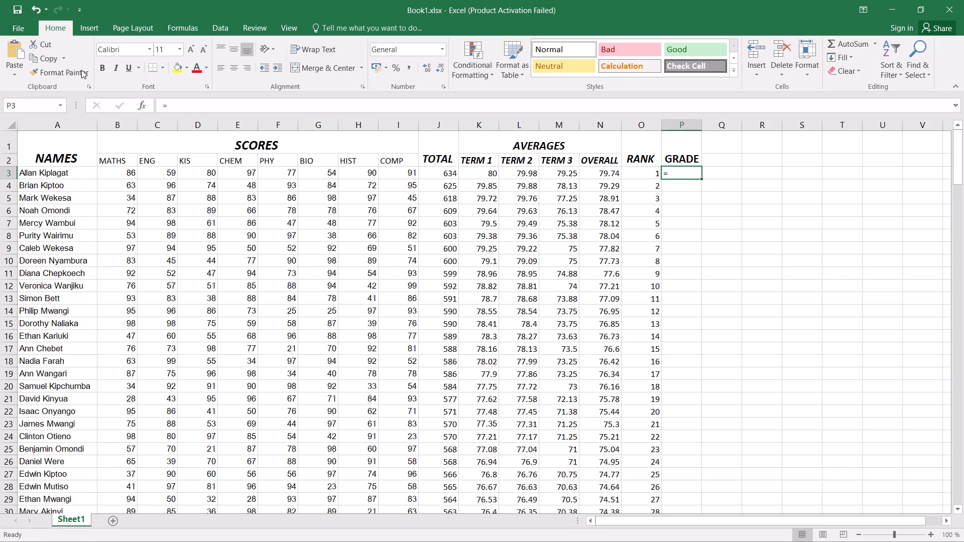
Open the recent workbook Book2.xlsx and examine the first student's REMARK formula in O3.
{"action": "left_click", "coordinate": [16, 23]}
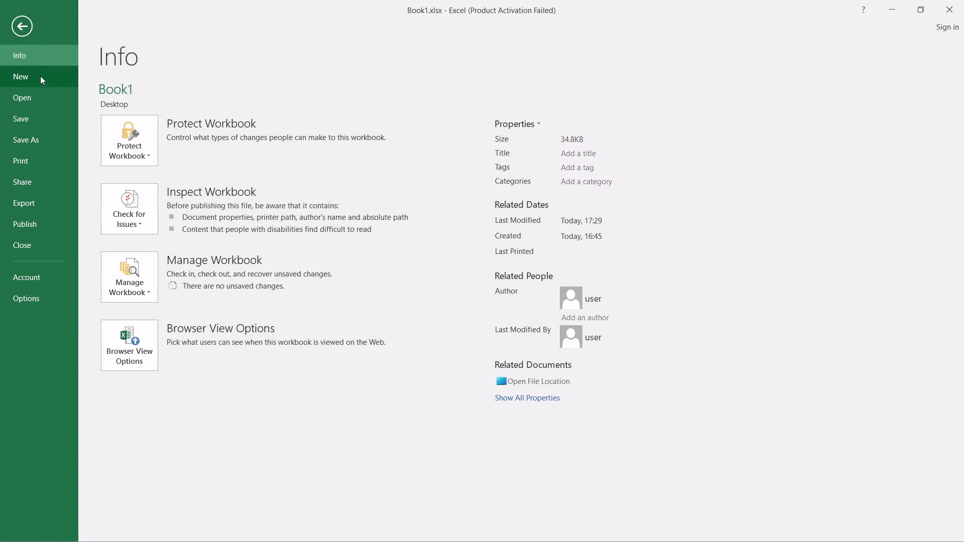
{"action": "left_click", "coordinate": [41, 97]}
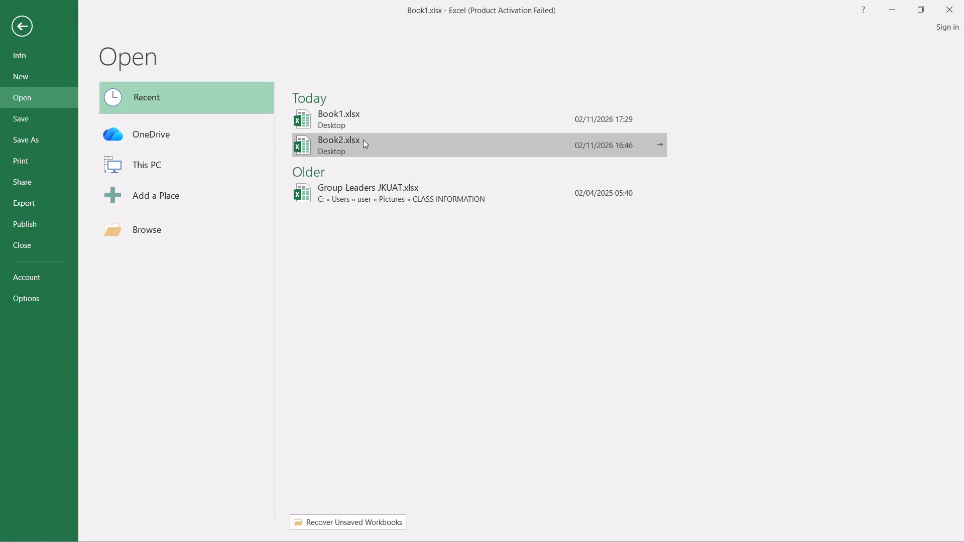
{"action": "left_click", "coordinate": [363, 140]}
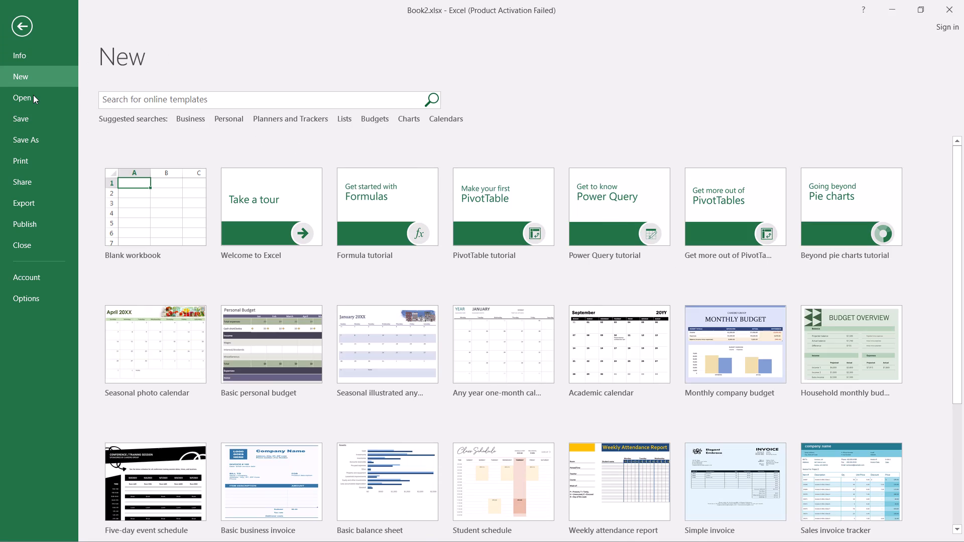
{"action": "left_click", "coordinate": [33, 95]}
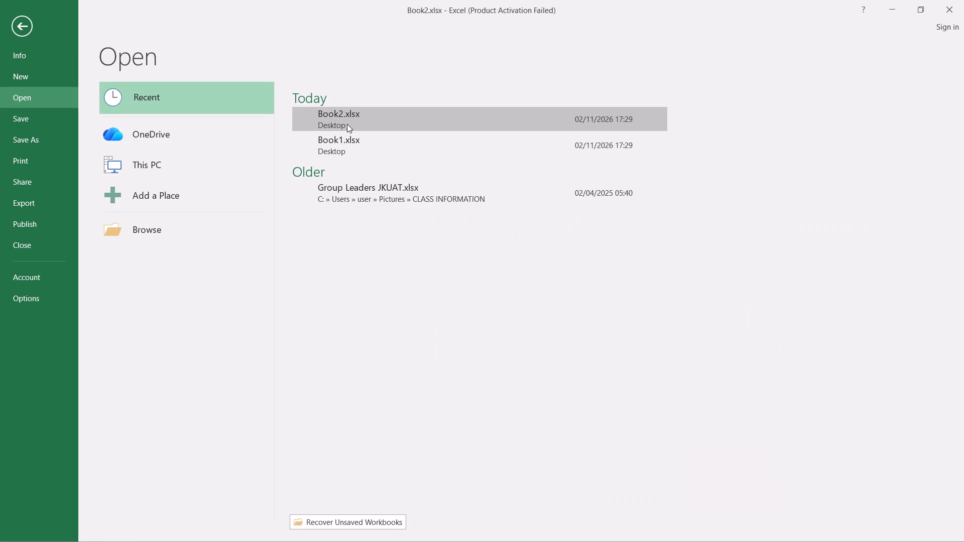
{"action": "left_click", "coordinate": [357, 117]}
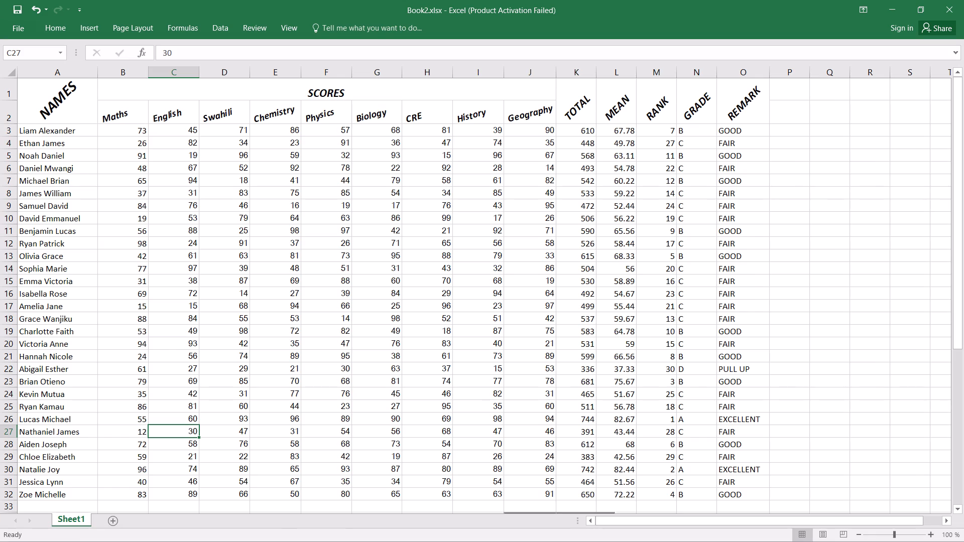
{"action": "left_click", "coordinate": [729, 129]}
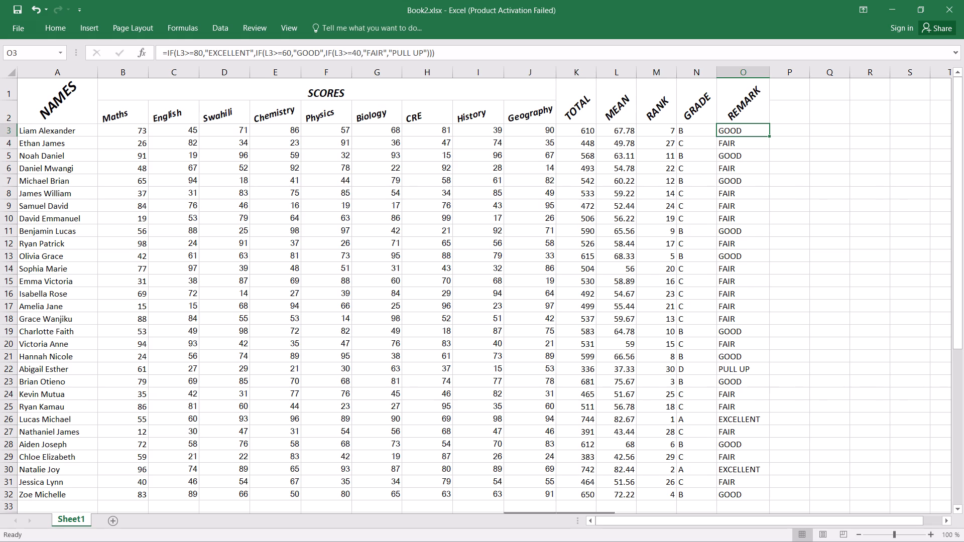
Return to the Book1.xlsx workbook from the recent files.
{"action": "left_click", "coordinate": [13, 26]}
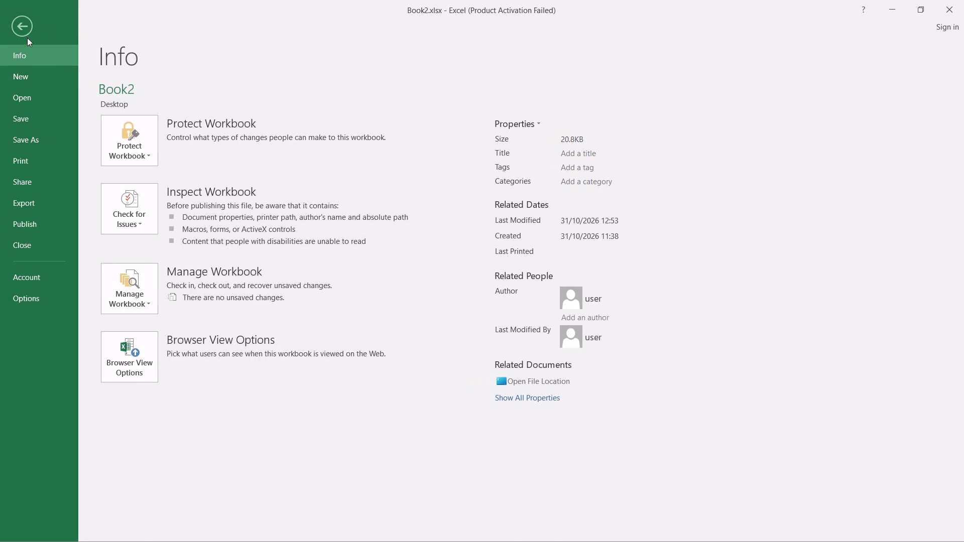
{"action": "left_click", "coordinate": [34, 91]}
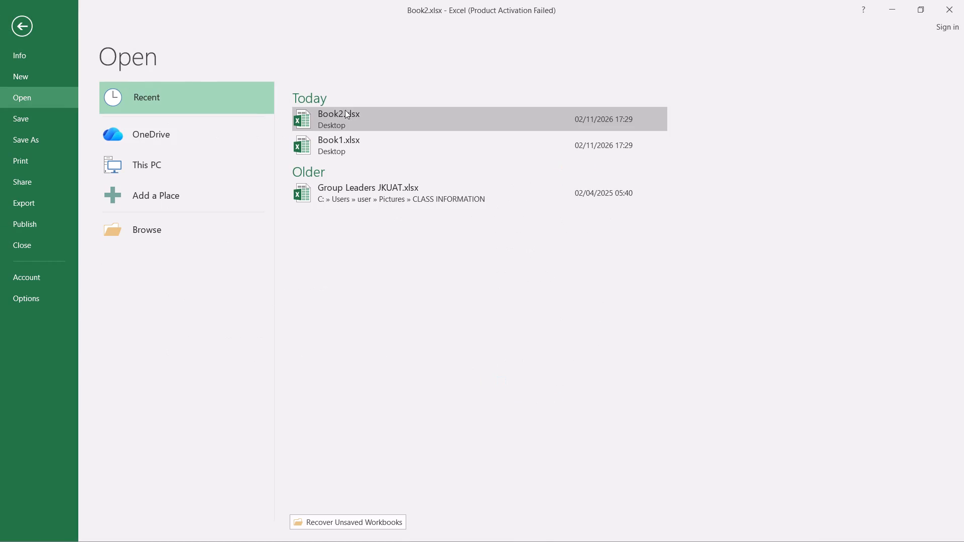
{"action": "left_click", "coordinate": [347, 142]}
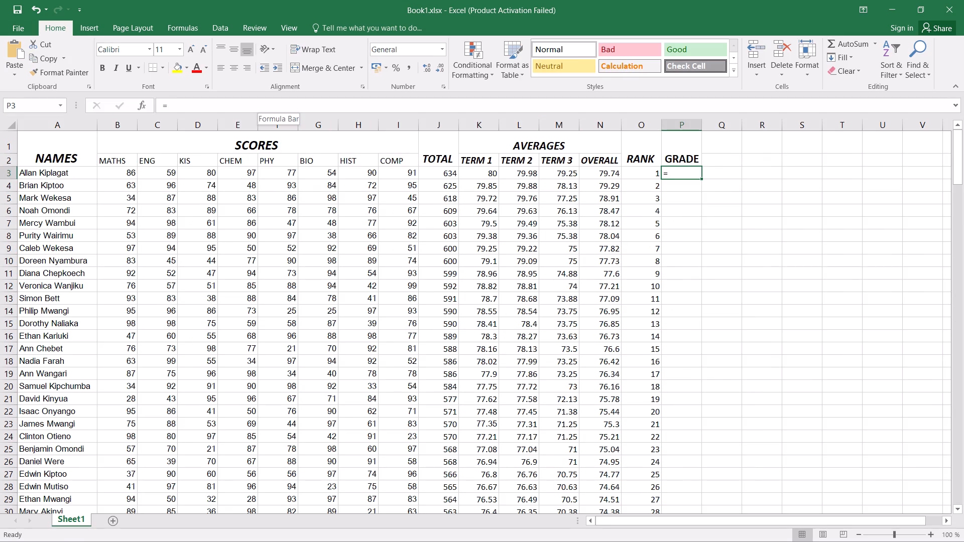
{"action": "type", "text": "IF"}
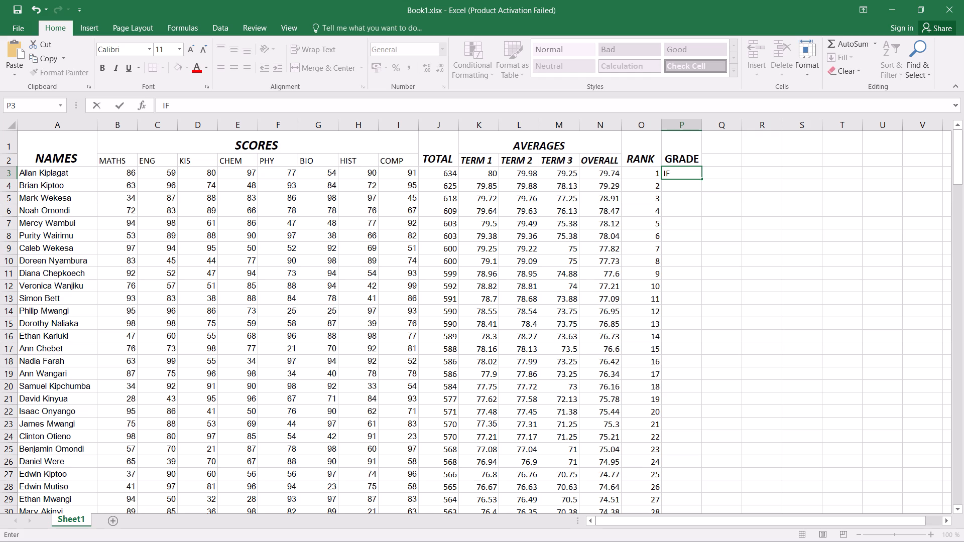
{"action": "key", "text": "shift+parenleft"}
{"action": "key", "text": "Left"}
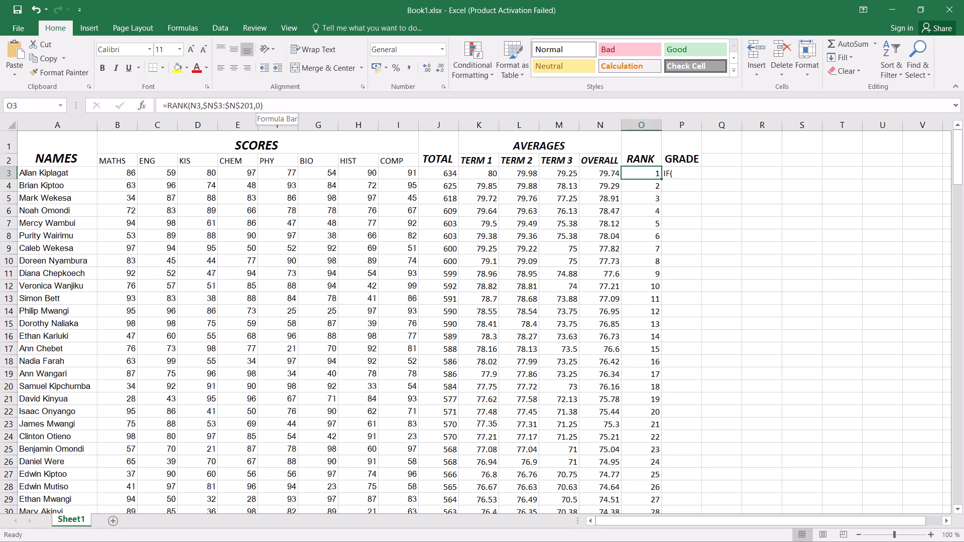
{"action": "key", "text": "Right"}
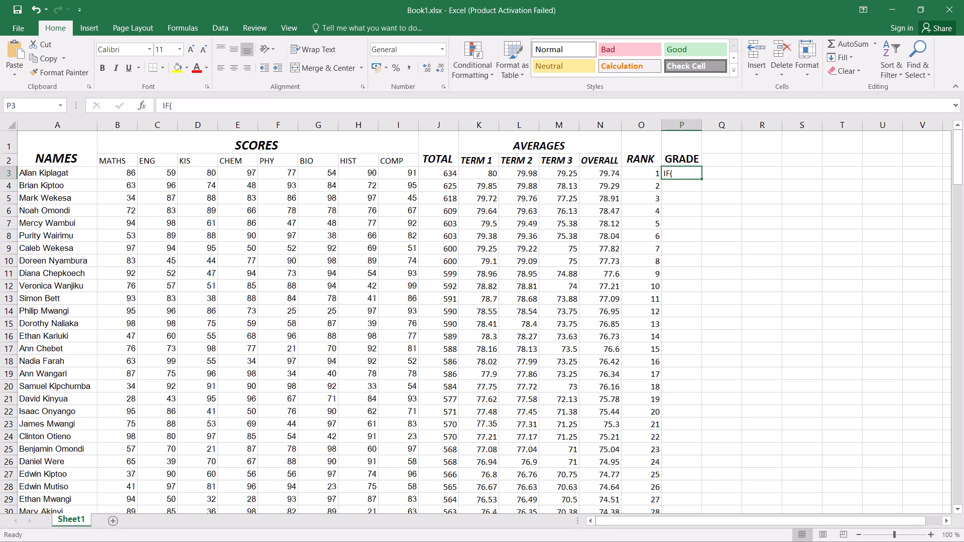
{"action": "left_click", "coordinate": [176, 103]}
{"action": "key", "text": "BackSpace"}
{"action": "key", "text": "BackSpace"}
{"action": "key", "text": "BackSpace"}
Start the GRADE formula in P3 with an IF that returns "A" when N3>=75.
{"action": "key", "text": "equal"}
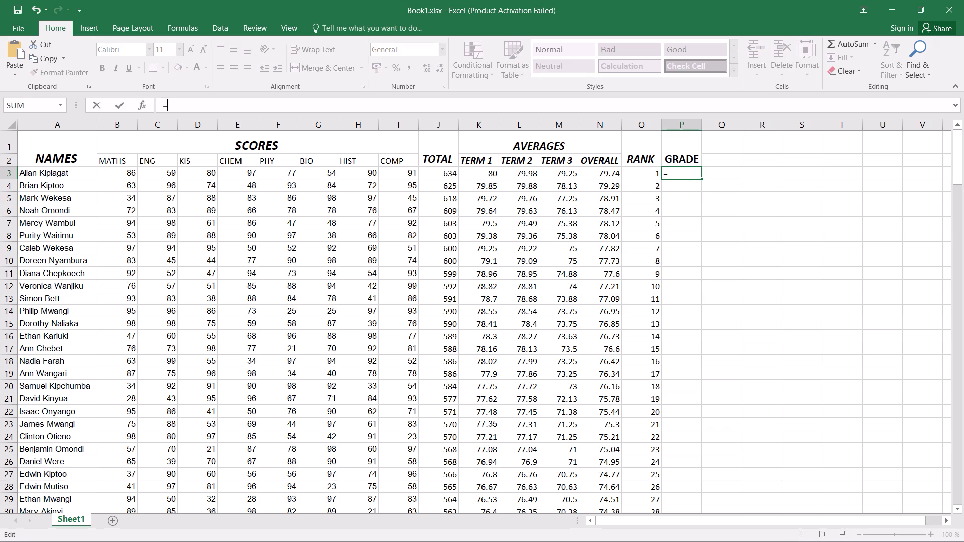
{"action": "type", "text": "IF"}
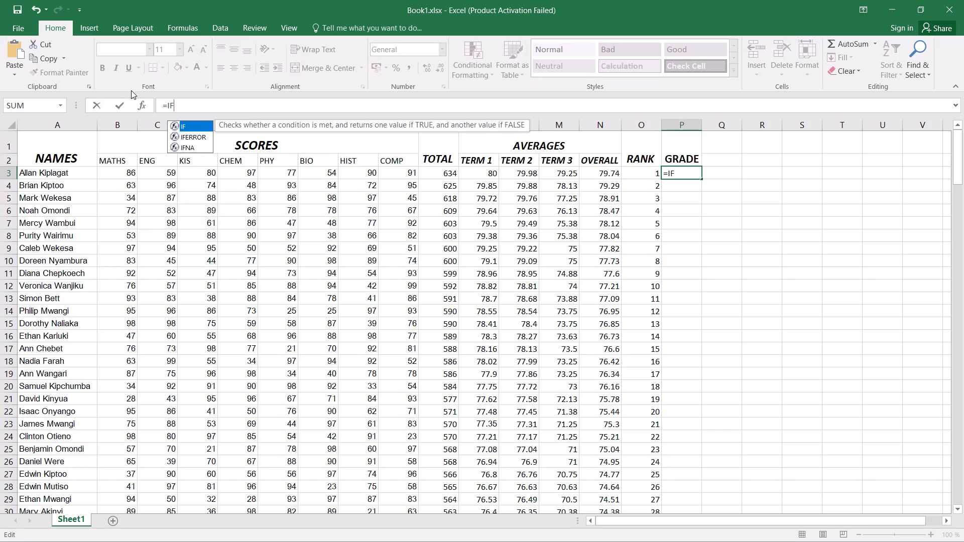
{"action": "double_click", "coordinate": [186, 127]}
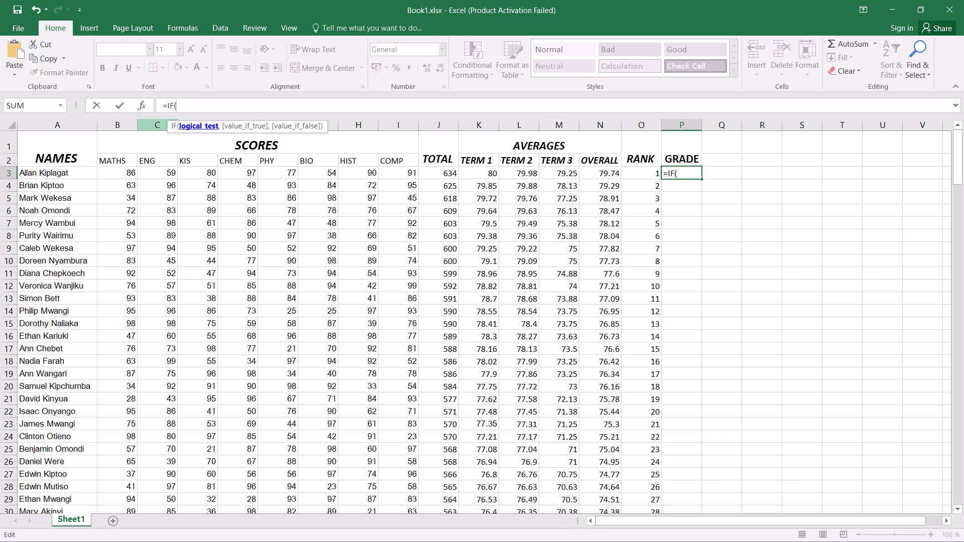
{"action": "key", "text": "shift+parenleft"}
{"action": "key", "text": "BackSpace"}
{"action": "type", "text": "N3"}
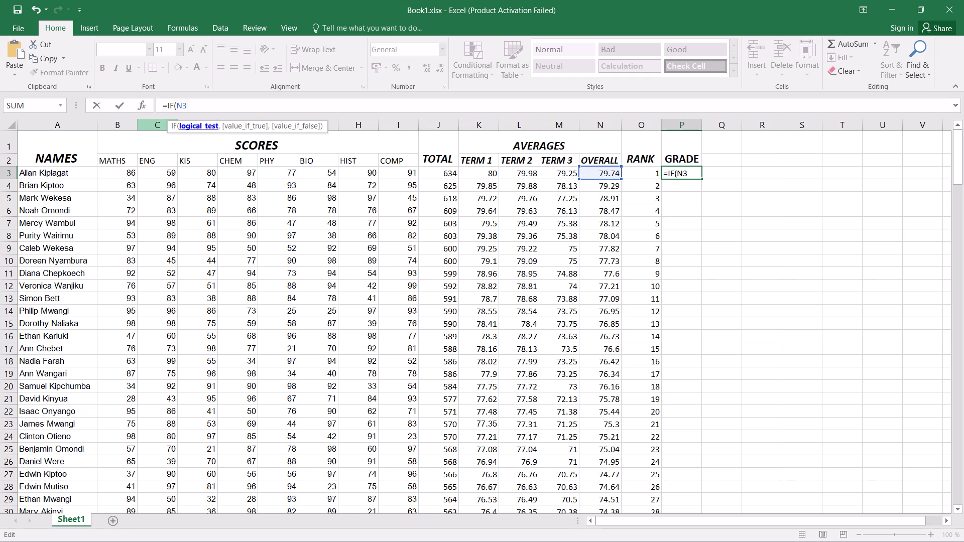
{"action": "key", "text": "shift+greater"}
{"action": "key", "text": "equal"}
{"action": "type", "text": "75"}
{"action": "key", "text": "comma"}
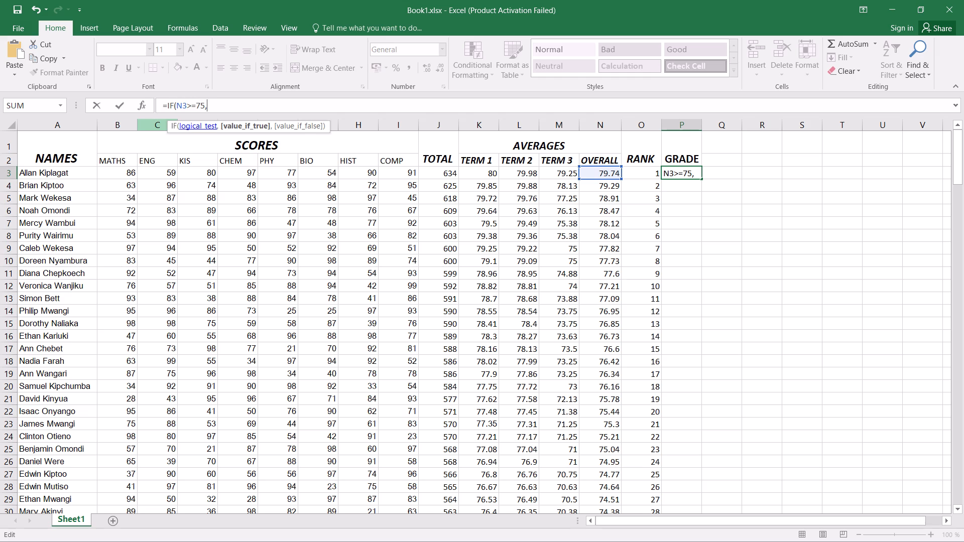
{"action": "key", "text": "shift+quotedbl"}
{"action": "key", "text": "a"}
{"action": "key", "text": "minus"}
{"action": "key", "text": "BackSpace"}
{"action": "key", "text": "shift+quotedbl"}
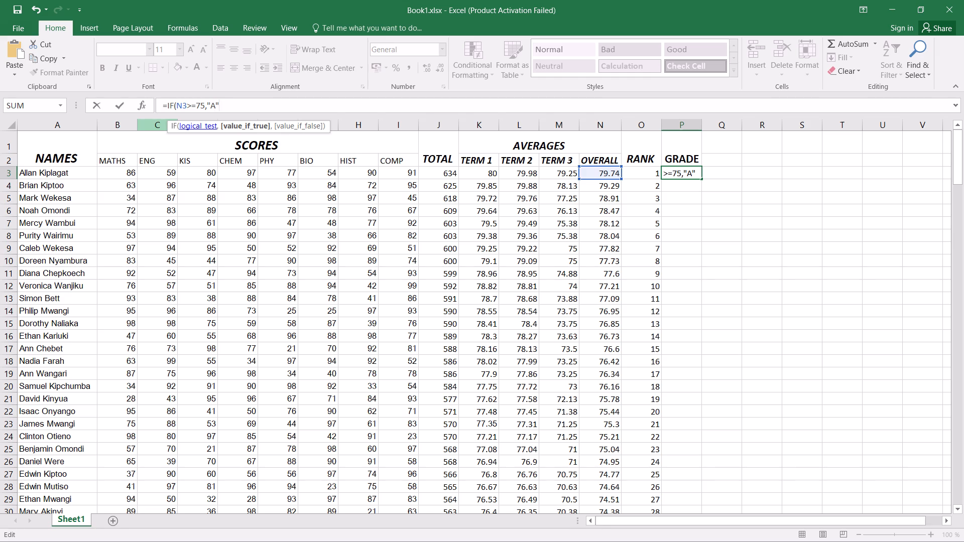
{"action": "key", "text": "comma"}
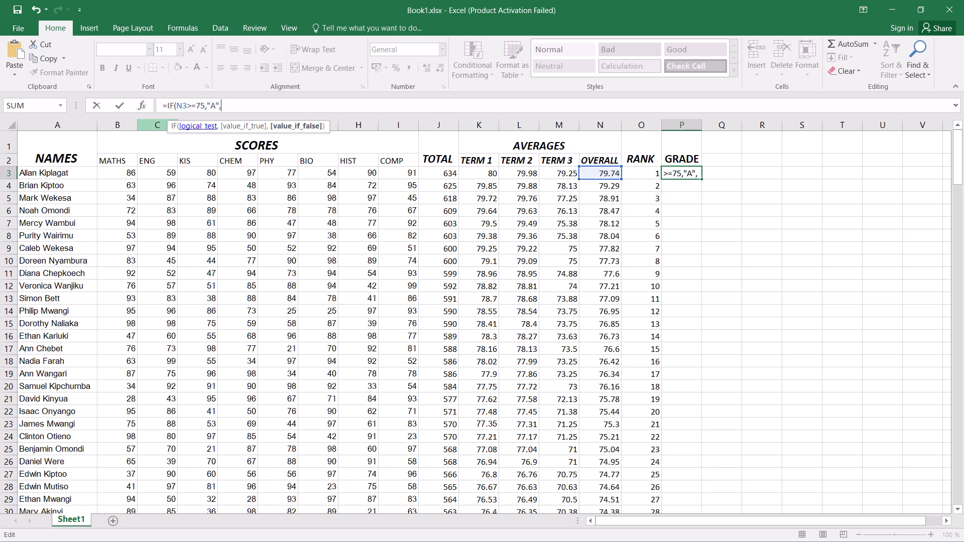
Nest a second IF in the P3 formula that returns "A-" when N3>=70.
{"action": "key", "text": "shift+i"}
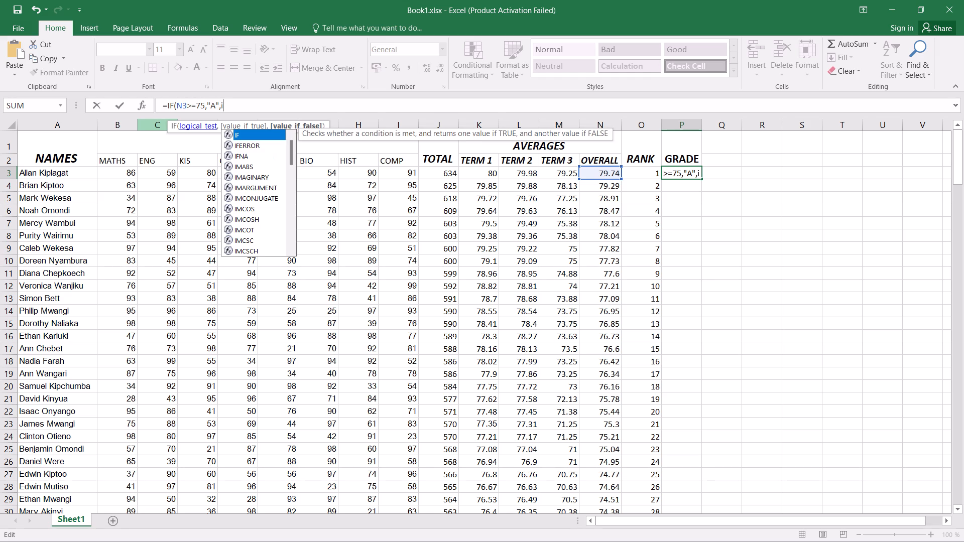
{"action": "key", "text": "BackSpace"}
{"action": "type", "text": "IF"}
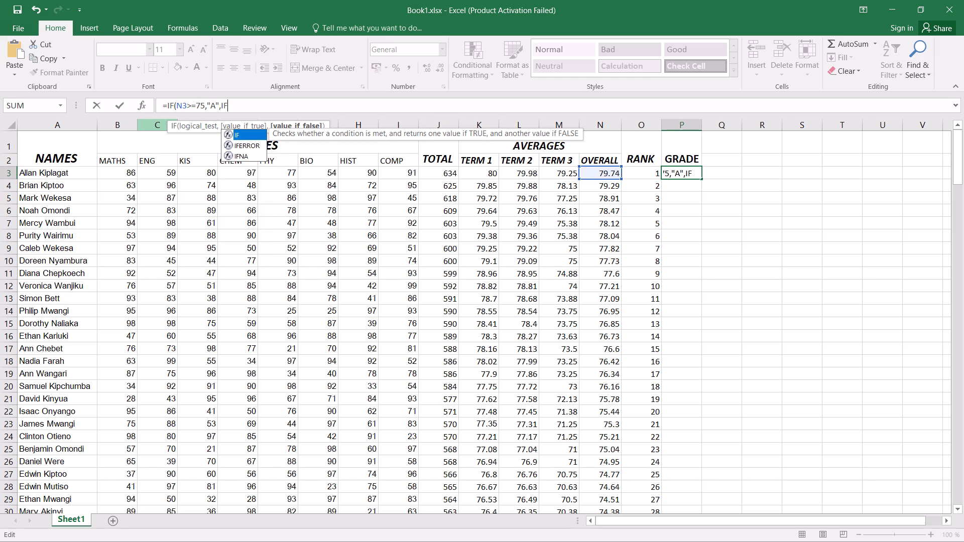
{"action": "double_click", "coordinate": [247, 134]}
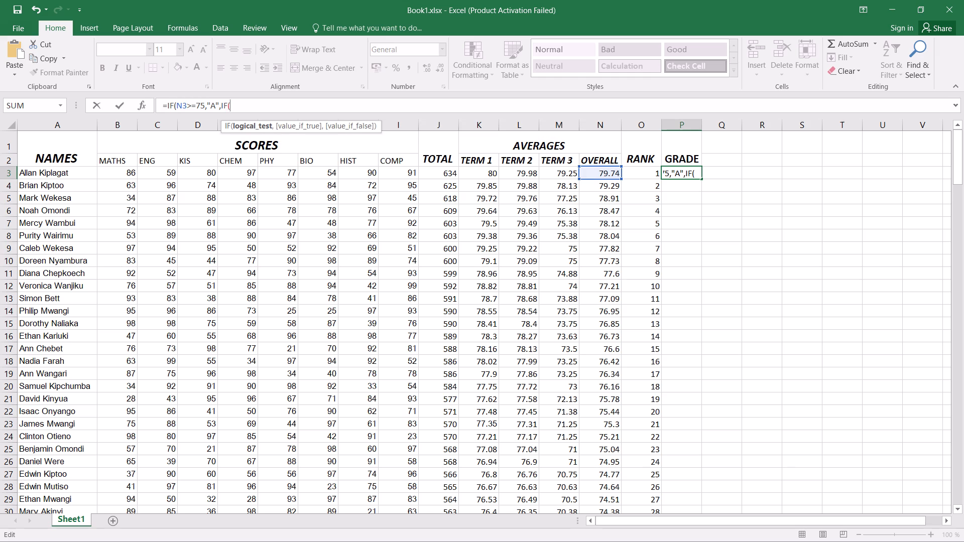
{"action": "key", "text": "n"}
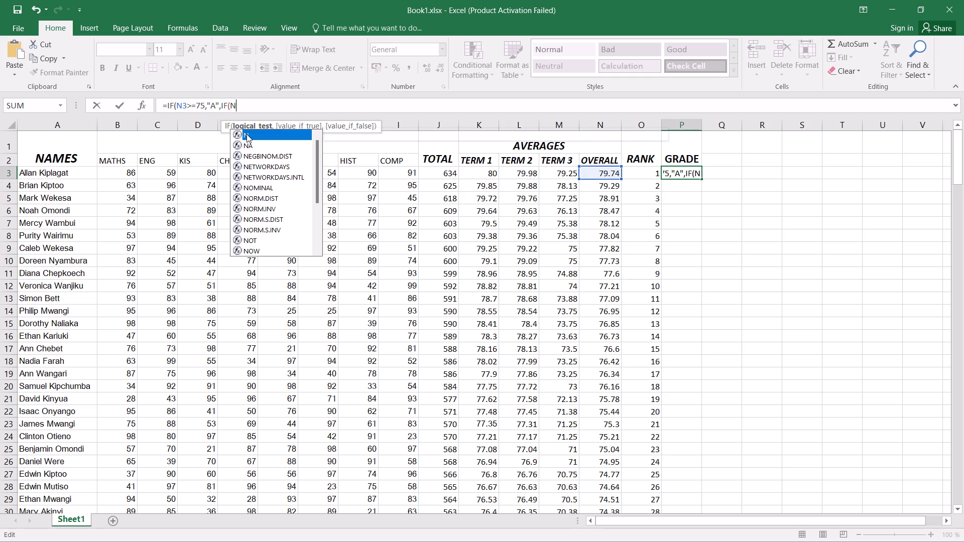
{"action": "key", "text": "3"}
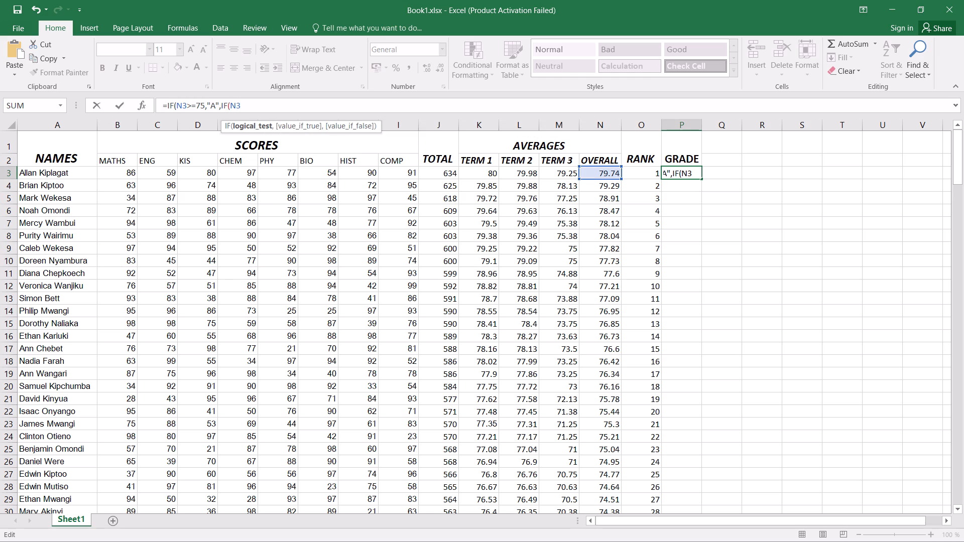
{"action": "key", "text": "shift+greater"}
{"action": "key", "text": "equal"}
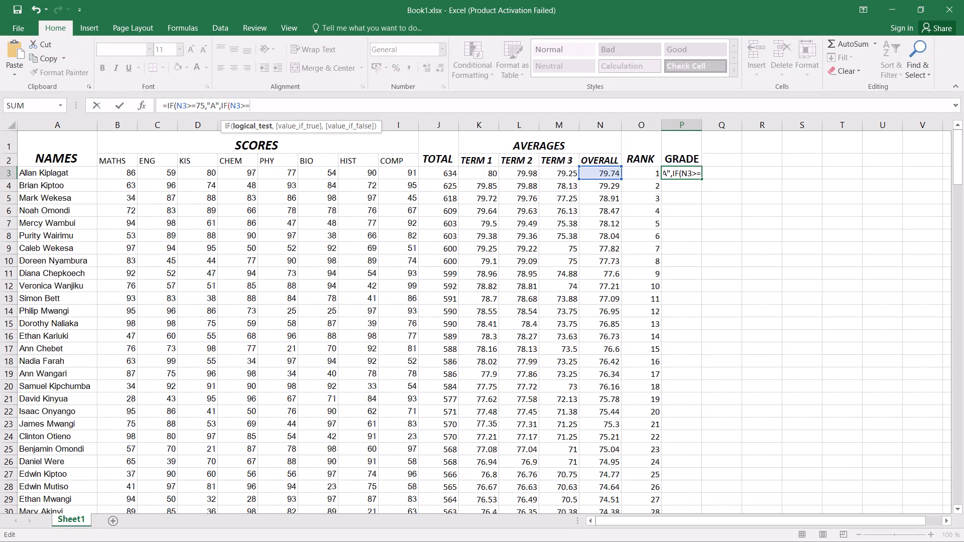
{"action": "key", "text": "7"}
{"action": "key", "text": "0"}
{"action": "key", "text": "comma"}
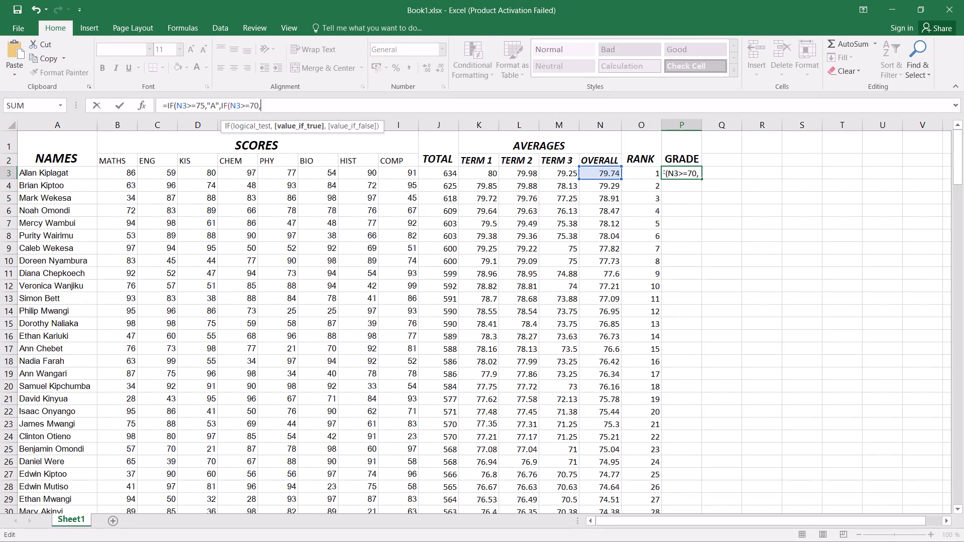
{"action": "key", "text": "shift+quotedbl"}
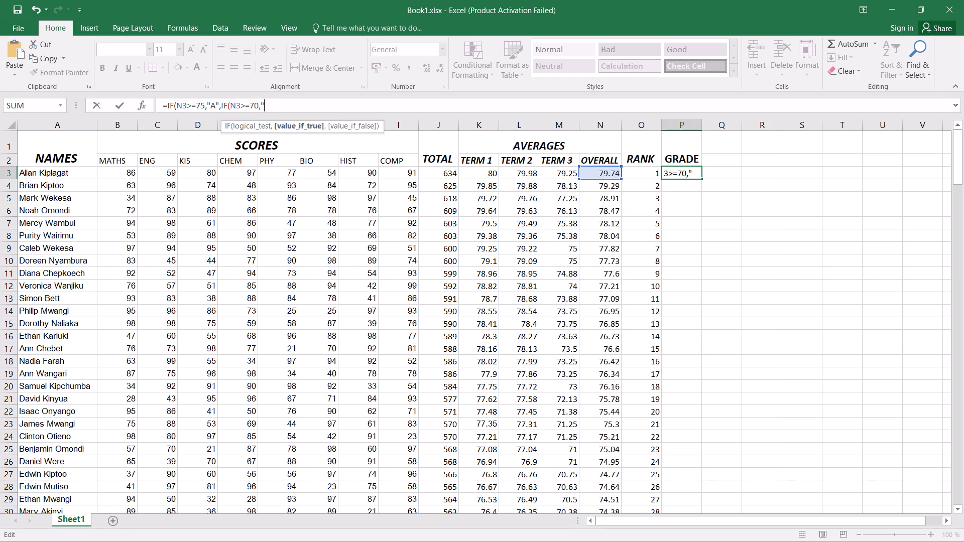
{"action": "key", "text": "a"}
{"action": "key", "text": "minus"}
{"action": "key", "text": "shift+quotedbl"}
{"action": "key", "text": "comma"}
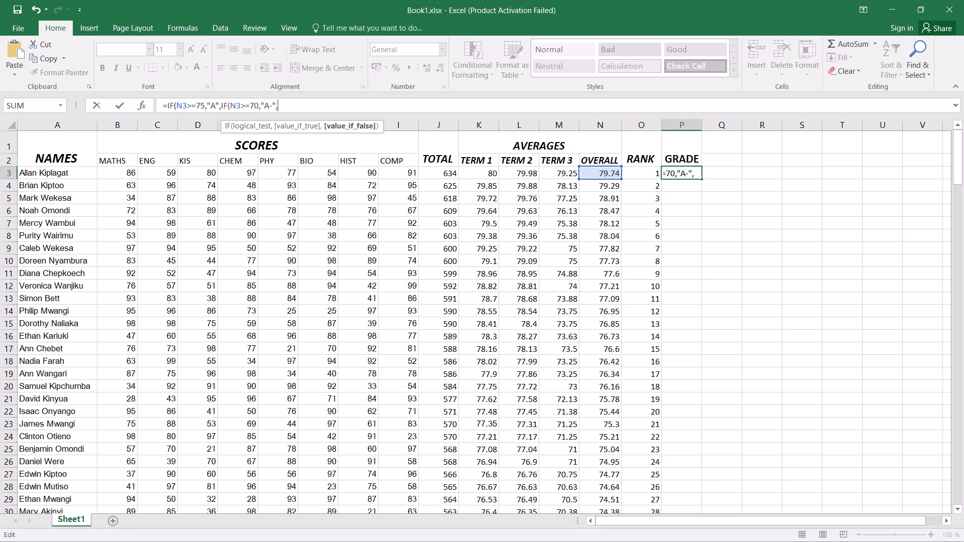
Nest a third IF in the P3 formula that returns "B+" when N3>=65.
{"action": "type", "text": "IF"}
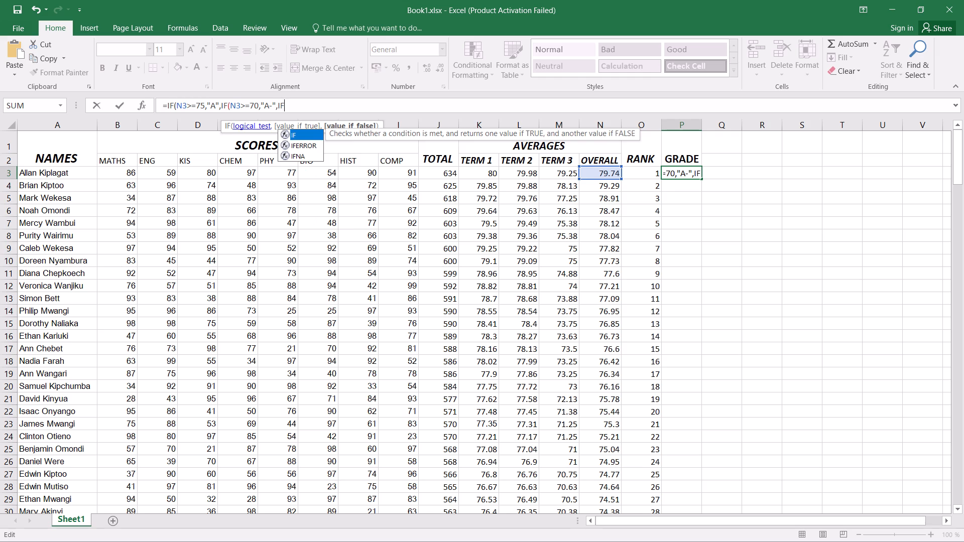
{"action": "double_click", "coordinate": [295, 130]}
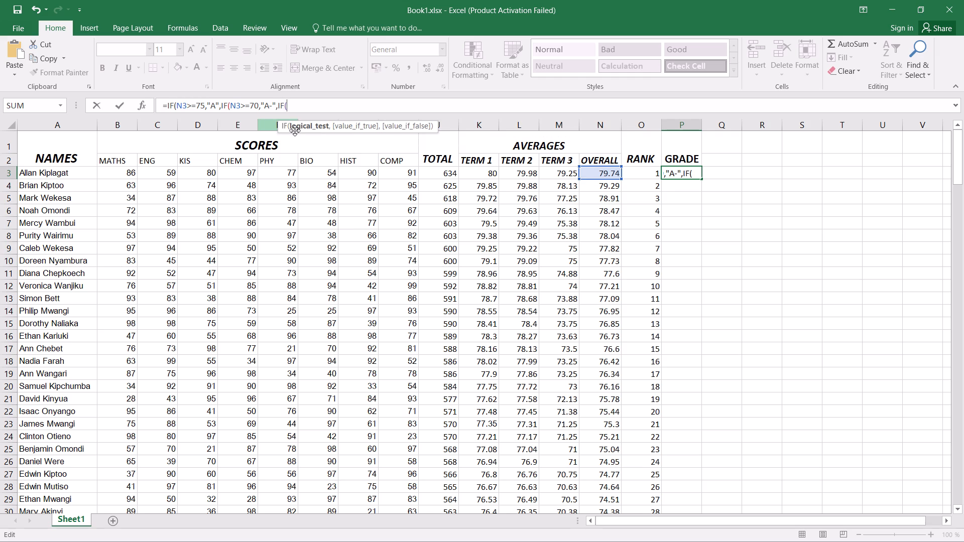
{"action": "key", "text": "n"}
{"action": "key", "text": "3"}
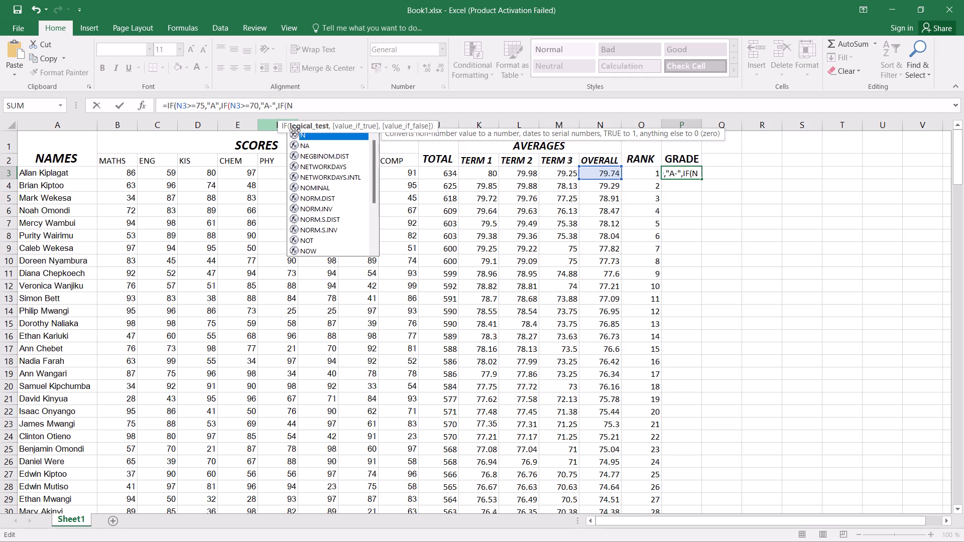
{"action": "type", "text": ">="}
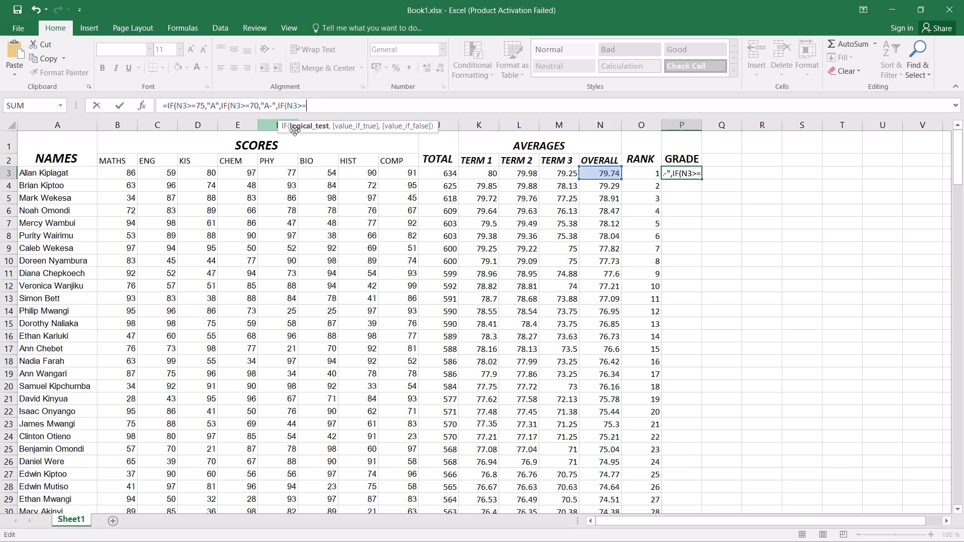
{"action": "type", "text": "65"}
{"action": "key", "text": "comma"}
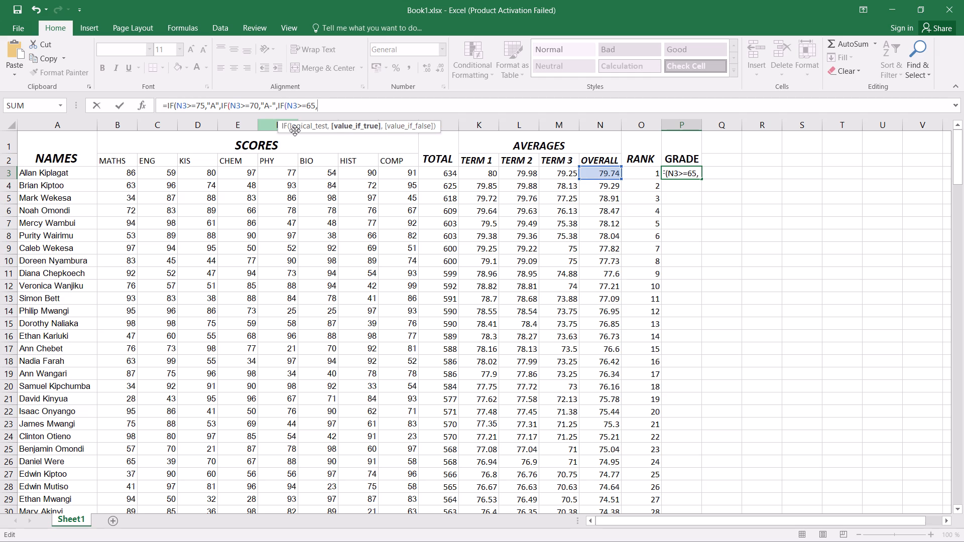
{"action": "key", "text": "shift+quotedbl"}
{"action": "key", "text": "b"}
{"action": "key", "text": "shift+plus"}
{"action": "key", "text": "shift+quotedbl"}
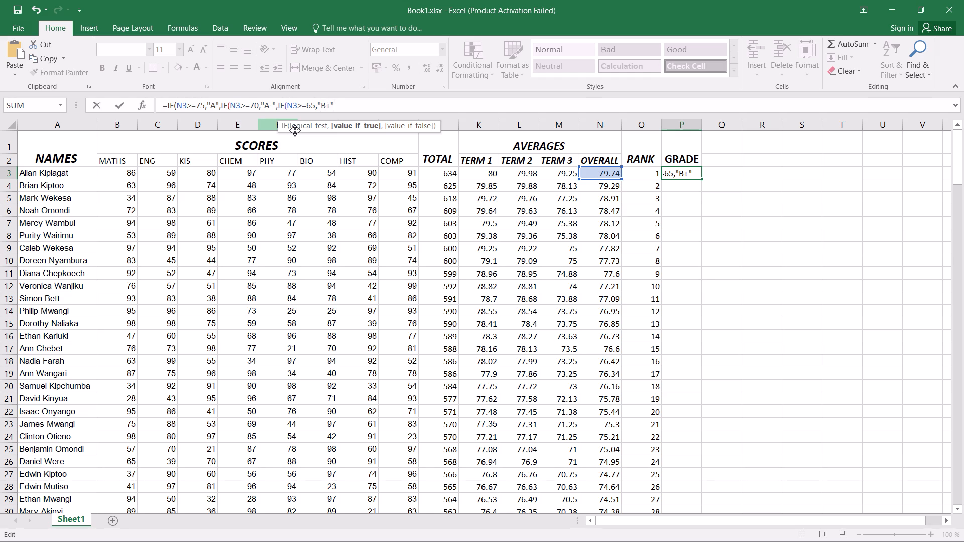
{"action": "key", "text": "comma"}
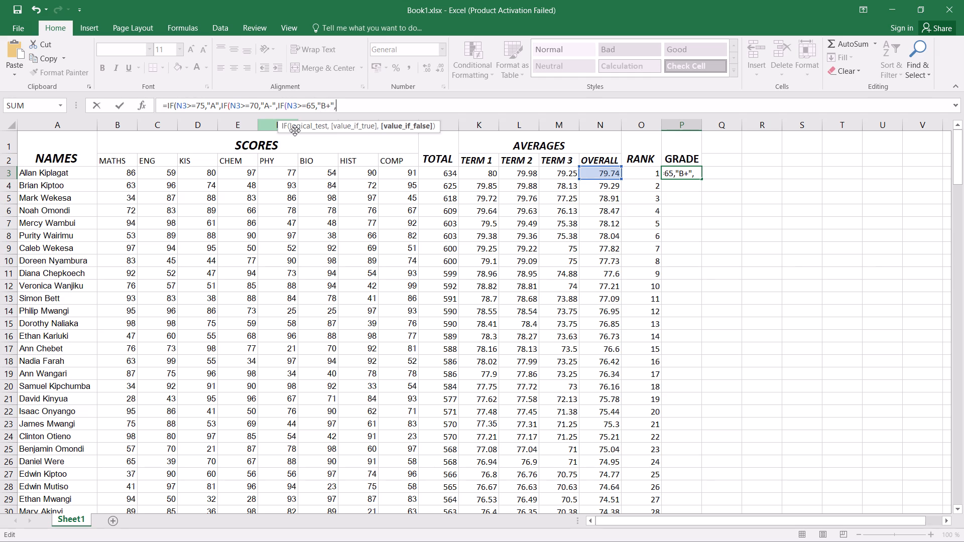
Nest a fourth IF in the P3 formula that returns "B" when N3>=60.
{"action": "type", "text": "IF"}
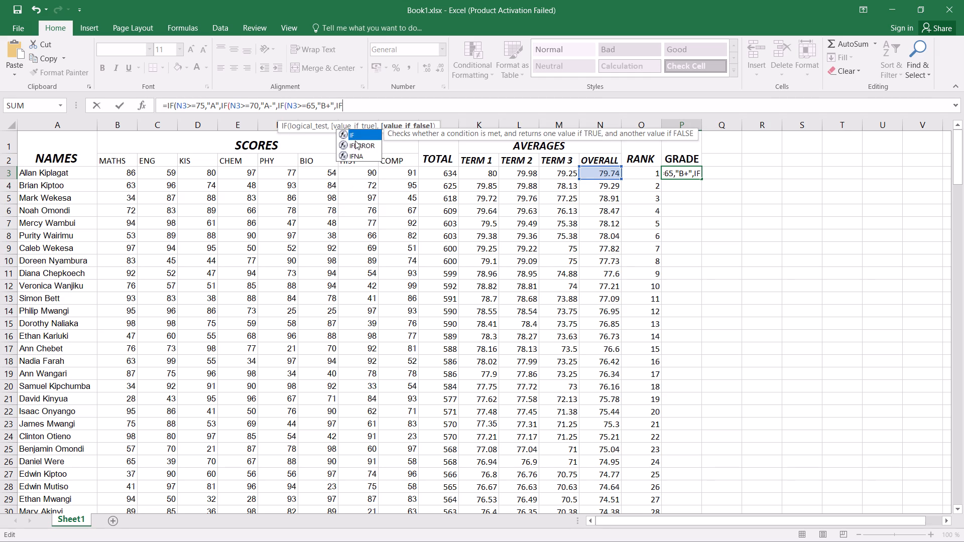
{"action": "double_click", "coordinate": [358, 134]}
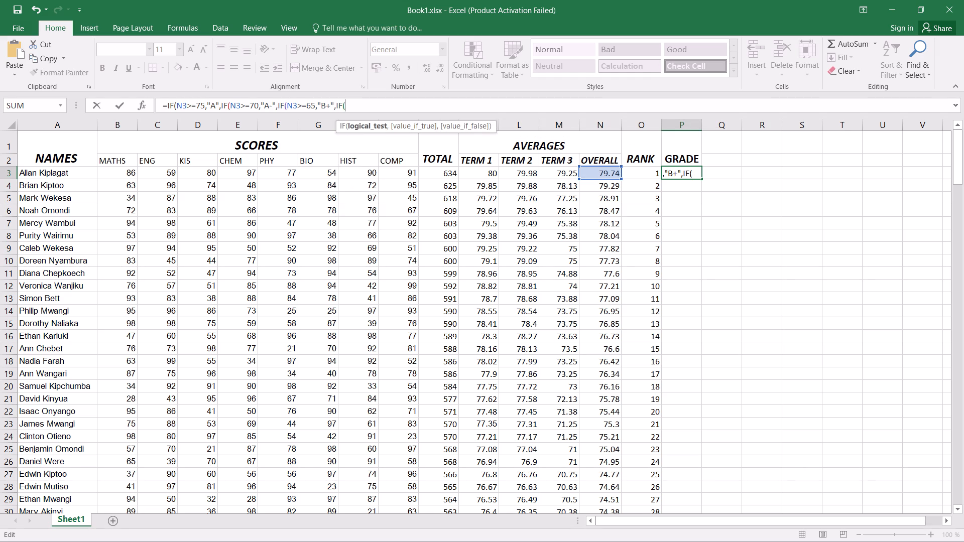
{"action": "type", "text": "N3"}
{"action": "key", "text": "shift+greater"}
{"action": "key", "text": "equal"}
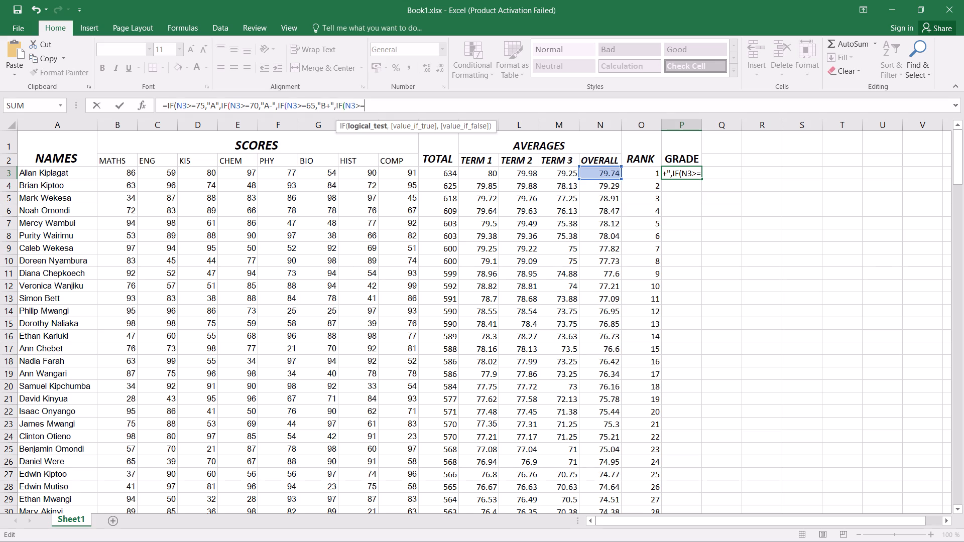
{"action": "key", "text": "6"}
{"action": "key", "text": "0"}
{"action": "key", "text": "comma"}
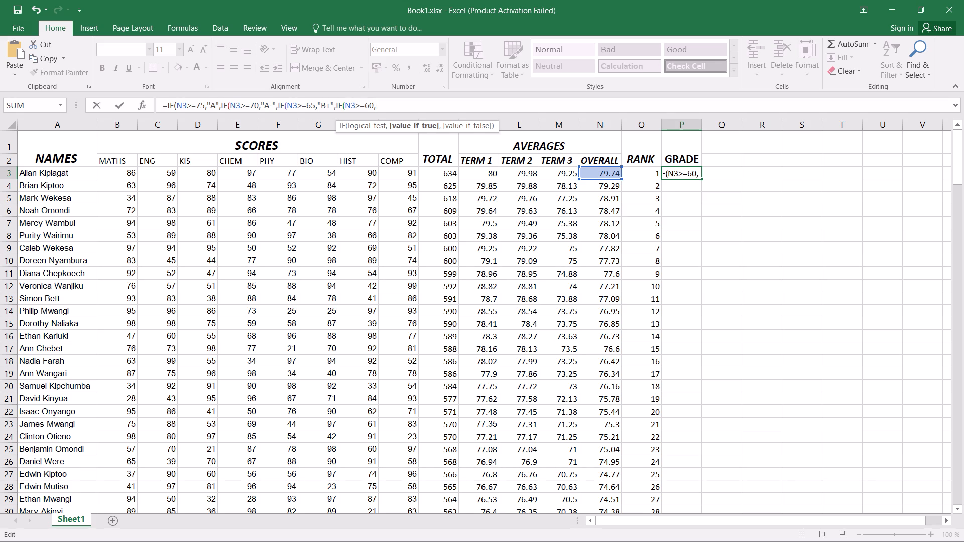
{"action": "key", "text": "shift+quotedbl"}
{"action": "key", "text": "b"}
{"action": "key", "text": "shift+quotedbl"}
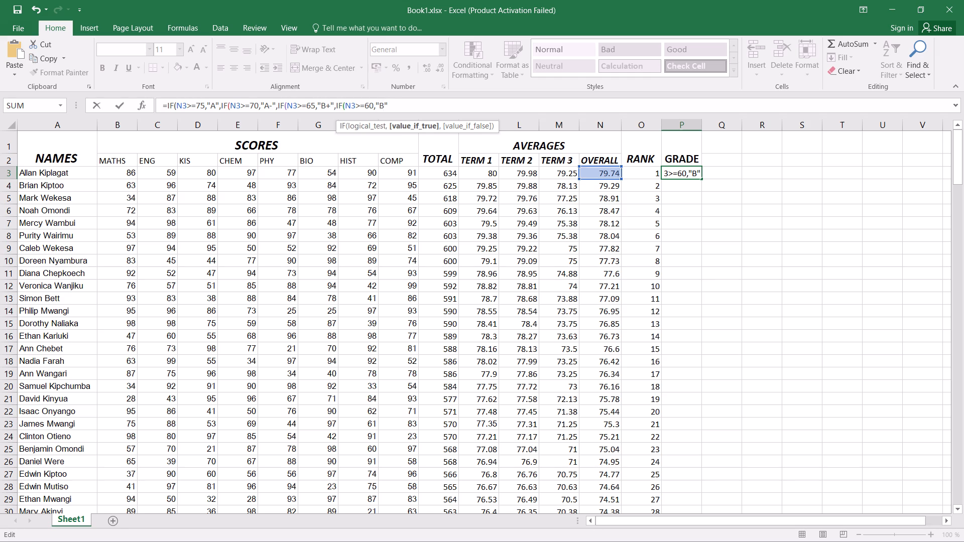
{"action": "key", "text": "comma"}
Nest a fifth IF in the P3 formula that returns "B-" when N3>=55.
{"action": "type", "text": "IF"}
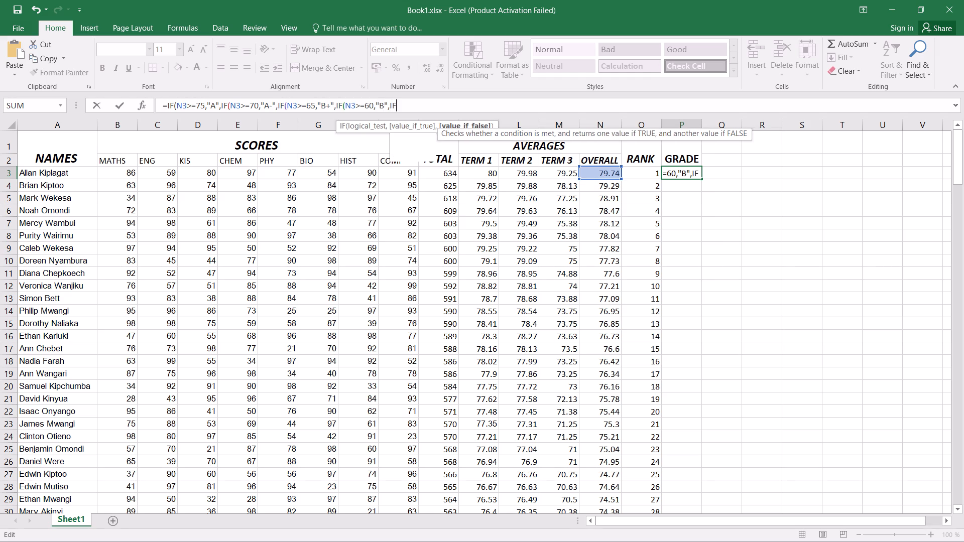
{"action": "left_click", "coordinate": [414, 133]}
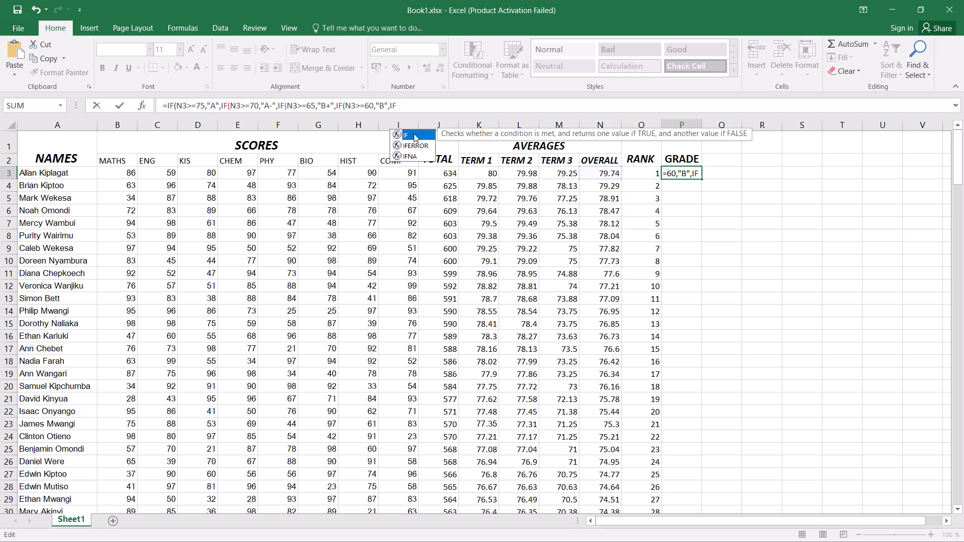
{"action": "double_click", "coordinate": [414, 133]}
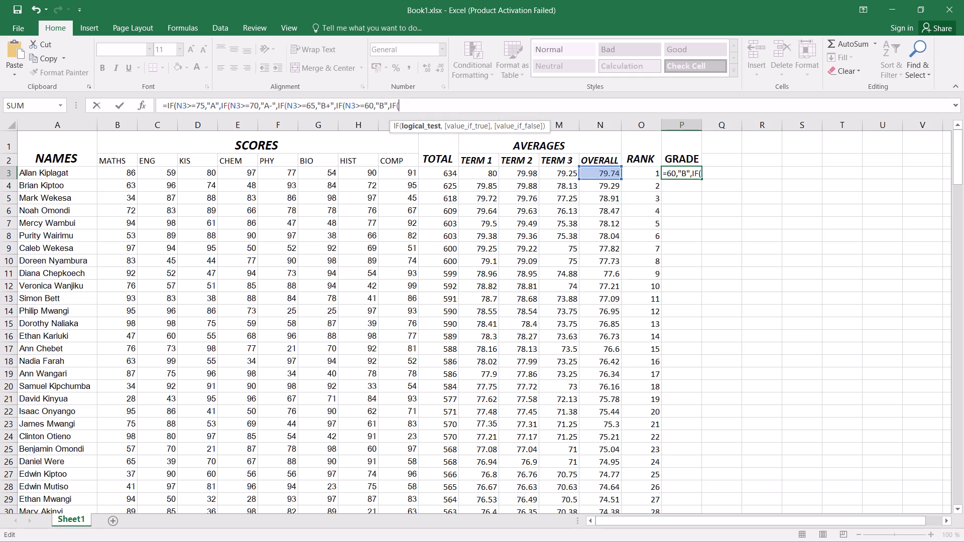
{"action": "key", "text": "n"}
{"action": "key", "text": "3"}
{"action": "key", "text": "shift+greater"}
{"action": "key", "text": "equal"}
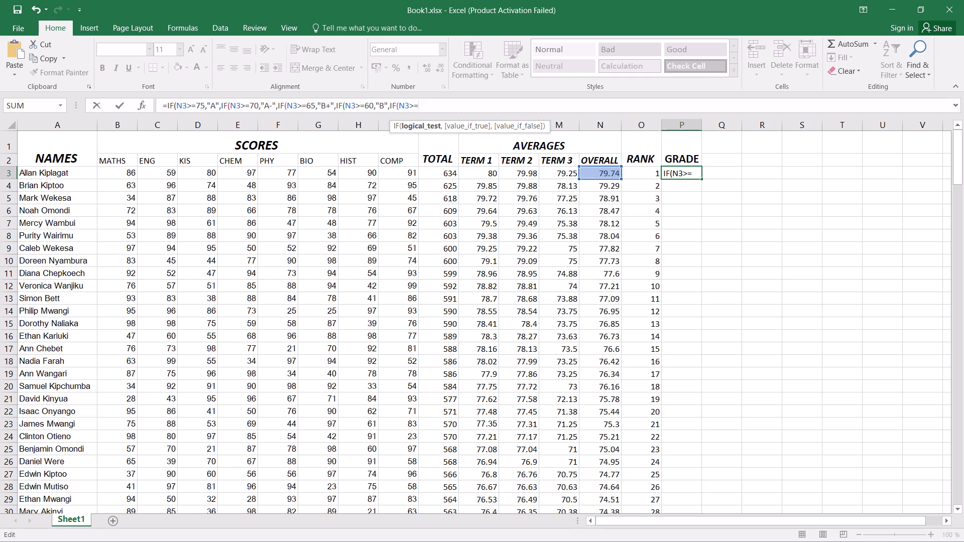
{"action": "type", "text": "55"}
{"action": "key", "text": "comma"}
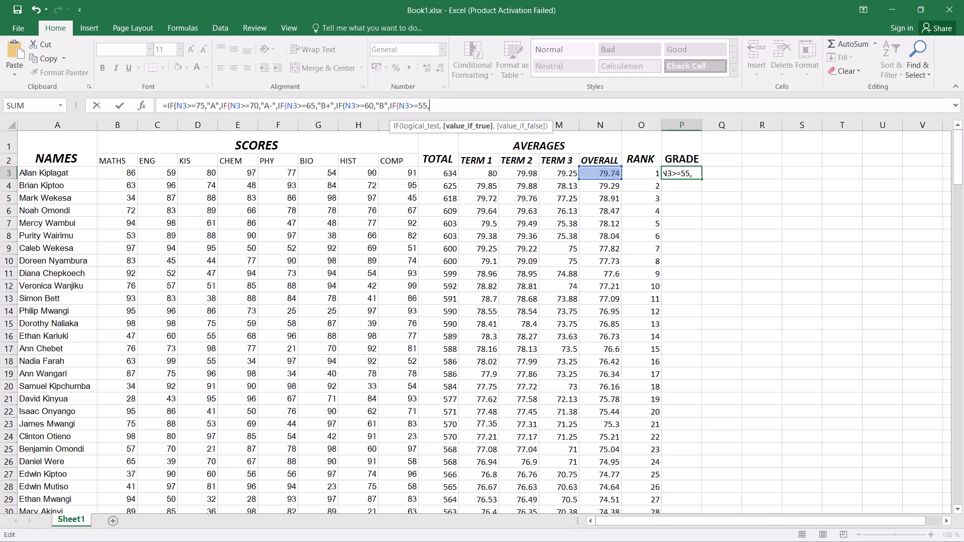
{"action": "key", "text": "shift+quotedbl"}
{"action": "key", "text": "b"}
{"action": "key", "text": "minus"}
{"action": "key", "text": "shift+quotedbl"}
{"action": "key", "text": "comma"}
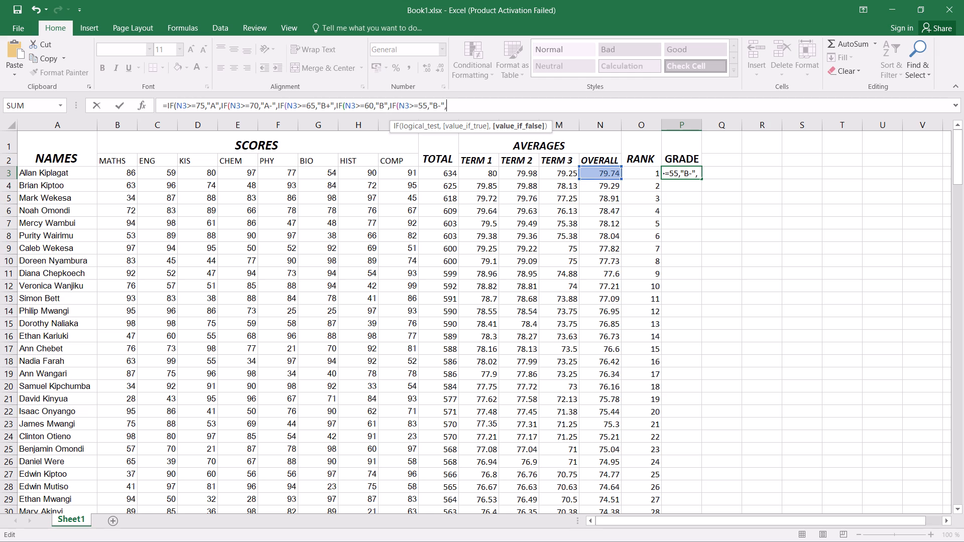
Nest a sixth IF in the P3 formula that returns "C+" when N3>=50.
{"action": "key", "text": "i"}
{"action": "key", "text": "f"}
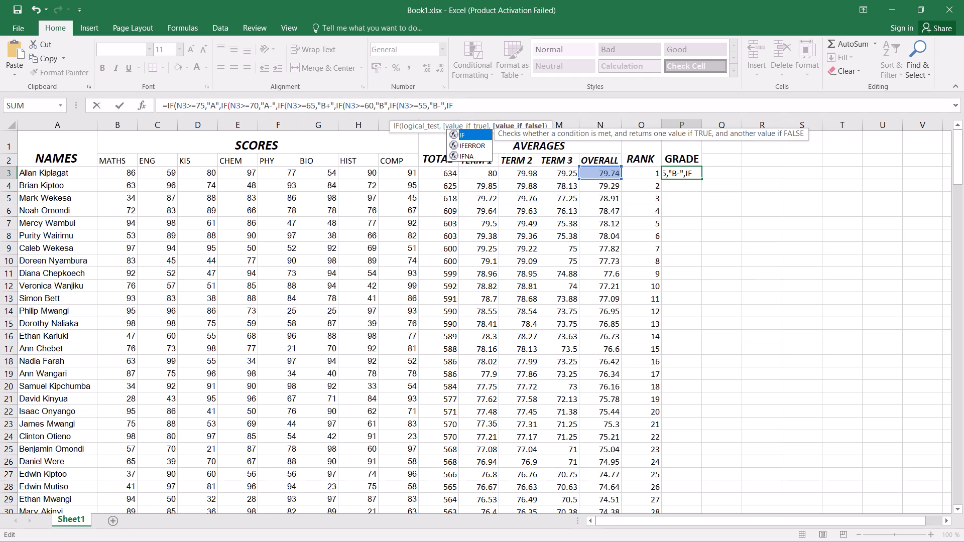
{"action": "double_click", "coordinate": [473, 135]}
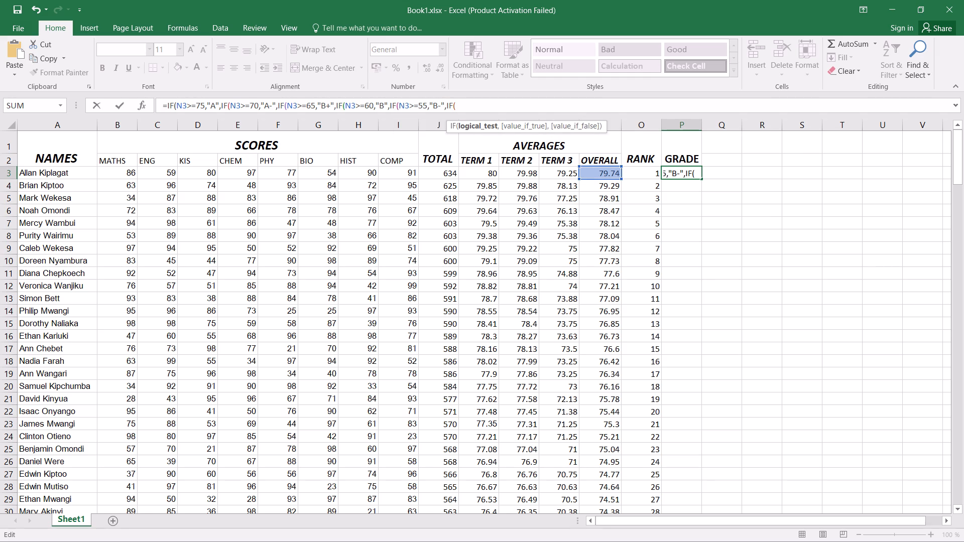
{"action": "key", "text": "n"}
{"action": "key", "text": "3"}
{"action": "type", "text": ">]"}
{"action": "key", "text": "BackSpace"}
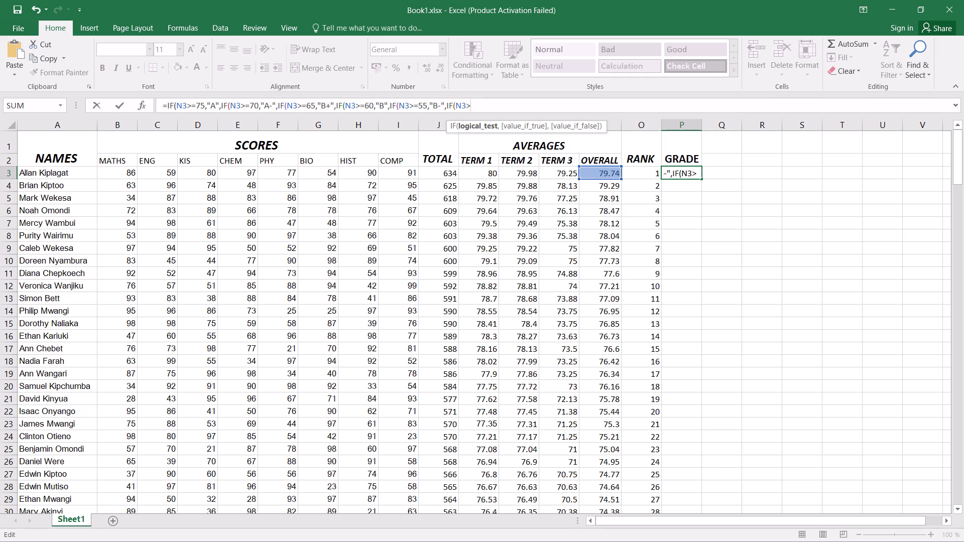
{"action": "key", "text": "equal"}
{"action": "key", "text": "5"}
{"action": "key", "text": "0"}
{"action": "key", "text": "comma"}
{"action": "key", "text": "shift+quotedbl"}
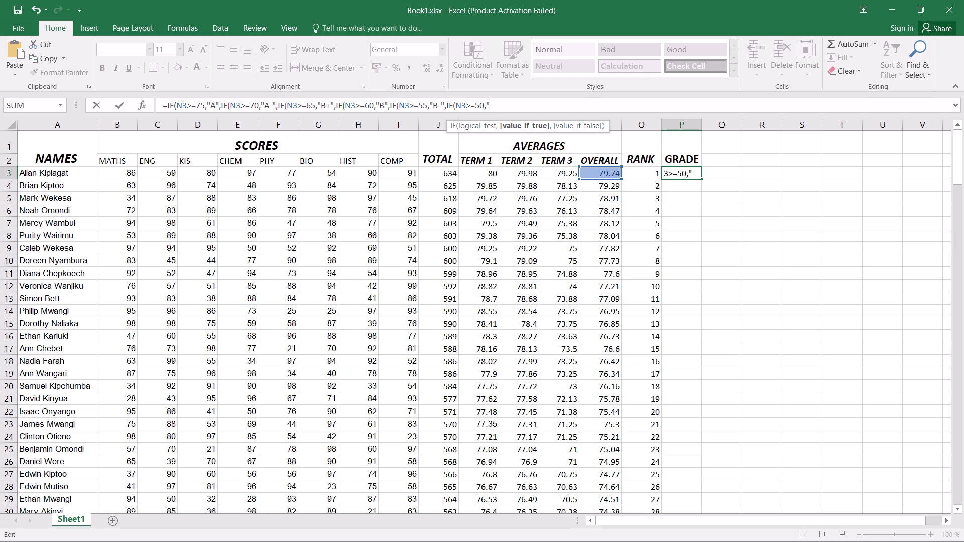
{"action": "key", "text": "c"}
{"action": "key", "text": "shift+plus"}
{"action": "key", "text": "shift+quotedbl"}
{"action": "key", "text": "comma"}
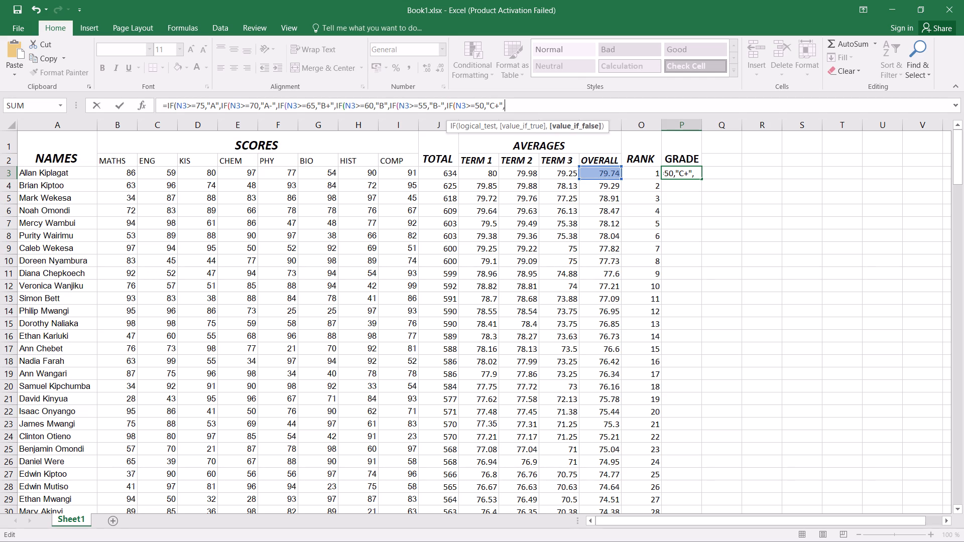
Nest a seventh IF in the P3 formula that returns "C" when N3>=45.
{"action": "type", "text": "IF"}
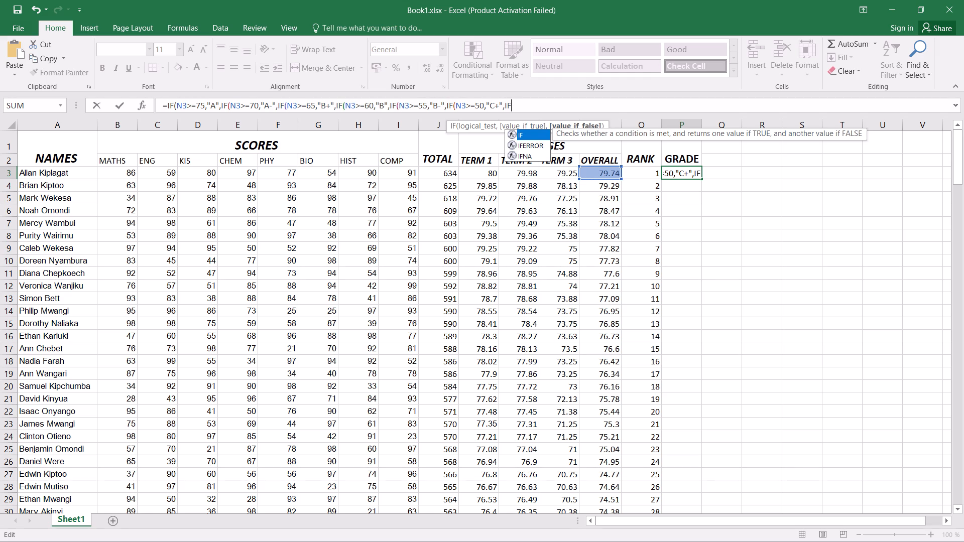
{"action": "double_click", "coordinate": [528, 131]}
{"action": "key", "text": "n"}
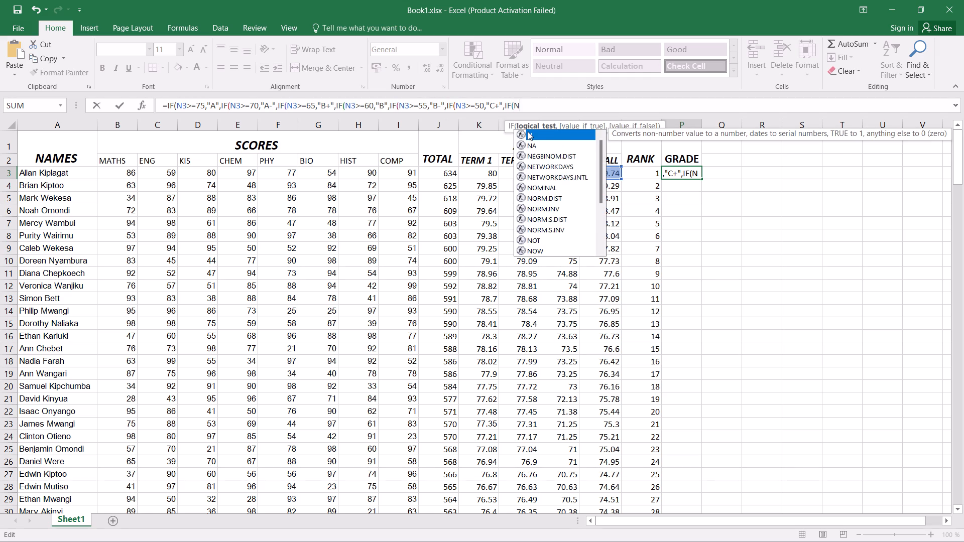
{"action": "key", "text": "3"}
{"action": "type", "text": ">="}
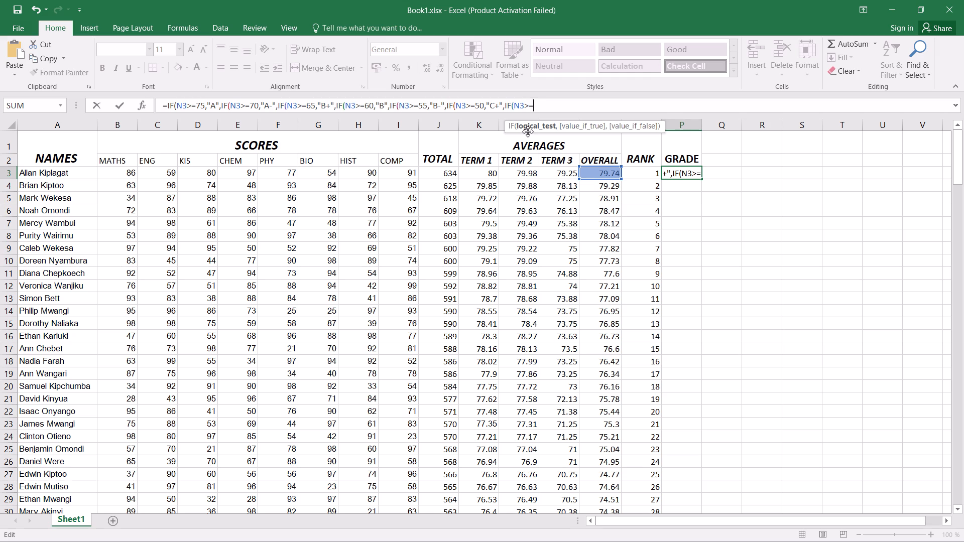
{"action": "type", "text": "45"}
{"action": "key", "text": "comma"}
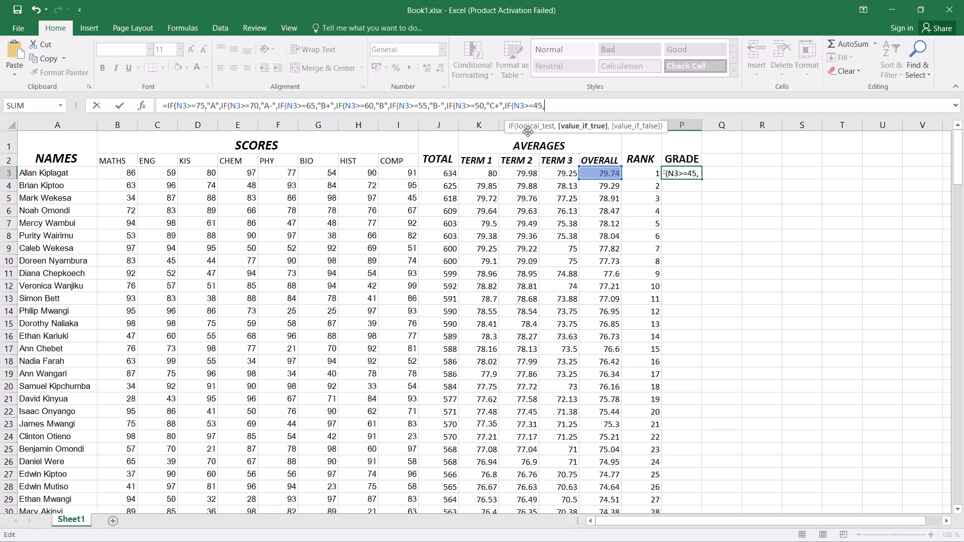
{"action": "key", "text": "shift+quotedbl"}
{"action": "key", "text": "c"}
{"action": "key", "text": "shift+quotedbl"}
{"action": "key", "text": "comma"}
Nest an eighth IF in the P3 formula that returns "C-" when N3>=40.
{"action": "key", "text": "i"}
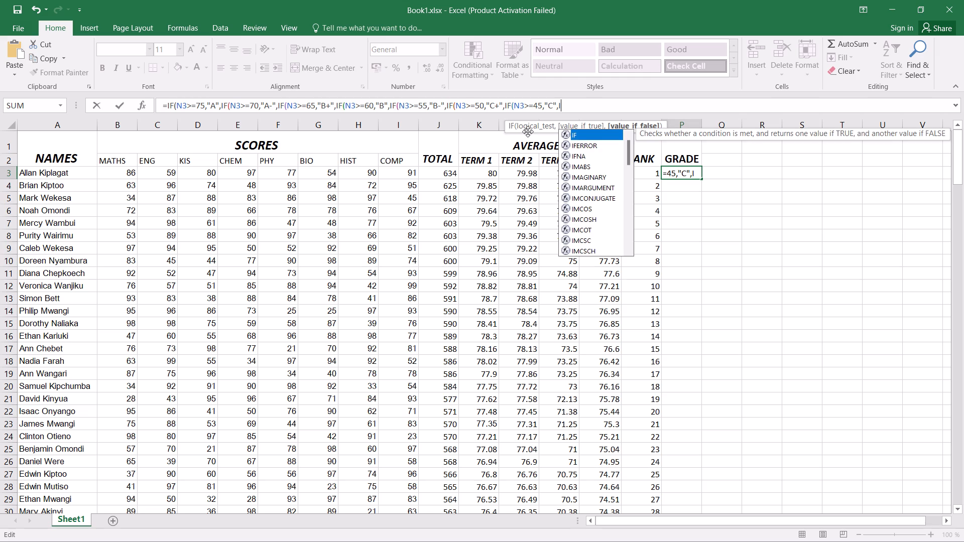
{"action": "key", "text": "f"}
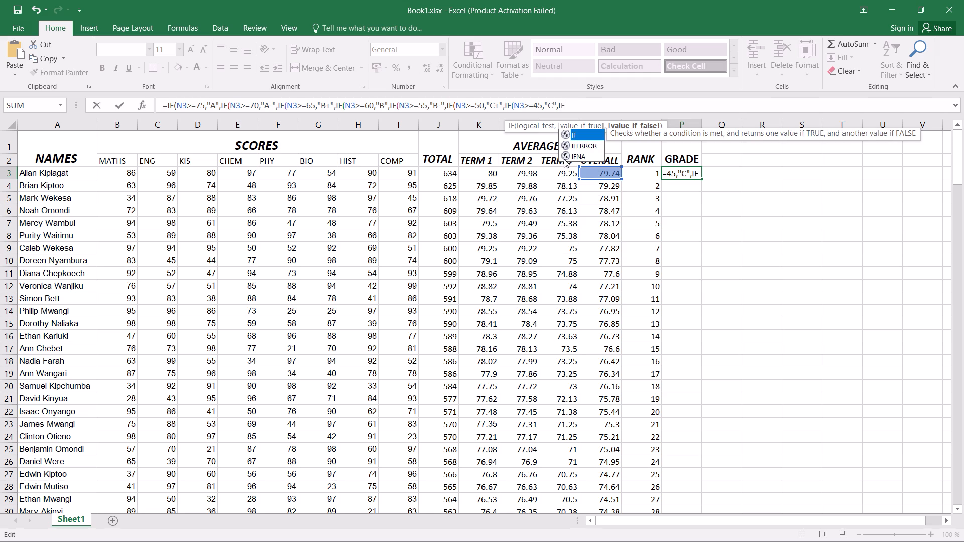
{"action": "double_click", "coordinate": [589, 133]}
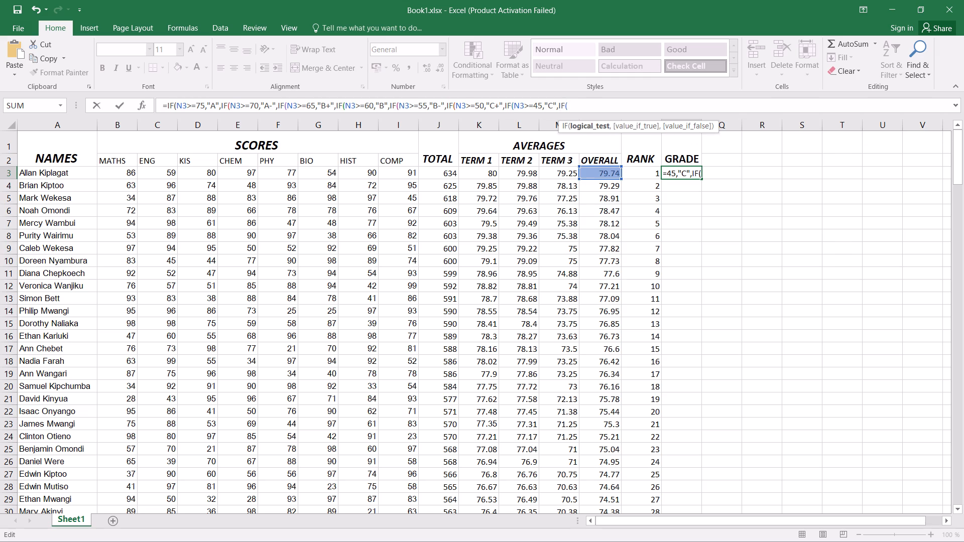
{"action": "type", "text": "N3"}
{"action": "type", "text": ">="}
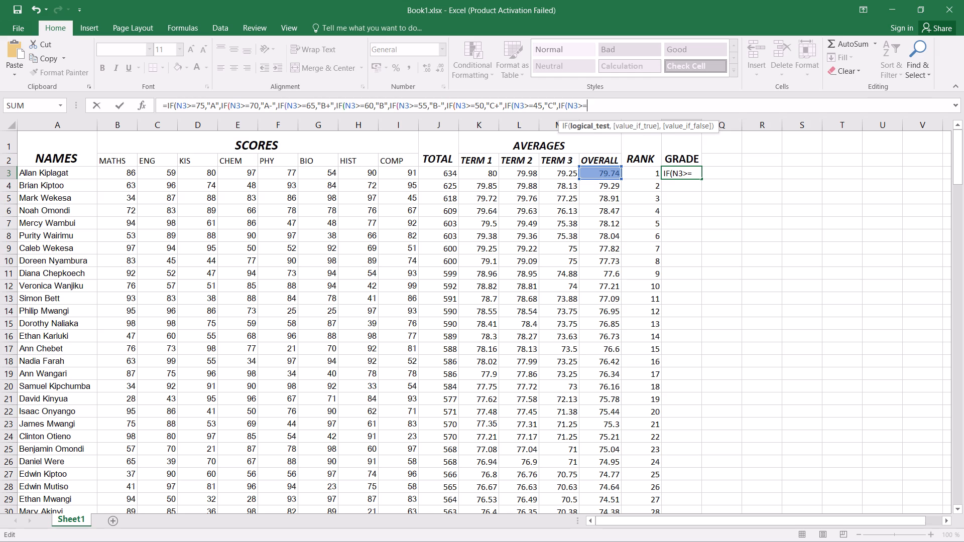
{"action": "key", "text": "4"}
{"action": "key", "text": "0"}
{"action": "key", "text": "comma"}
{"action": "key", "text": "shift+quotedbl"}
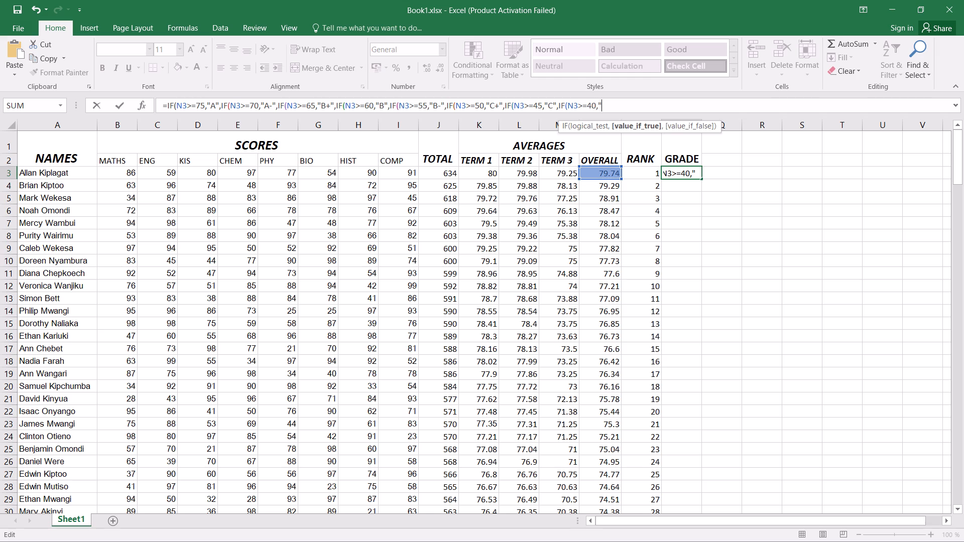
{"action": "key", "text": "c"}
{"action": "key", "text": "minus"}
{"action": "key", "text": "shift+quotedbl"}
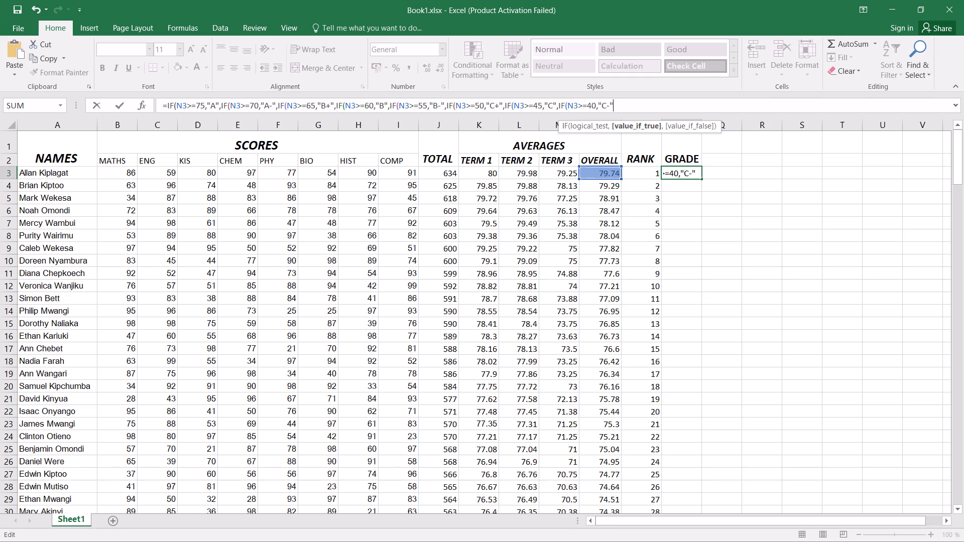
{"action": "key", "text": "comma"}
Nest a ninth IF in the P3 formula that returns "D+" when N3>=35.
{"action": "type", "text": "IF"}
{"action": "double_click", "coordinate": [651, 138]}
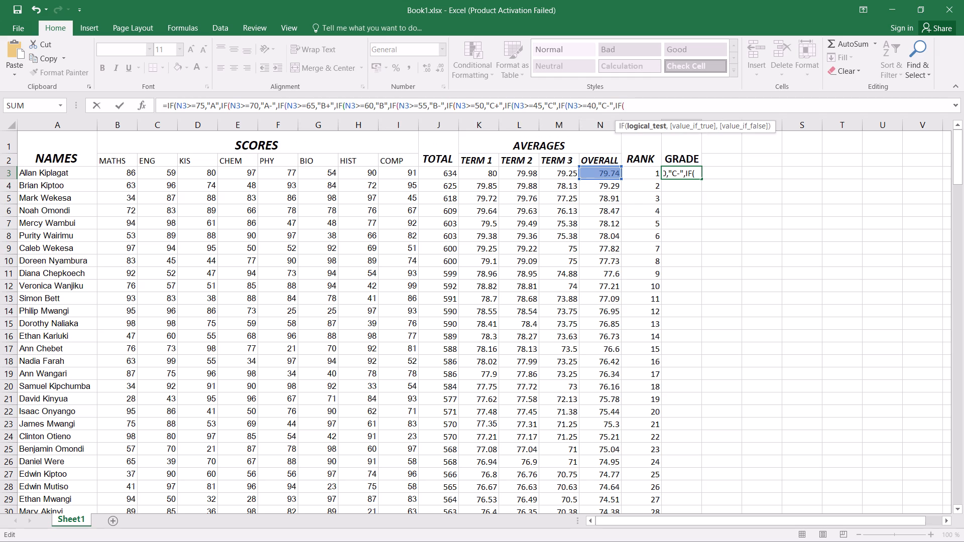
{"action": "key", "text": "n"}
{"action": "key", "text": "3"}
{"action": "key", "text": "shift+greater"}
{"action": "key", "text": "equal"}
{"action": "type", "text": "35"}
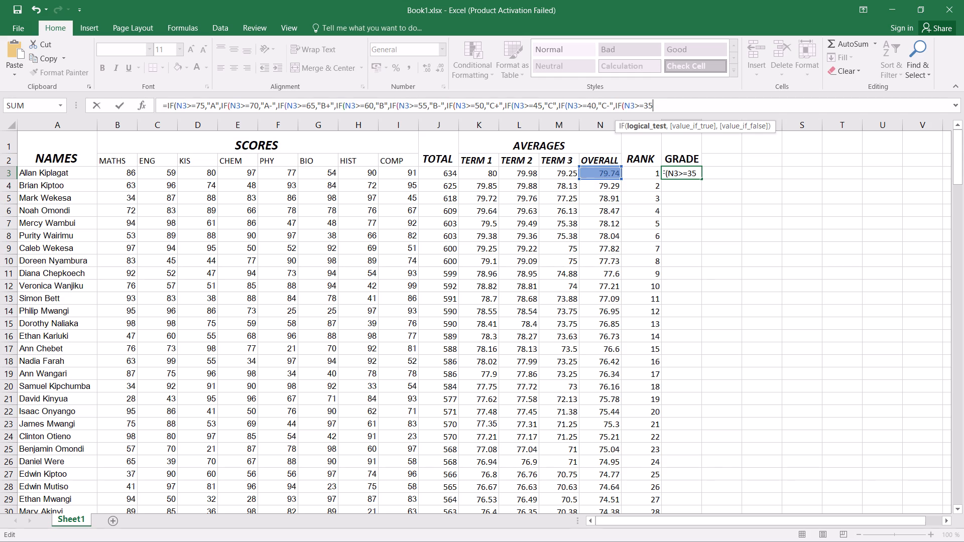
{"action": "key", "text": "comma"}
{"action": "key", "text": "shift+quotedbl"}
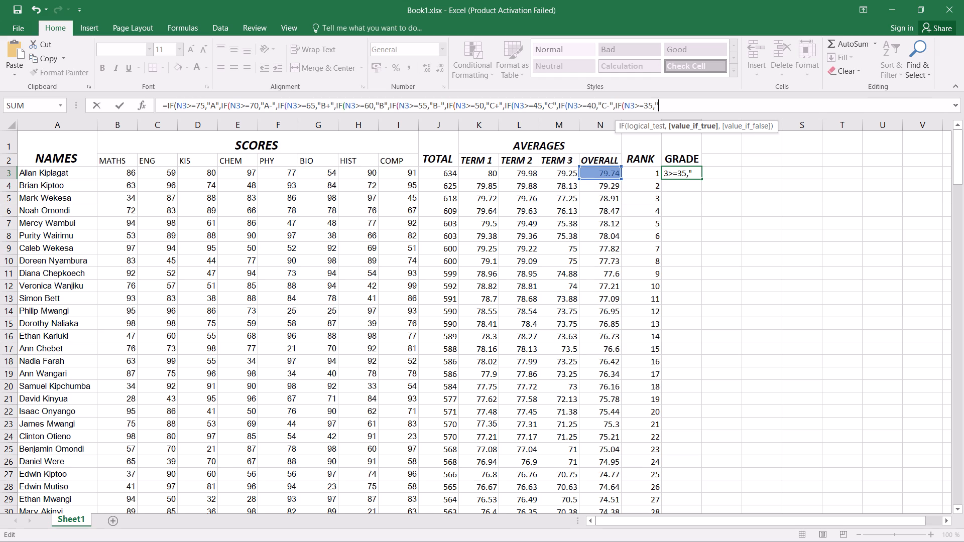
{"action": "key", "text": "d"}
{"action": "key", "text": "shift+plus"}
{"action": "key", "text": "apostrophe"}
{"action": "key", "text": "BackSpace"}
{"action": "key", "text": "shift+quotedbl"}
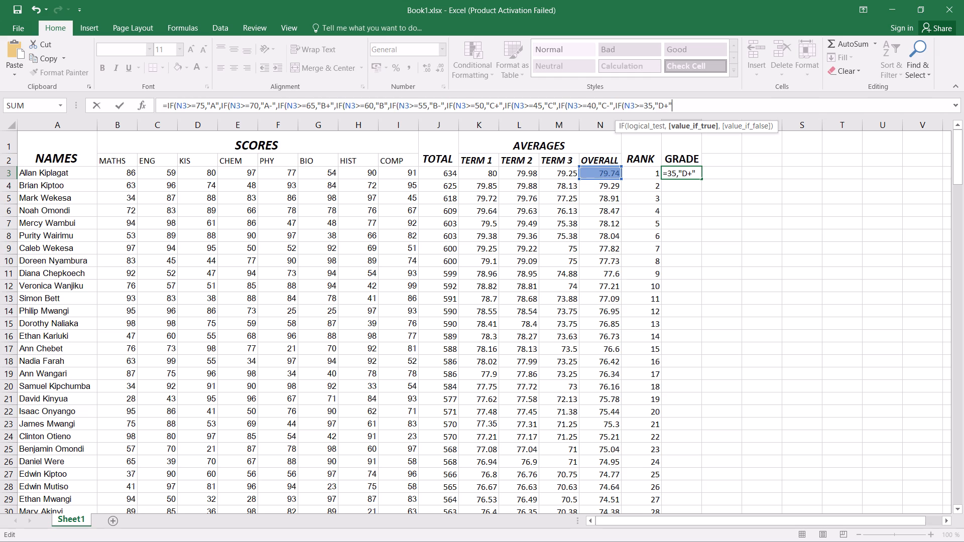
{"action": "key", "text": "comma"}
{"action": "key", "text": "comma"}
{"action": "key", "text": "BackSpace"}
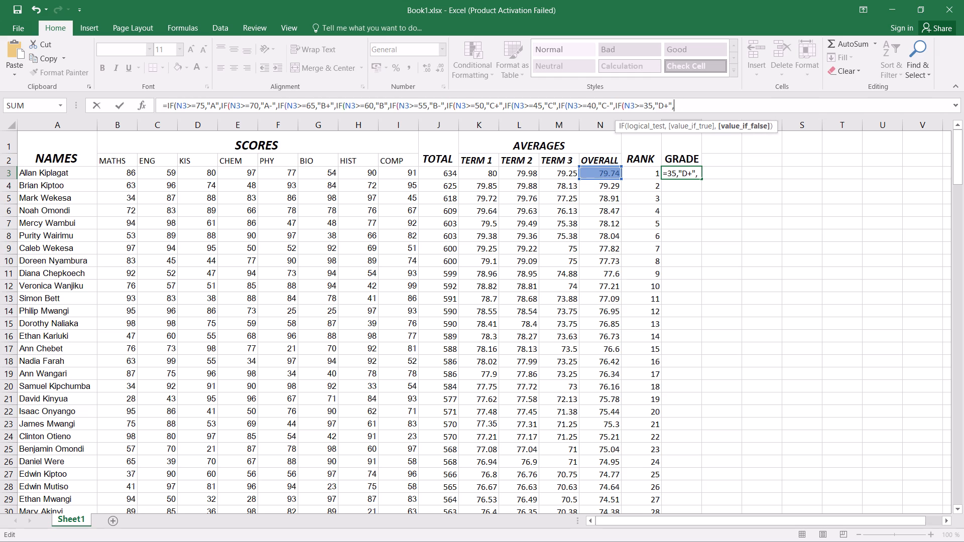
Nest a tenth IF in the P3 formula that returns "D" when N3>=30.
{"action": "type", "text": "IF"}
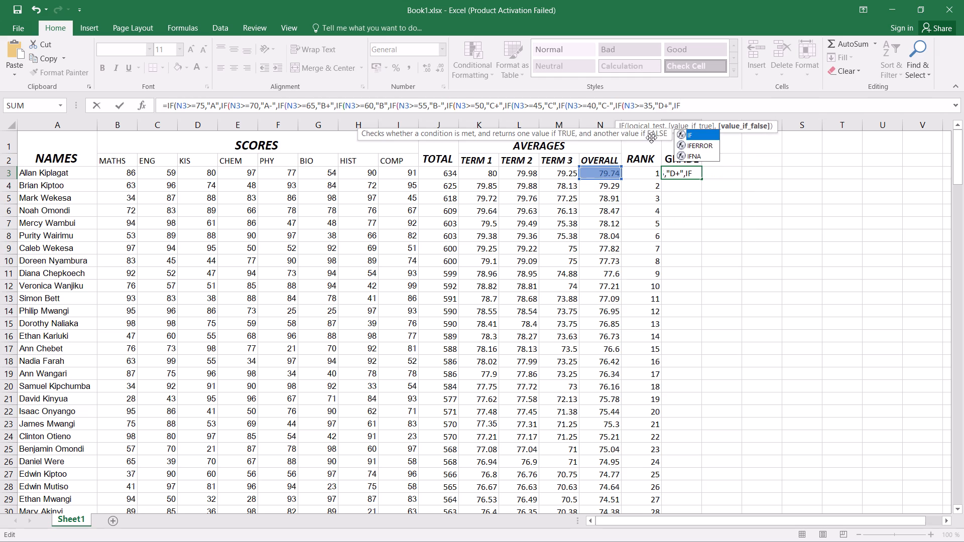
{"action": "double_click", "coordinate": [702, 134]}
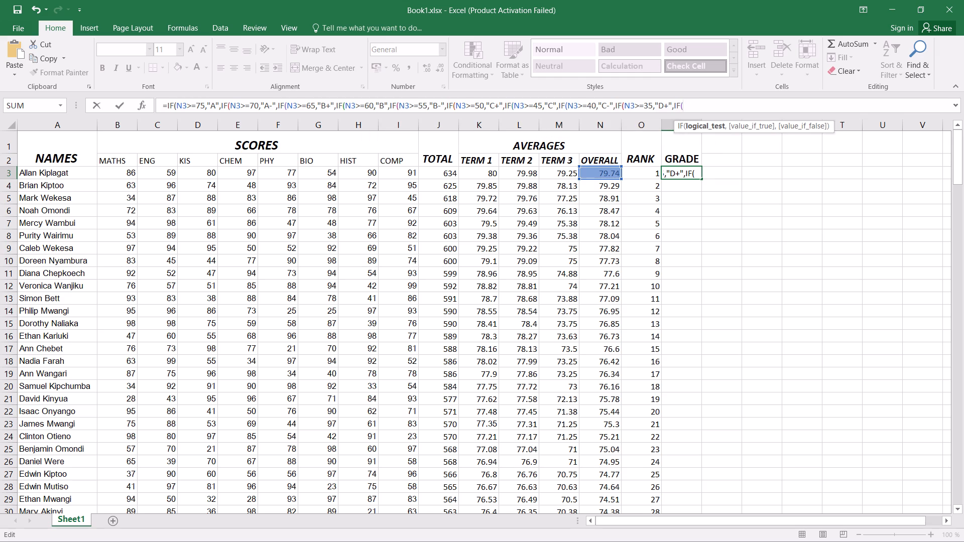
{"action": "type", "text": "N3"}
{"action": "key", "text": "shift+greater"}
{"action": "key", "text": "equal"}
{"action": "key", "text": "3"}
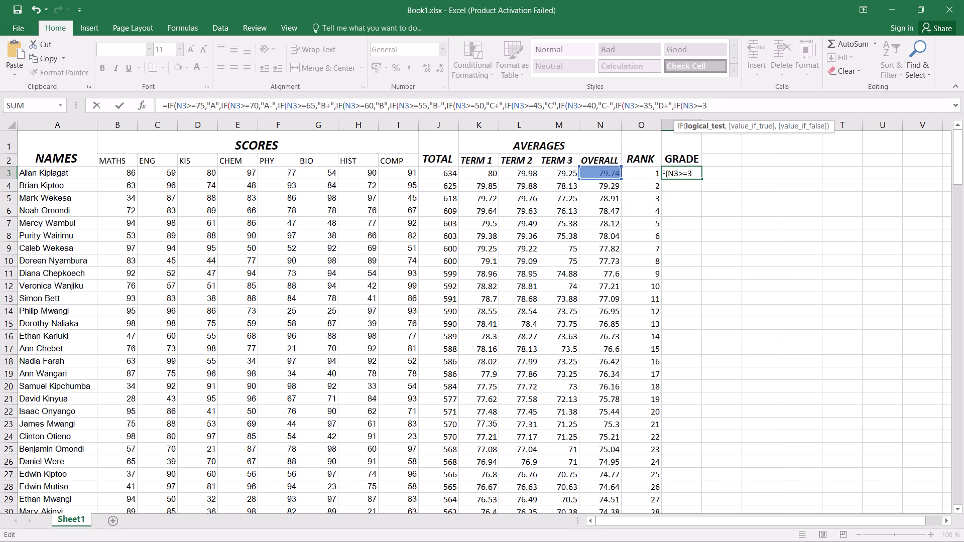
{"action": "key", "text": "0"}
{"action": "key", "text": "comma"}
{"action": "key", "text": "shift+quotedbl"}
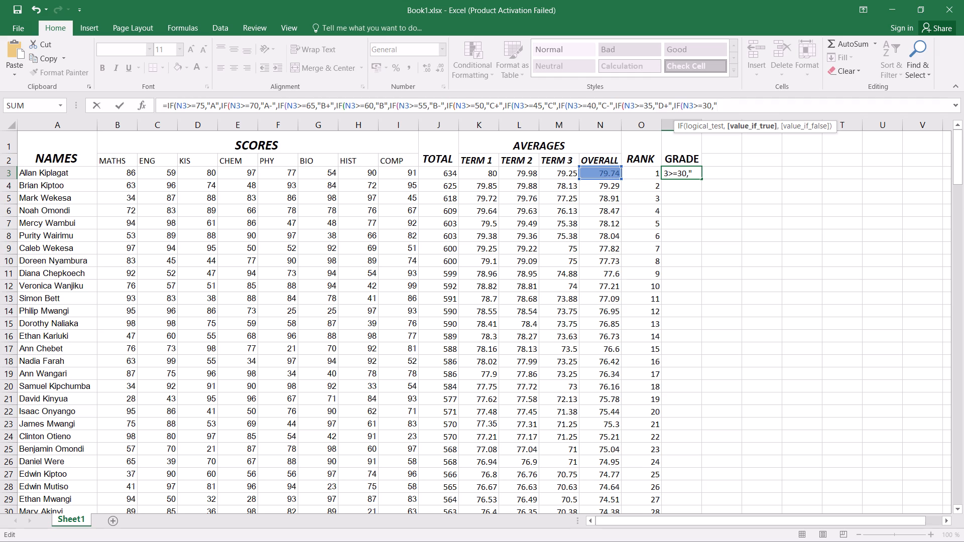
{"action": "key", "text": "d"}
{"action": "key", "text": "shift+quotedbl"}
{"action": "key", "text": "comma"}
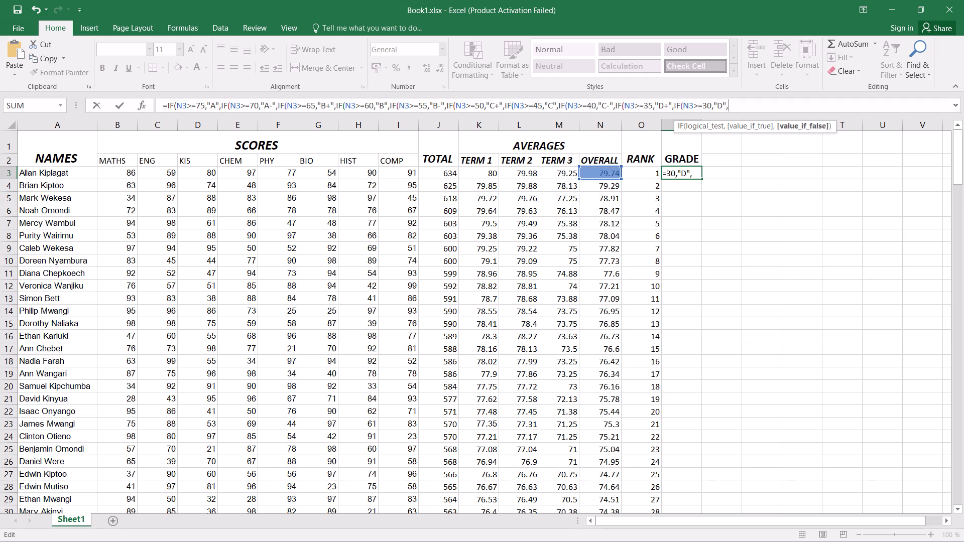
Nest an eleventh IF in the P3 formula that returns "D-" when N3>=25.
{"action": "key", "text": "i"}
{"action": "key", "text": "f"}
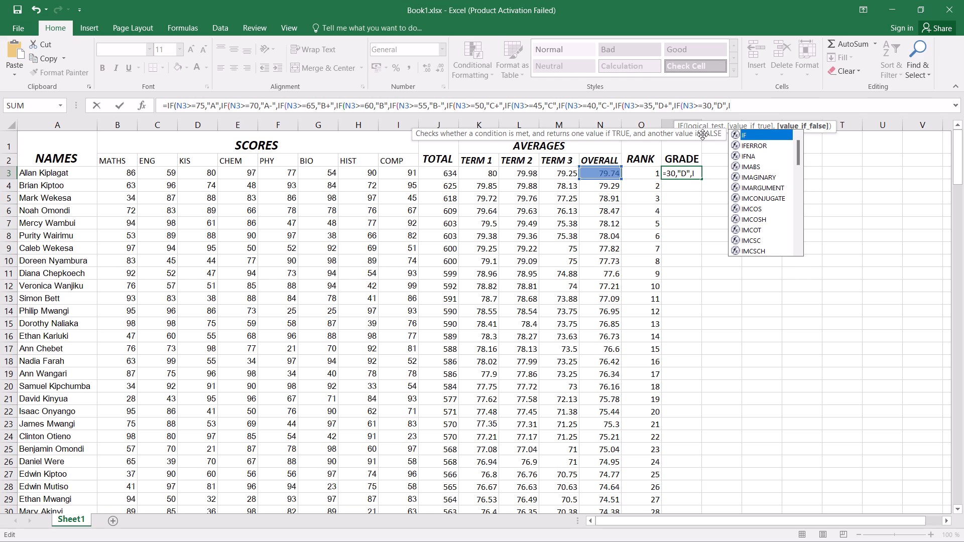
{"action": "double_click", "coordinate": [758, 137]}
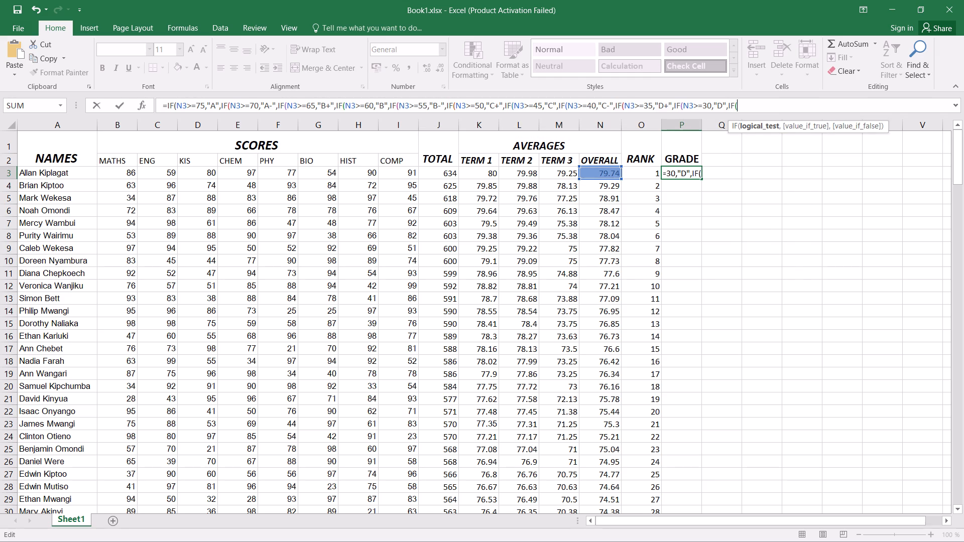
{"action": "key", "text": "n"}
{"action": "key", "text": "3"}
{"action": "key", "text": "shift+greater"}
{"action": "key", "text": "equal"}
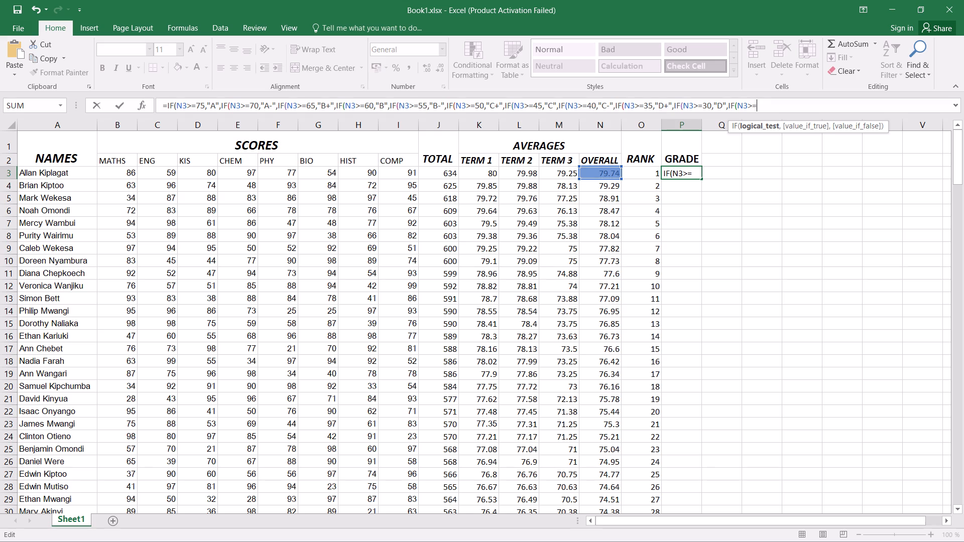
{"action": "type", "text": "25"}
{"action": "key", "text": "comma"}
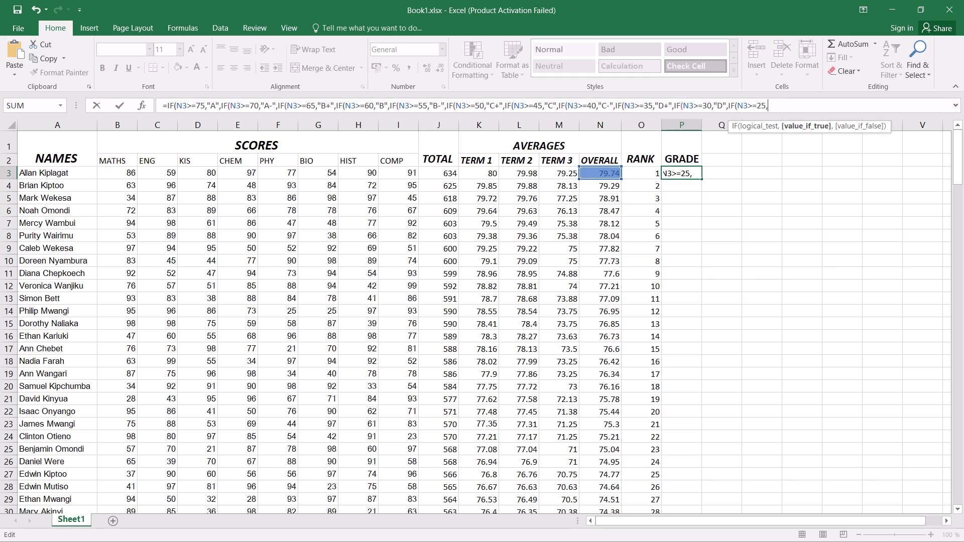
{"action": "key", "text": "shift+quotedbl"}
{"action": "key", "text": "d"}
{"action": "key", "text": "minus"}
{"action": "key", "text": "shift+quotedbl"}
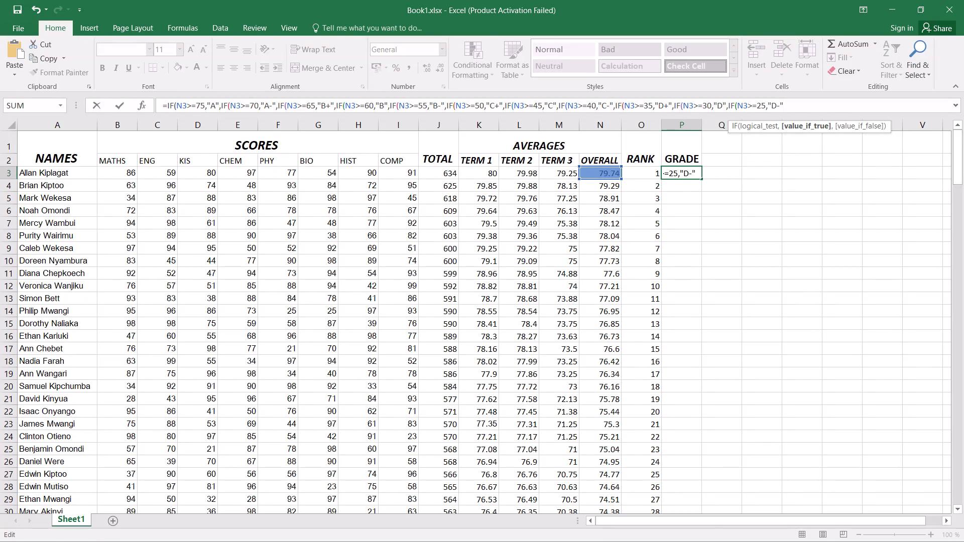
{"action": "key", "text": "shift+quotedbl"}
{"action": "key", "text": "BackSpace"}
{"action": "key", "text": "comma"}
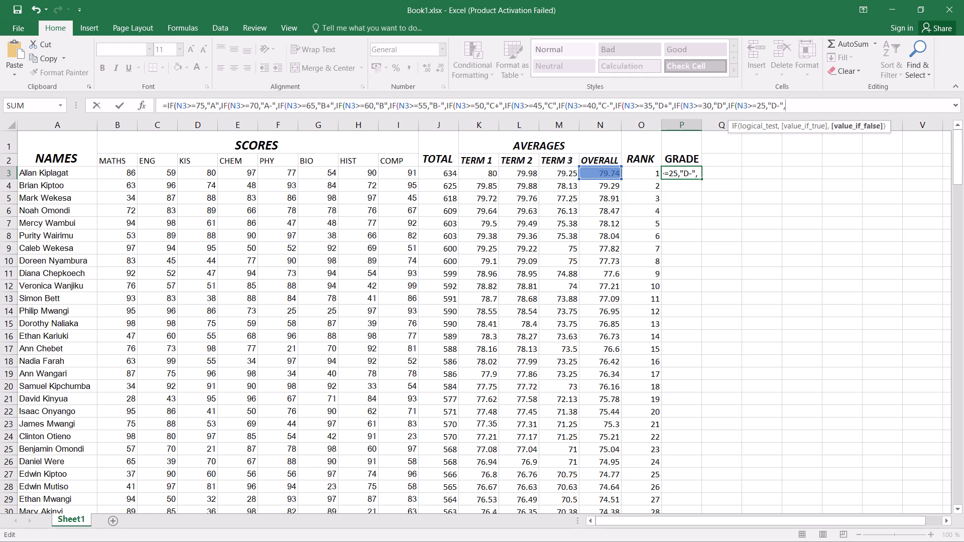
Finish the P3 grade formula with "E" as the final fallback value and close all eleven nested IFs.
{"action": "key", "text": "shift+quotedbl"}
{"action": "key", "text": "e"}
{"action": "key", "text": "shift+quotedbl"}
{"action": "key", "text": "shift+parenright"}
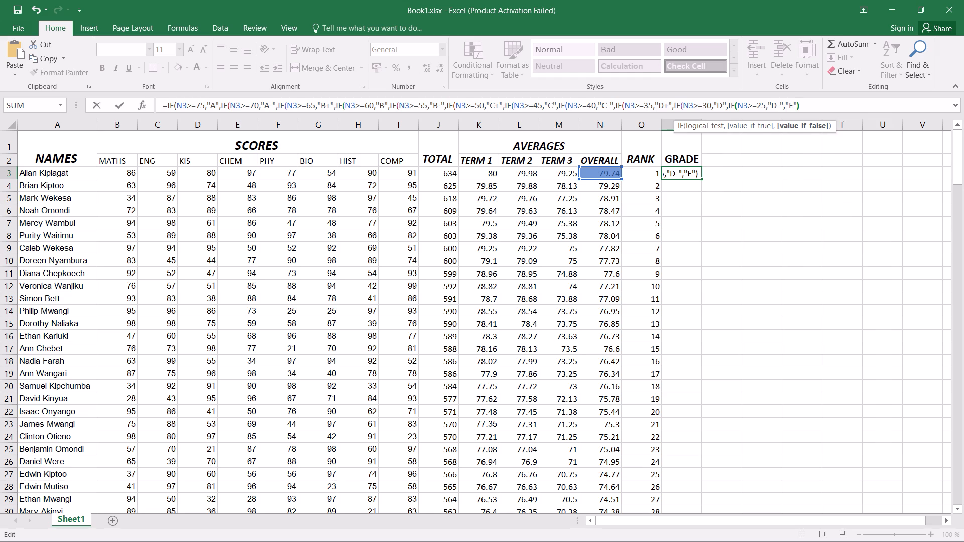
{"action": "key", "text": "shift+parenright"}
{"action": "key", "text": "shift+parenright"}
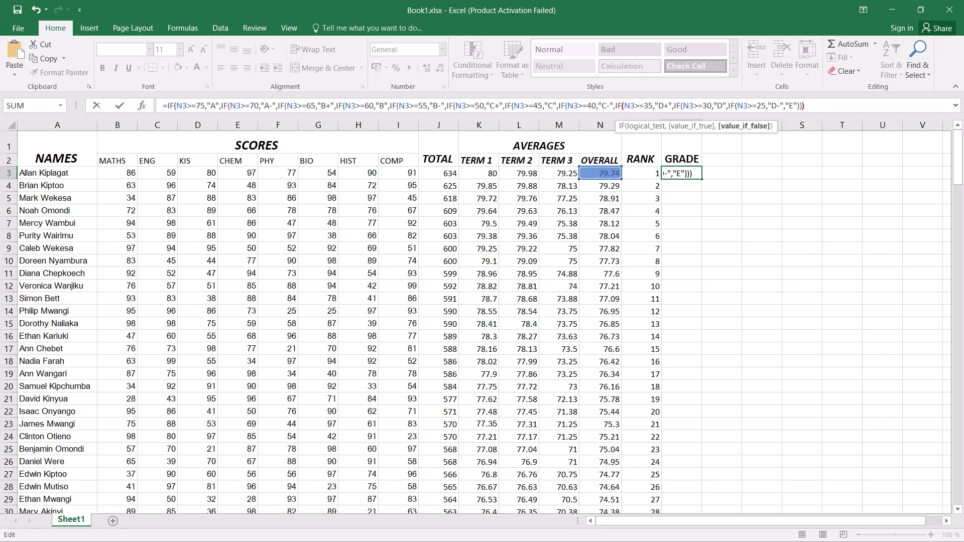
{"action": "key", "text": "shift+parenright"}
{"action": "key", "text": "shift+parenright"}
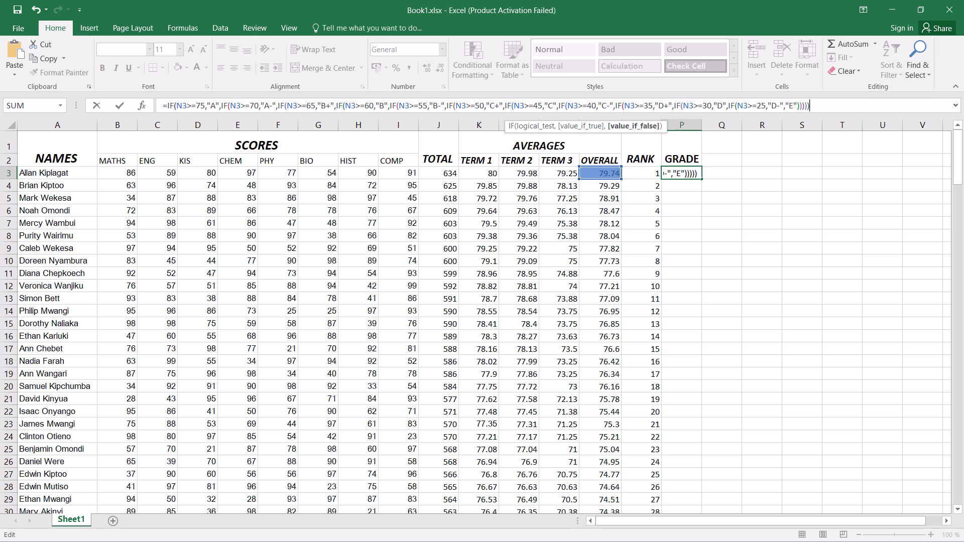
{"action": "key", "text": "shift+parenright"}
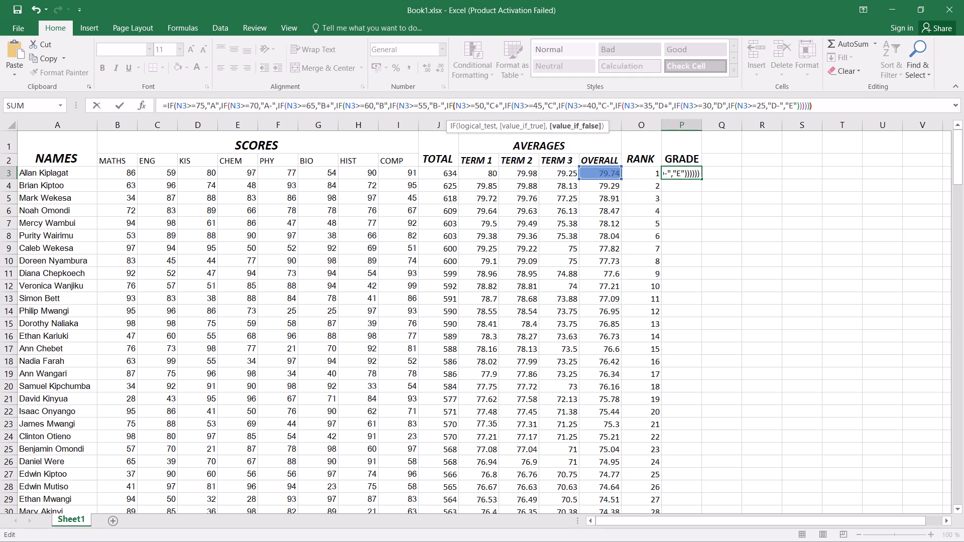
{"action": "key", "text": "shift+parenright"}
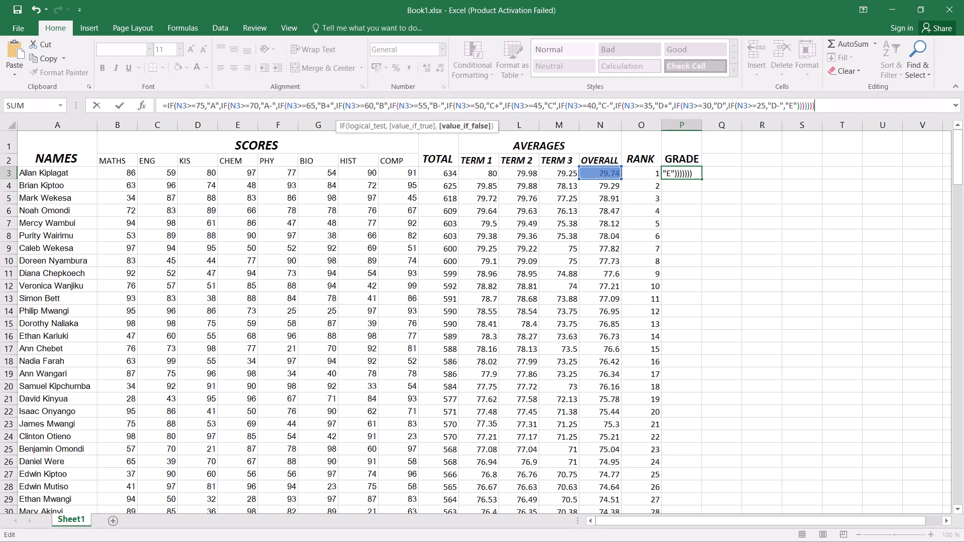
{"action": "key", "text": "shift+parenright"}
{"action": "key", "text": "shift+parenright"}
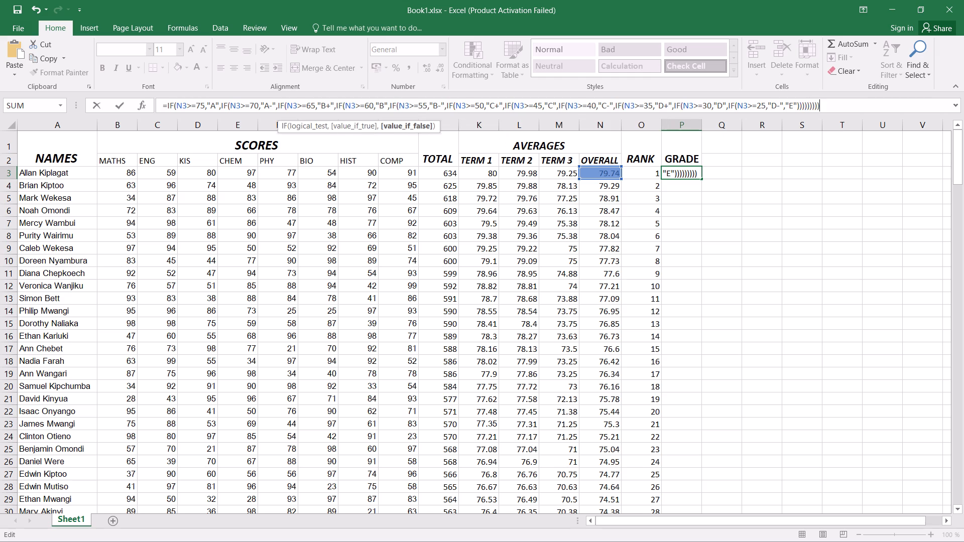
{"action": "key", "text": "shift+parenright"}
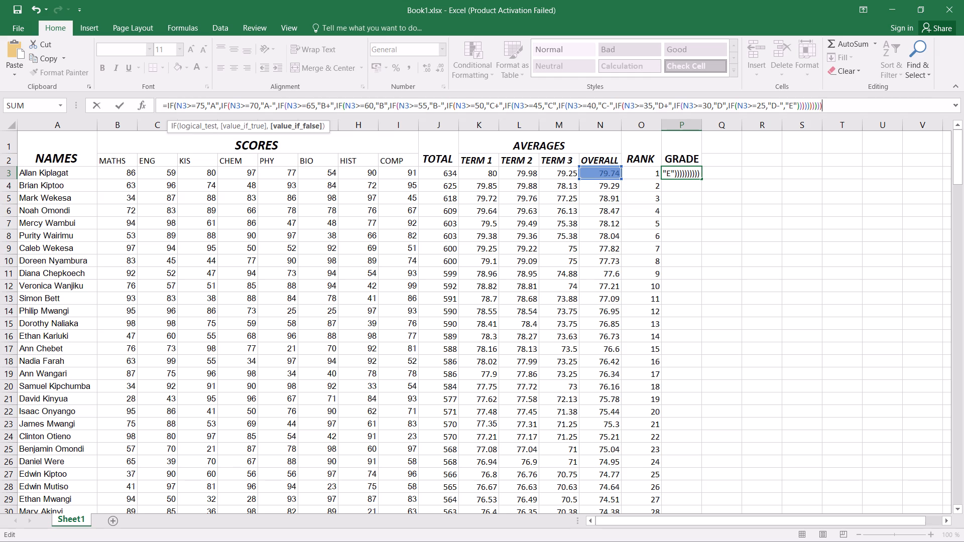
{"action": "key", "text": "shift+parenright"}
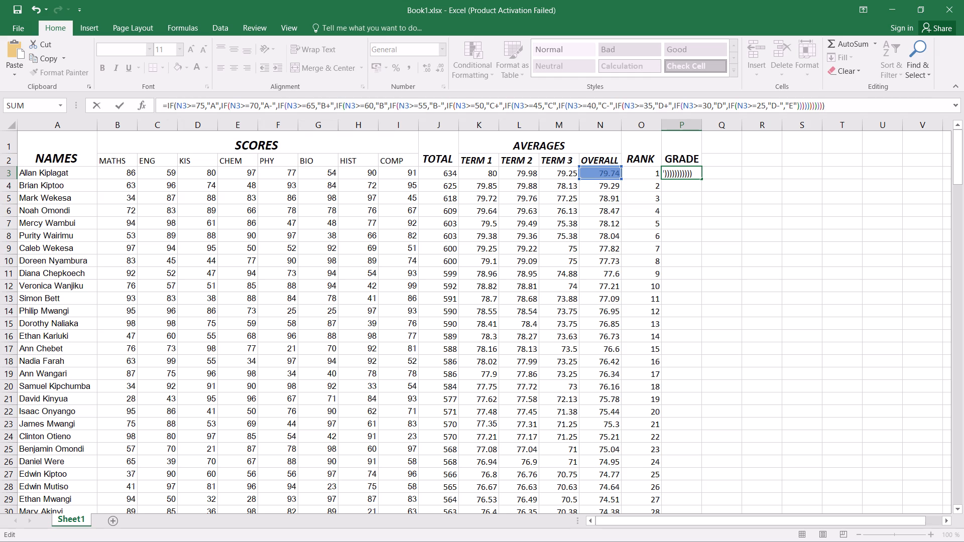
{"action": "key", "text": "Return"}
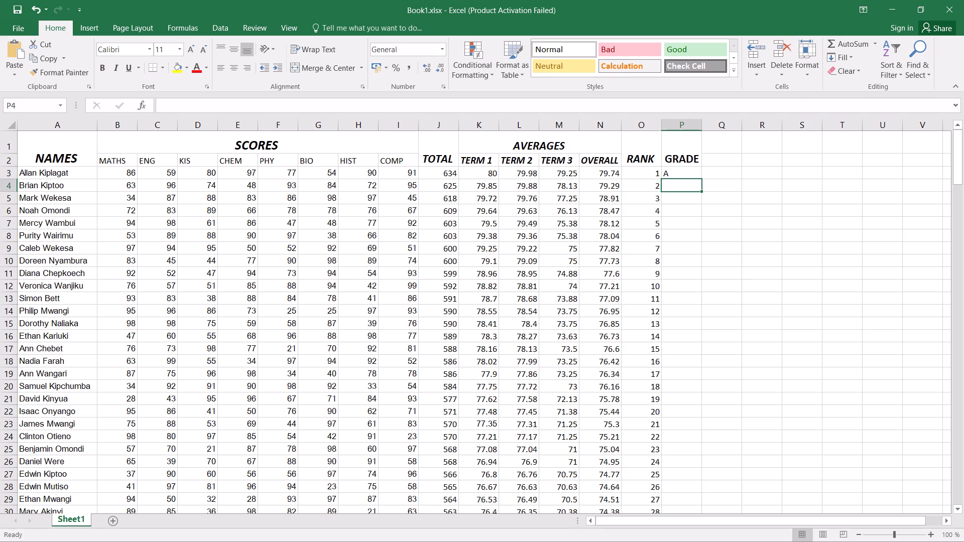
Fill the P3 grade formula down the GRADE column through row 201.
{"action": "left_click", "coordinate": [680, 172]}
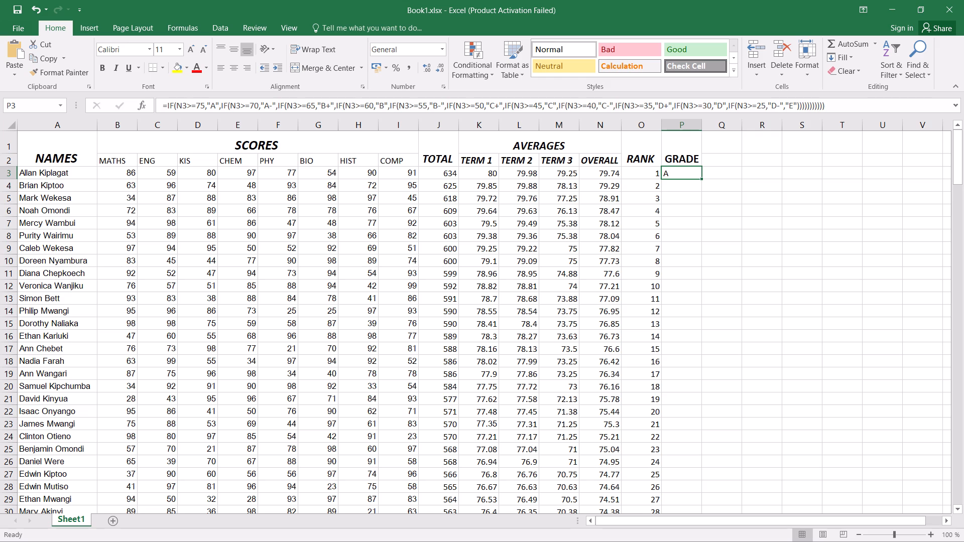
{"action": "left_click_drag", "start_coordinate": [700, 177], "coordinate": [702, 365]}
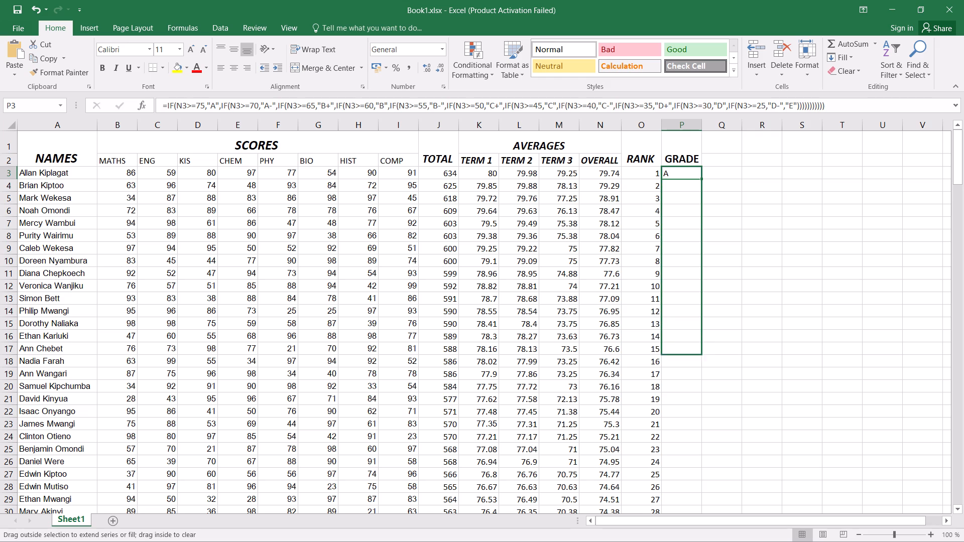
{"action": "left_click_drag", "start_coordinate": [702, 365], "coordinate": [703, 541]}
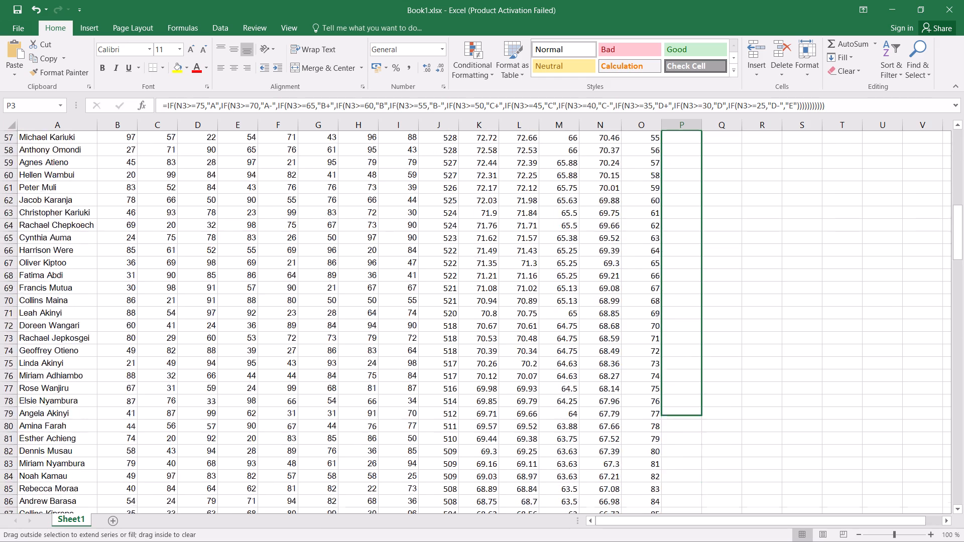
{"action": "left_click_drag", "start_coordinate": [703, 541], "coordinate": [701, 536]}
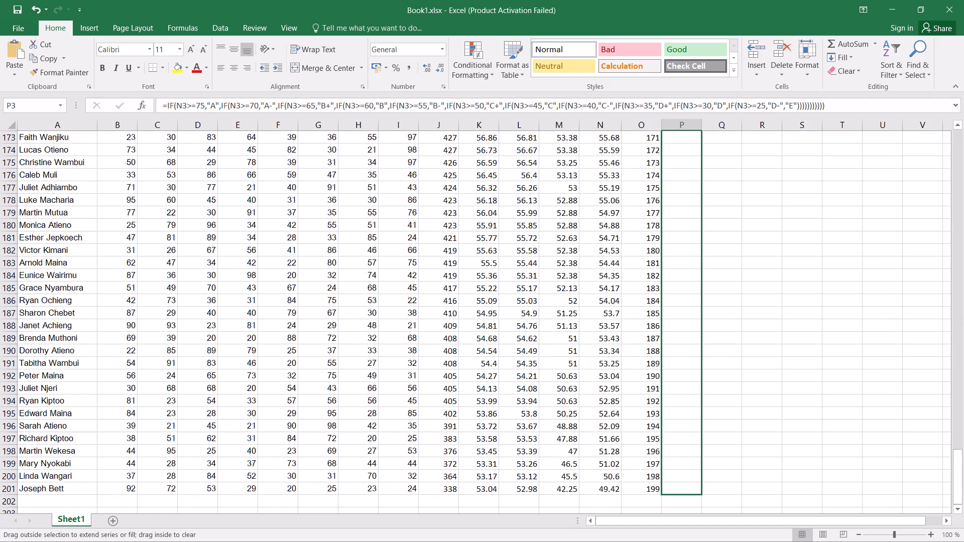
{"action": "left_click_drag", "start_coordinate": [701, 536], "coordinate": [699, 480]}
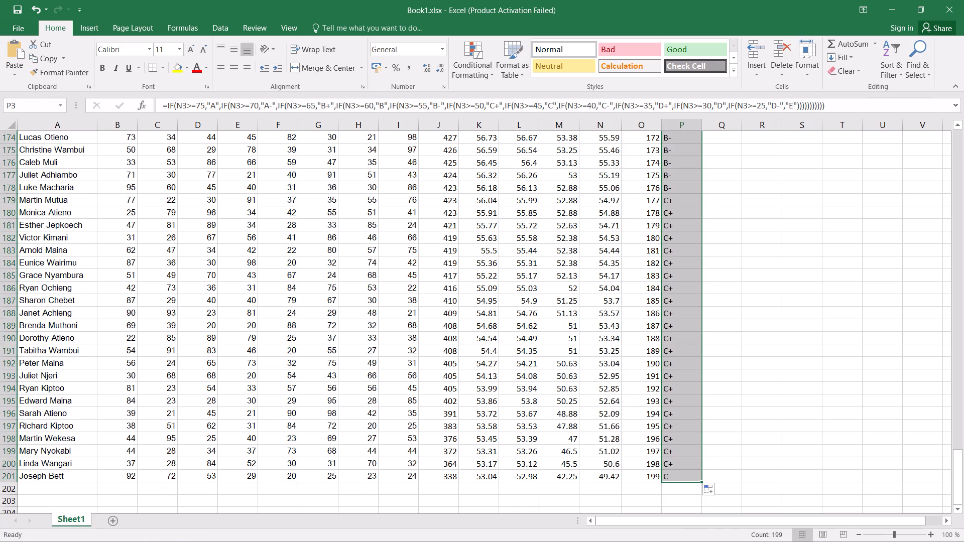
Review the filled grades against the OVERALL averages from the first student row to the last.
{"action": "scroll", "coordinate": [676, 350], "scroll_direction": "up", "scroll_amount": 9}
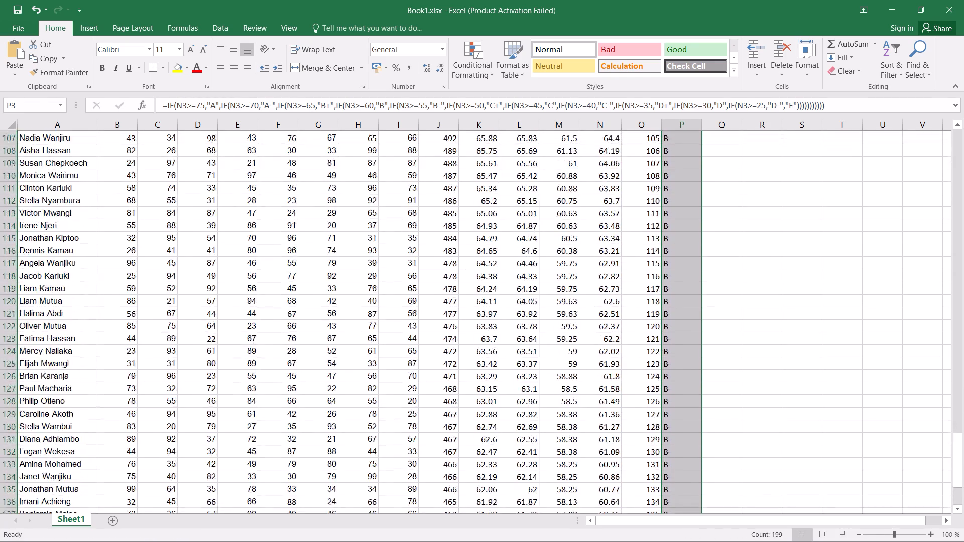
{"action": "scroll", "coordinate": [676, 350], "scroll_direction": "up", "scroll_amount": 7}
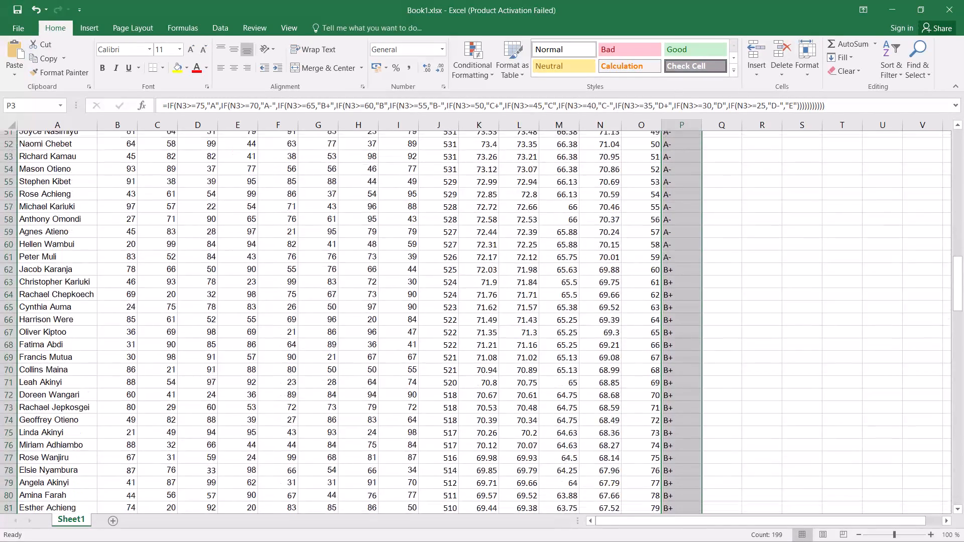
{"action": "scroll", "coordinate": [676, 350], "scroll_direction": "up", "scroll_amount": 6}
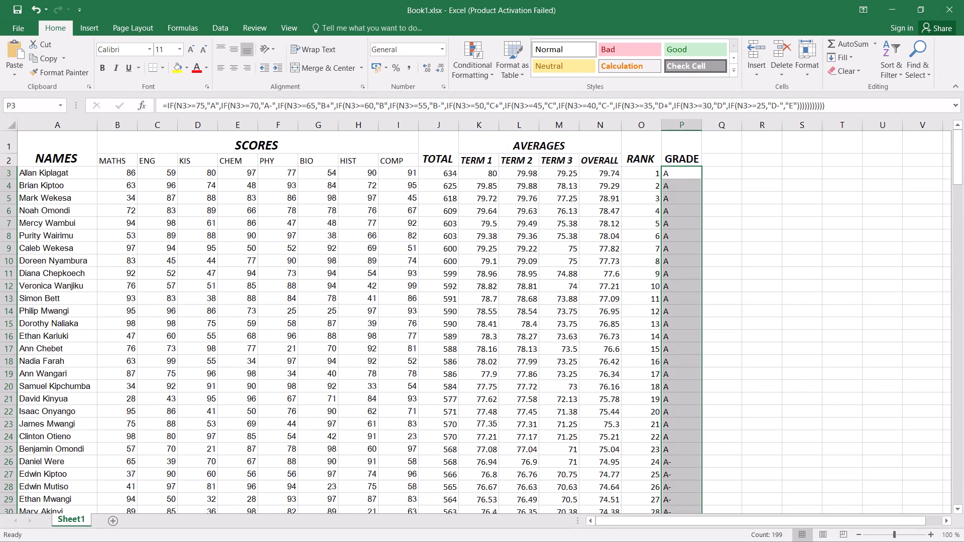
{"action": "left_click", "coordinate": [676, 350]}
{"action": "scroll", "coordinate": [676, 350], "scroll_direction": "down", "scroll_amount": 7}
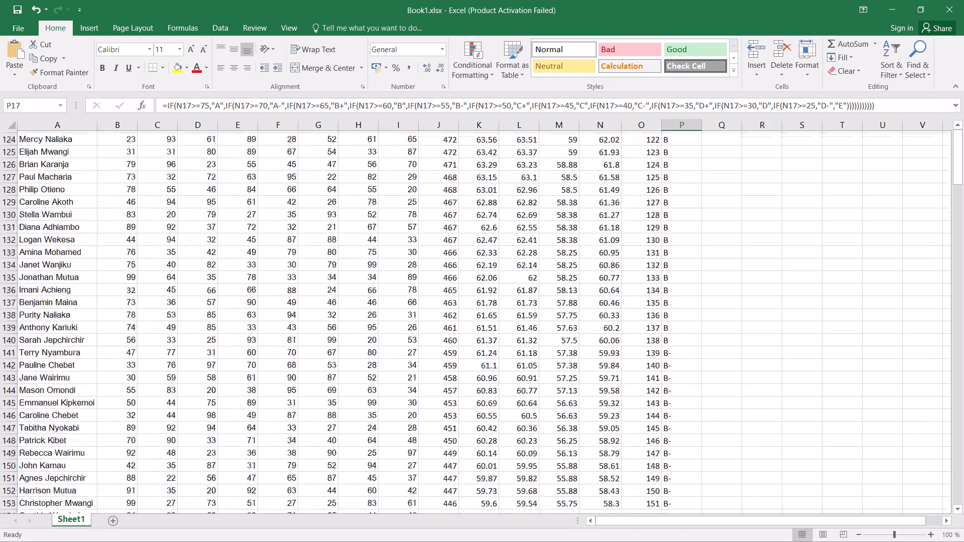
{"action": "scroll", "coordinate": [676, 350], "scroll_direction": "down", "scroll_amount": 4}
{"action": "scroll", "coordinate": [676, 350], "scroll_direction": "up", "scroll_amount": 3}
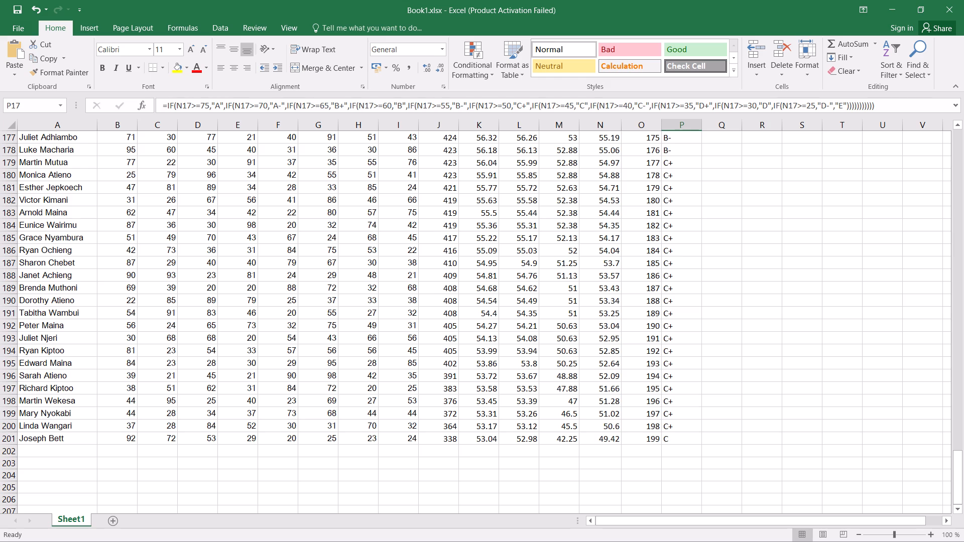
Change the scores of the student in row 201 to 56 for MATHS and 54 for ENG.
{"action": "left_click", "coordinate": [127, 439]}
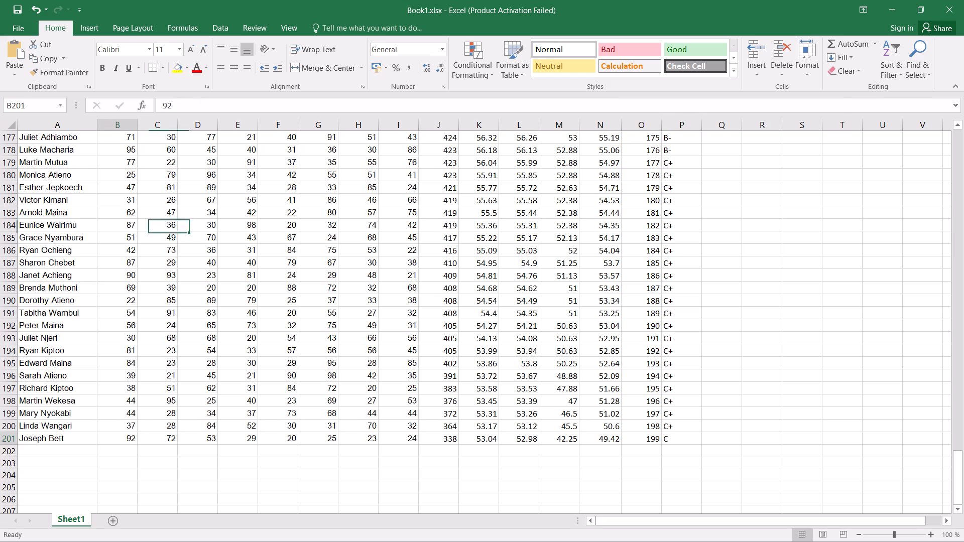
{"action": "type", "text": "56"}
{"action": "key", "text": "Right"}
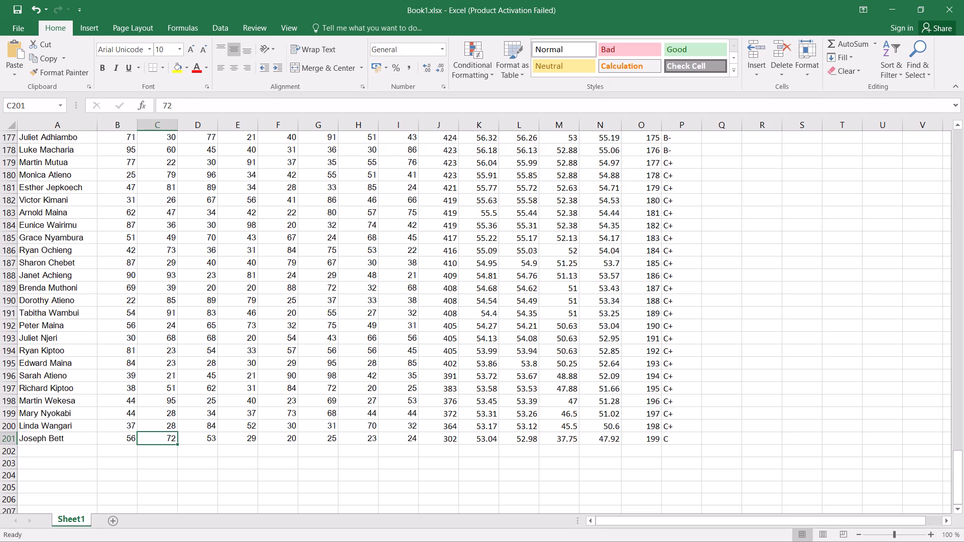
{"action": "key", "text": "5"}
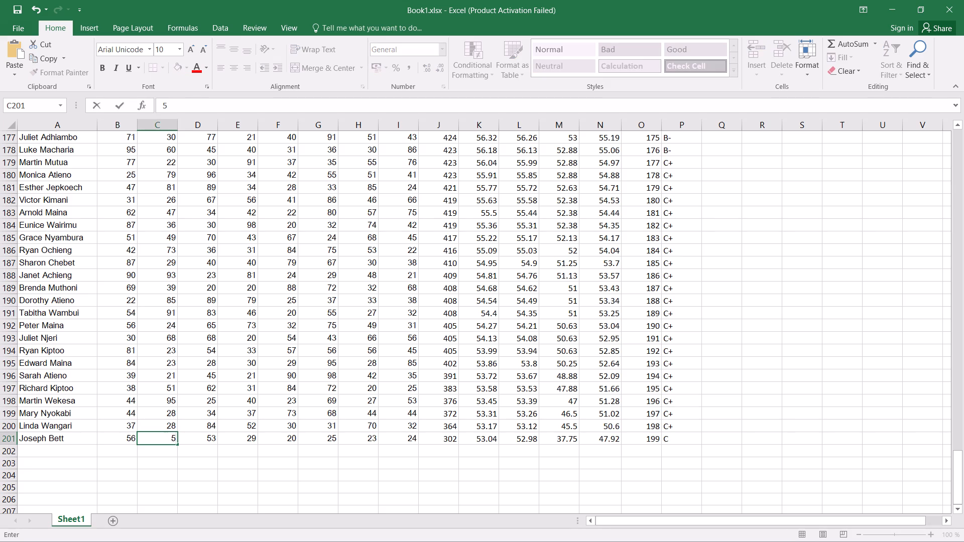
{"action": "key", "text": "4"}
{"action": "key", "text": "Right"}
Change the scores of the student in row 200 to 45 for HIST and 56 for KIS.
{"action": "key", "text": "Right"}
{"action": "key", "text": "Right"}
{"action": "key", "text": "Right"}
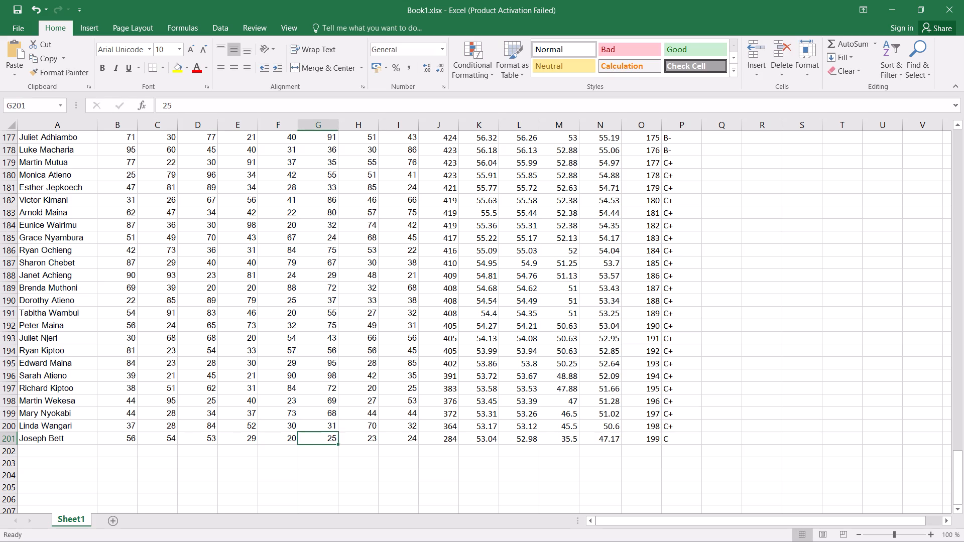
{"action": "key", "text": "Right"}
{"action": "key", "text": "Right"}
{"action": "key", "text": "Up"}
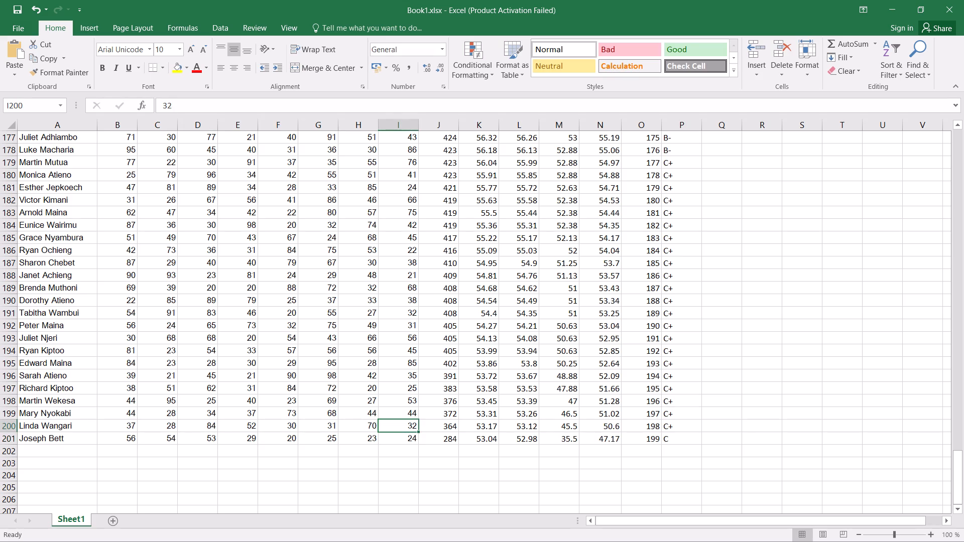
{"action": "key", "text": "Left"}
{"action": "type", "text": "45"}
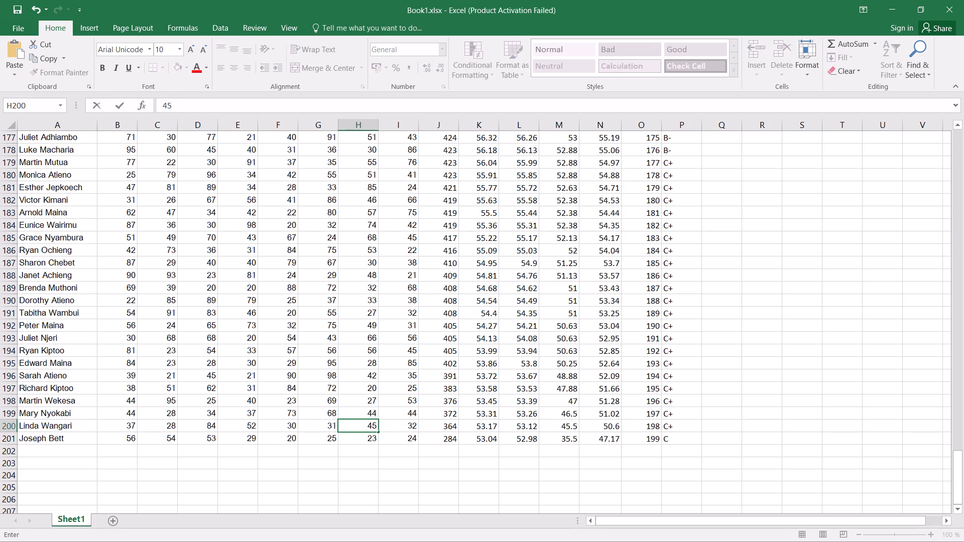
{"action": "key", "text": "Left"}
{"action": "key", "text": "Left"}
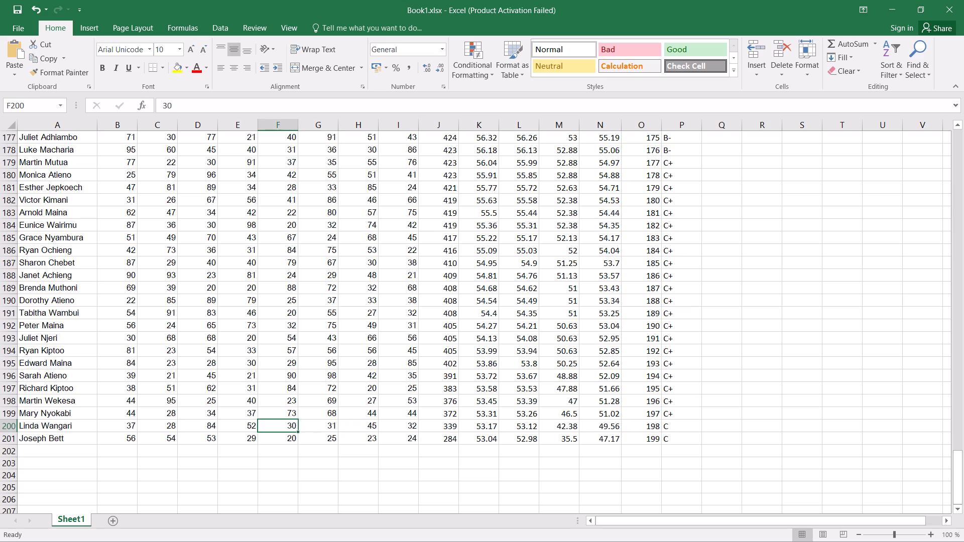
{"action": "key", "text": "Left"}
{"action": "key", "text": "Left"}
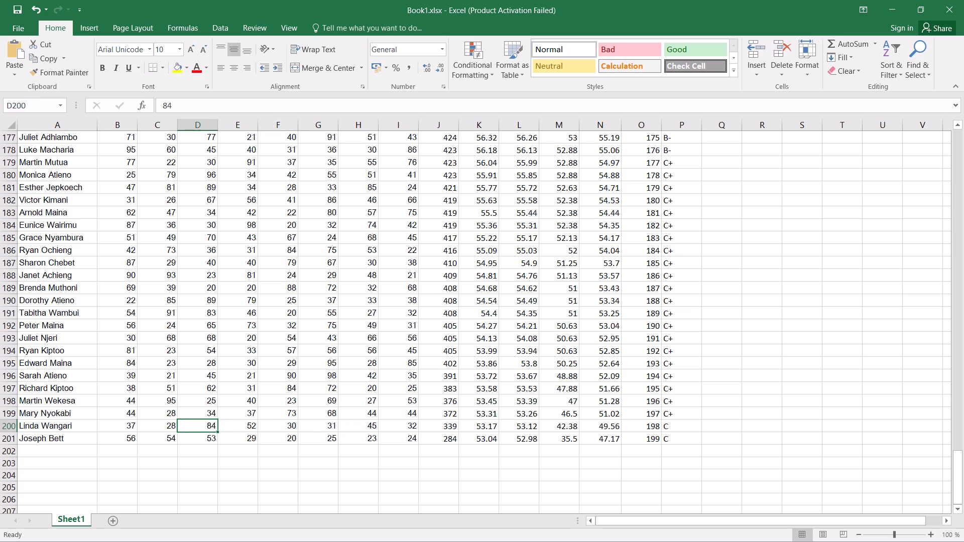
{"action": "key", "text": "5"}
{"action": "key", "text": "6"}
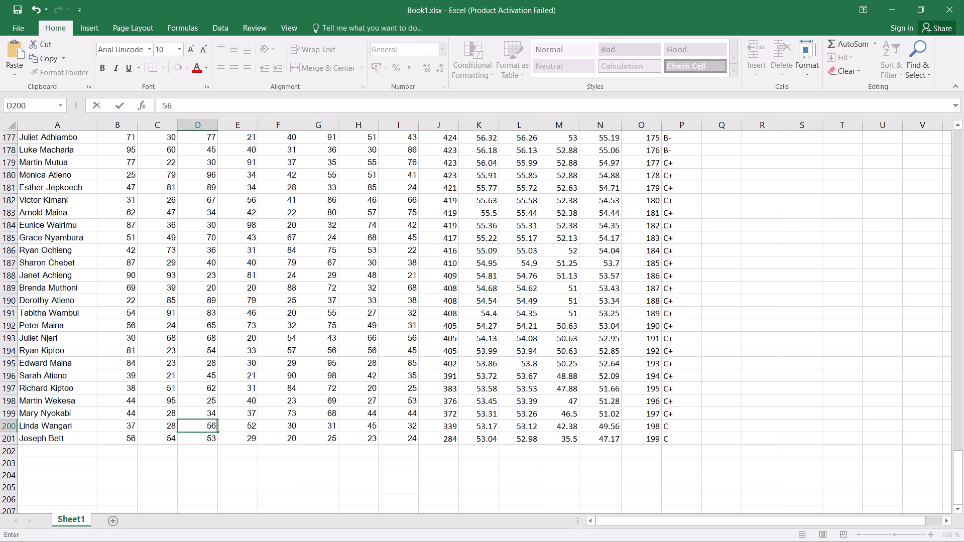
{"action": "key", "text": "Up"}
Change the scores of the student in row 199 to 55 for PHY and 54 for BIO.
{"action": "key", "text": "Right"}
{"action": "key", "text": "Right"}
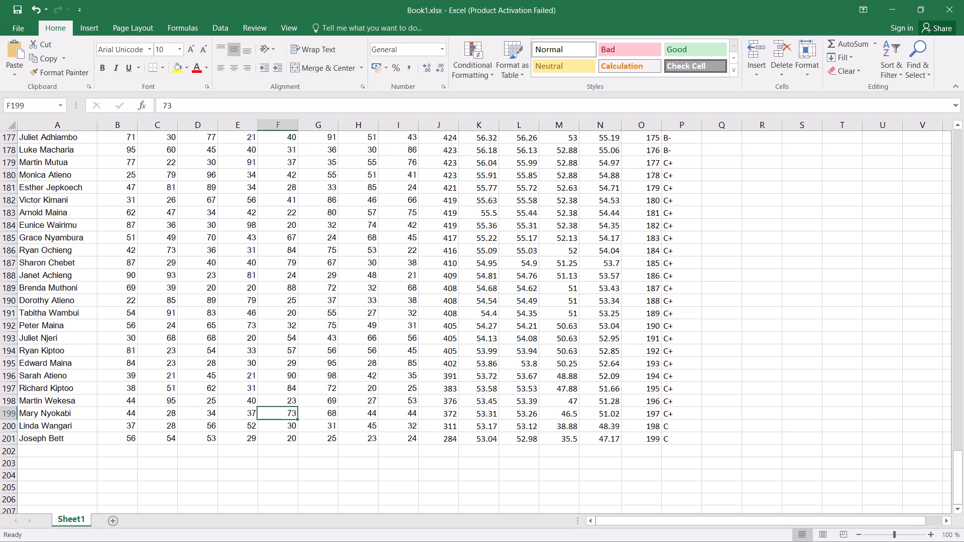
{"action": "type", "text": "55"}
{"action": "key", "text": "Right"}
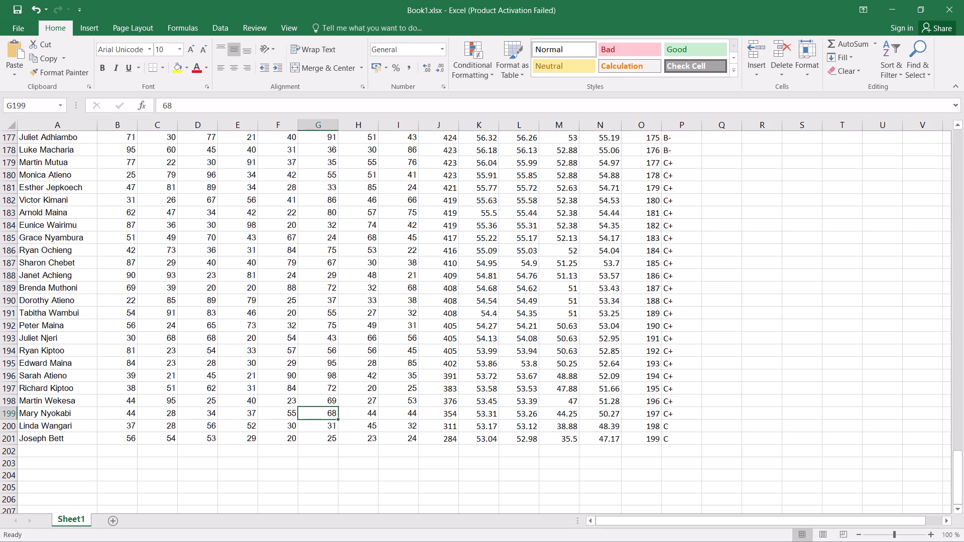
{"action": "type", "text": "54"}
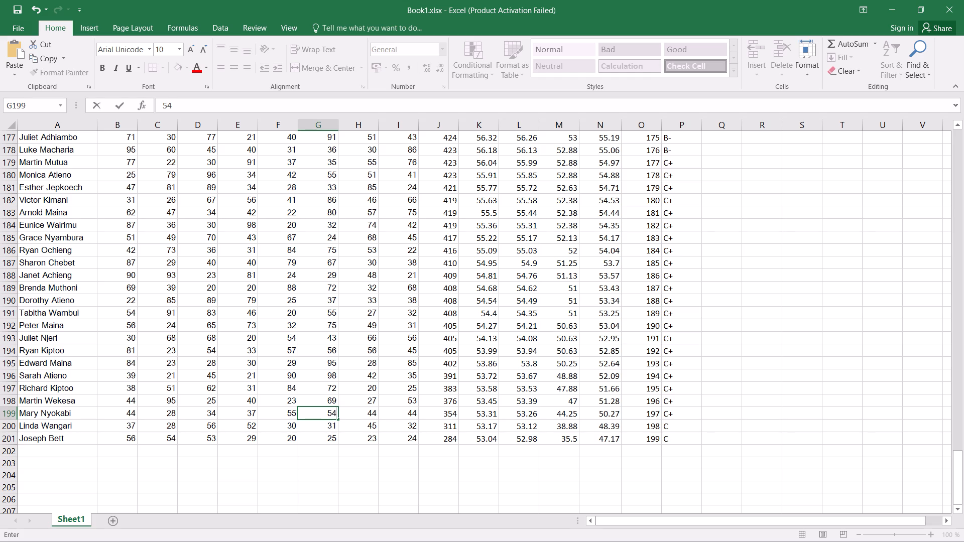
{"action": "key", "text": "Right"}
{"action": "key", "text": "Right"}
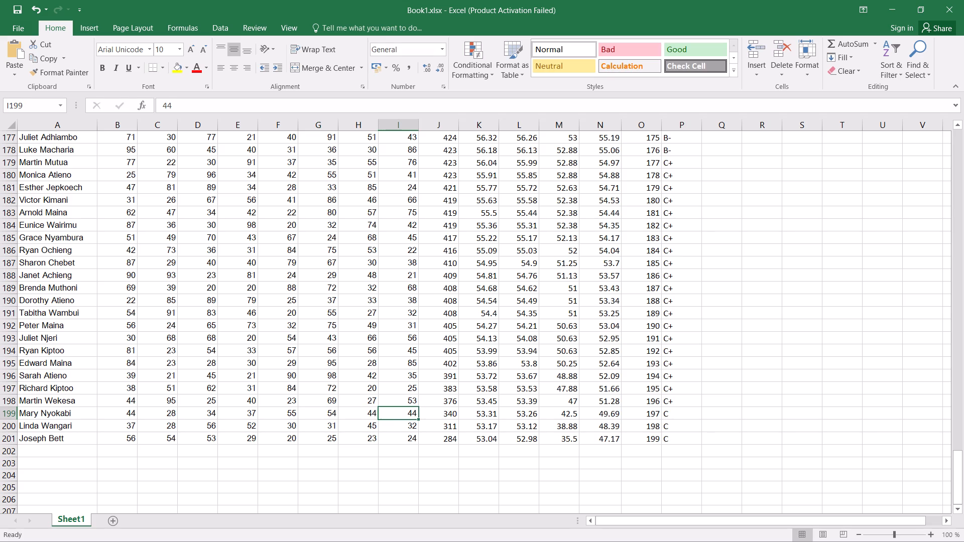
Change the scores of the student in row 201 to 20 for MATHS, 33 for ENG and 40 for KIS.
{"action": "key", "text": "Down"}
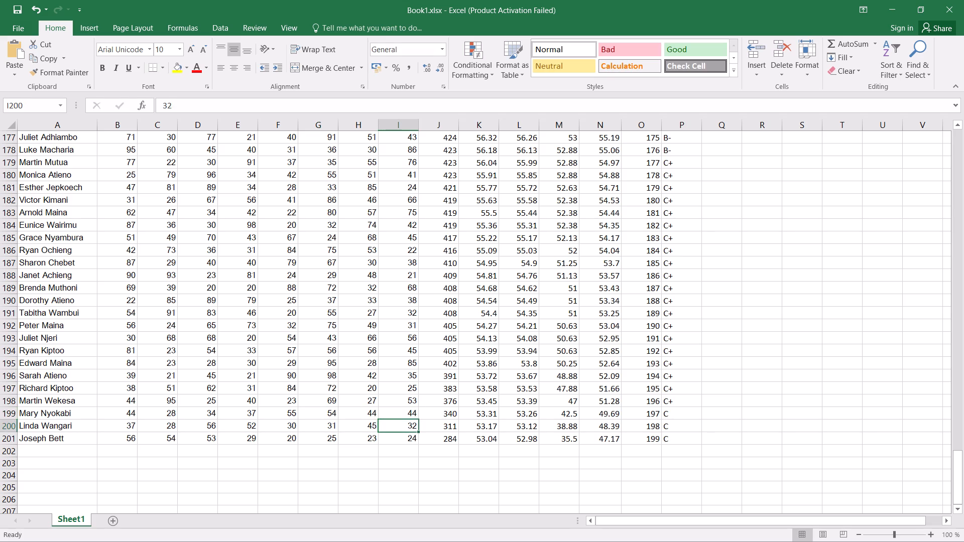
{"action": "key", "text": "Left"}
{"action": "key", "text": "Left"}
{"action": "key", "text": "Left"}
{"action": "key", "text": "Left"}
{"action": "key", "text": "Left"}
{"action": "key", "text": "Left"}
{"action": "key", "text": "Left"}
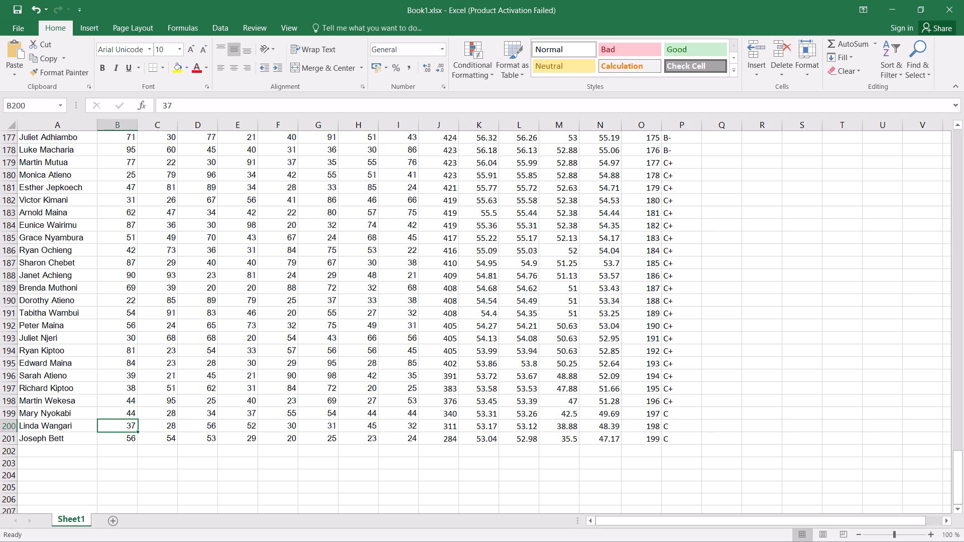
{"action": "key", "text": "Down"}
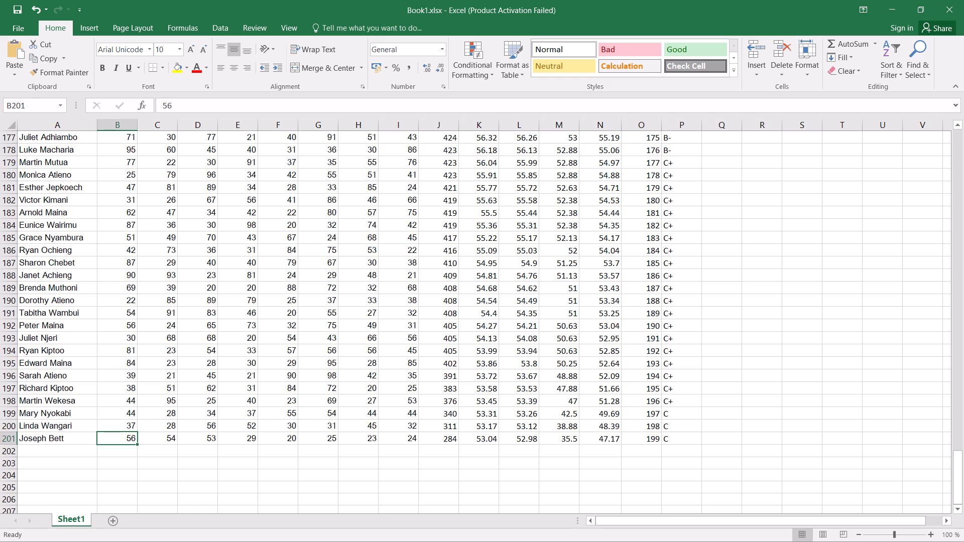
{"action": "key", "text": "2"}
{"action": "key", "text": "0"}
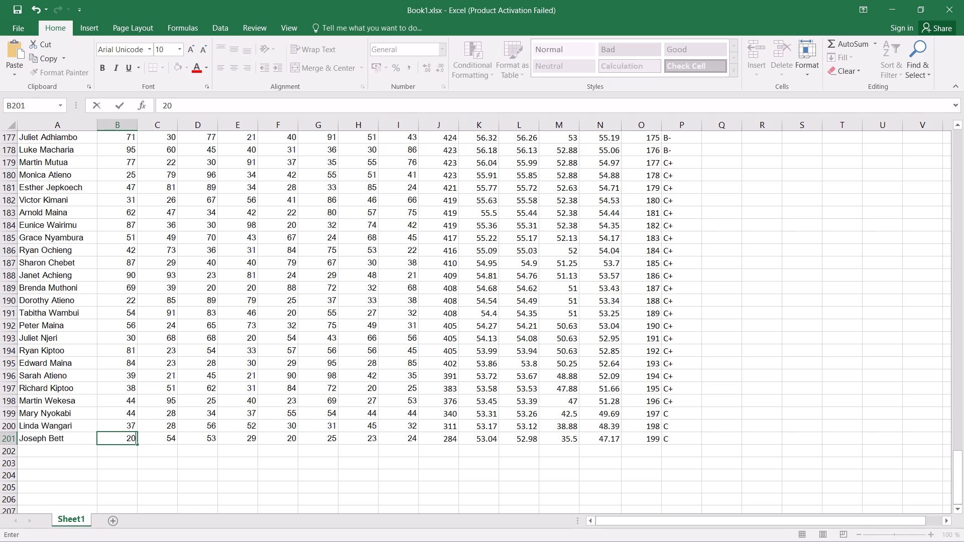
{"action": "key", "text": "Right"}
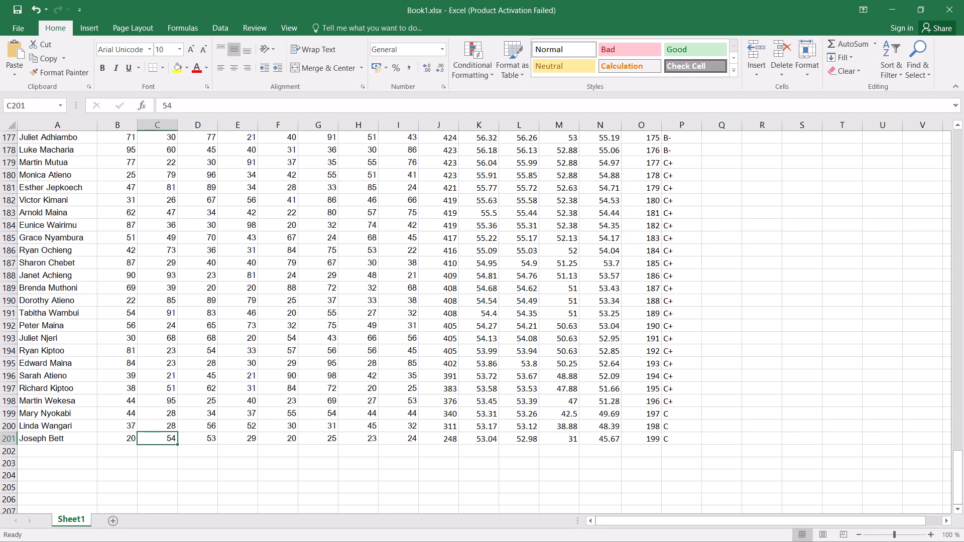
{"action": "type", "text": "33"}
{"action": "key", "text": "Right"}
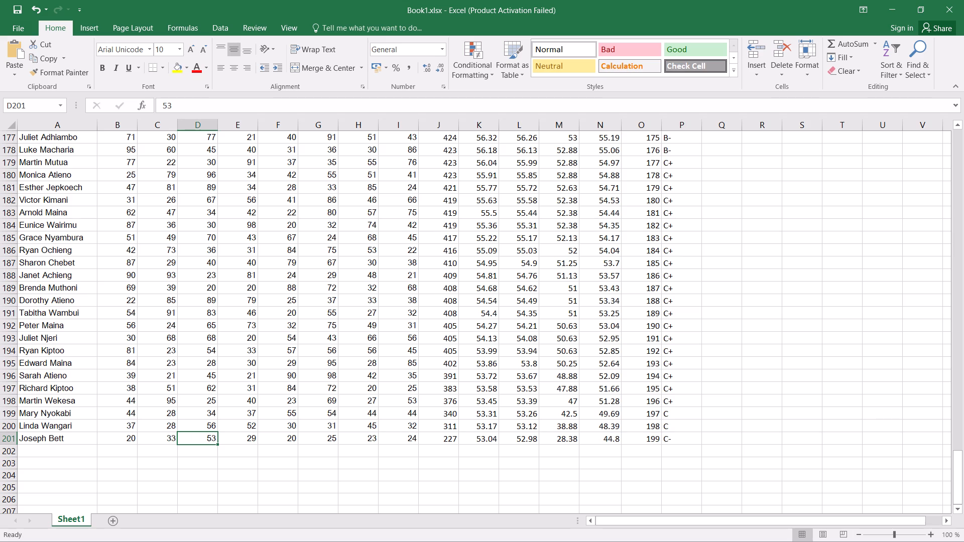
{"action": "key", "text": "4"}
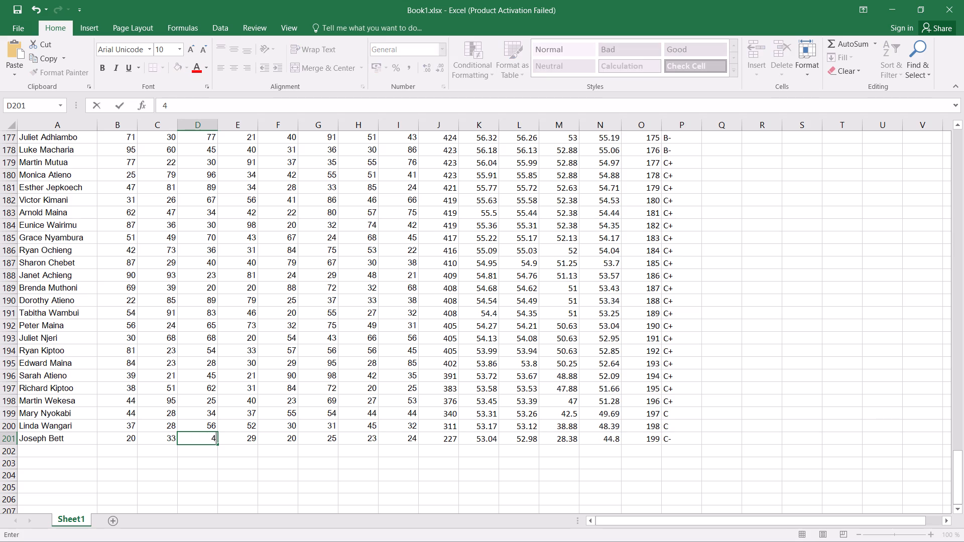
{"action": "key", "text": "0"}
{"action": "key", "text": "Right"}
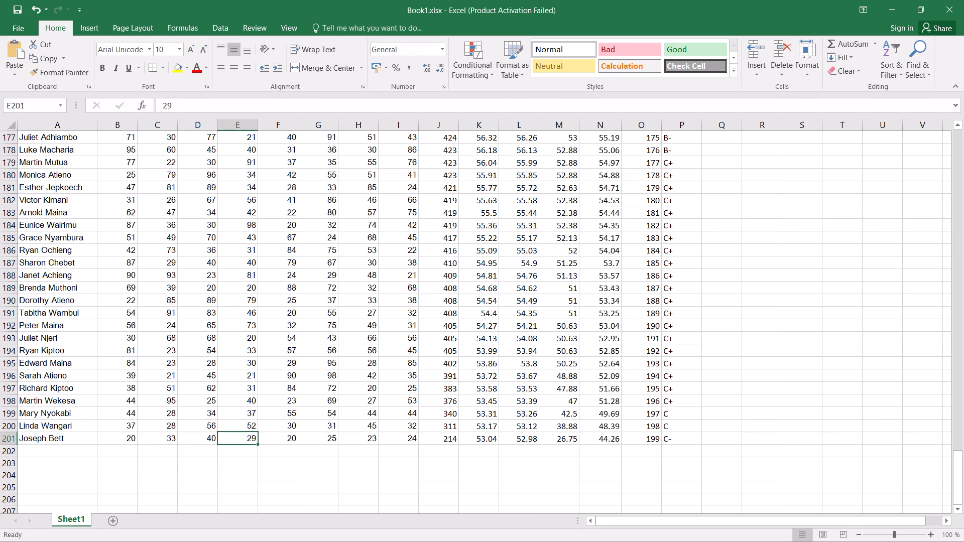
{"action": "key", "text": "Right"}
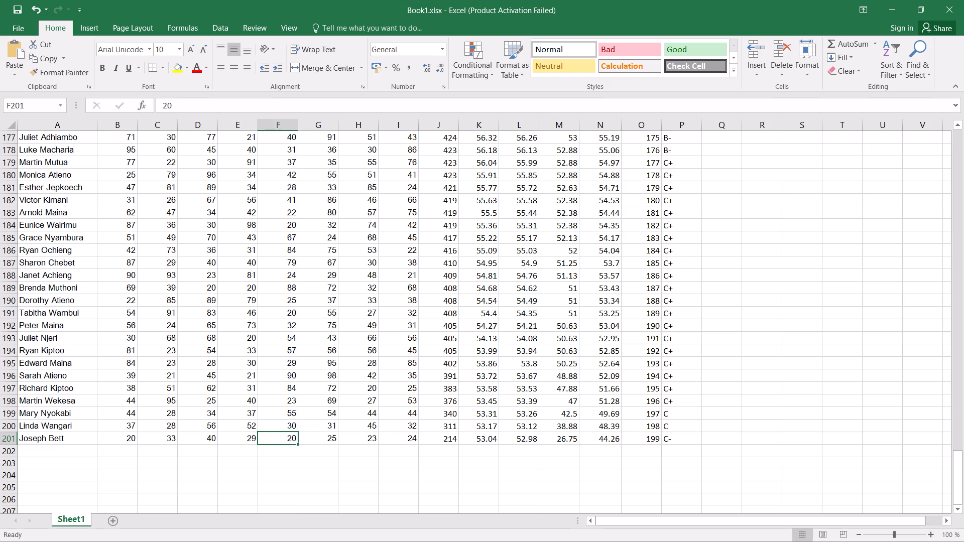
Change the scores of the student in row 200 to 9 for KIS, 16 for CHEM and 23 for PHY.
{"action": "key", "text": "Up"}
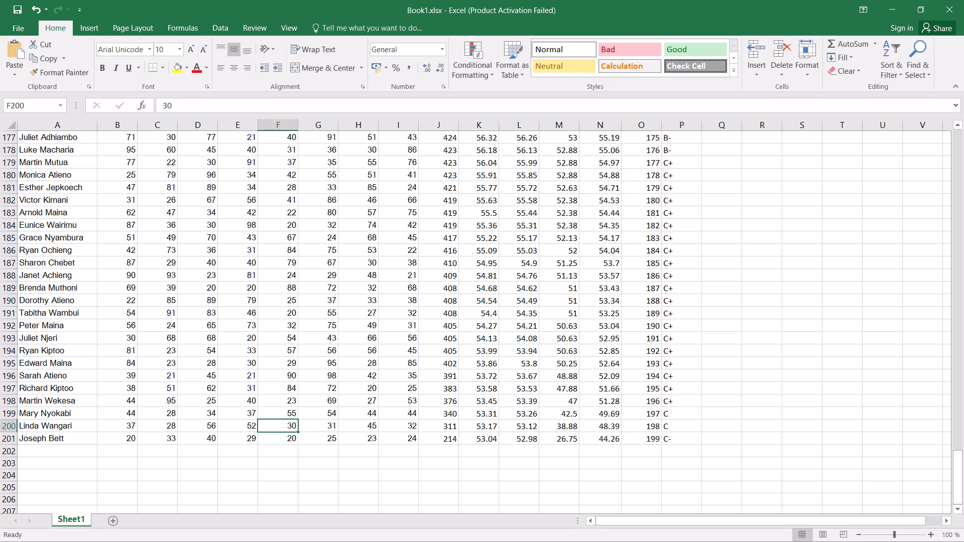
{"action": "key", "text": "Left"}
{"action": "key", "text": "Left"}
{"action": "type", "text": "09"}
{"action": "key", "text": "Right"}
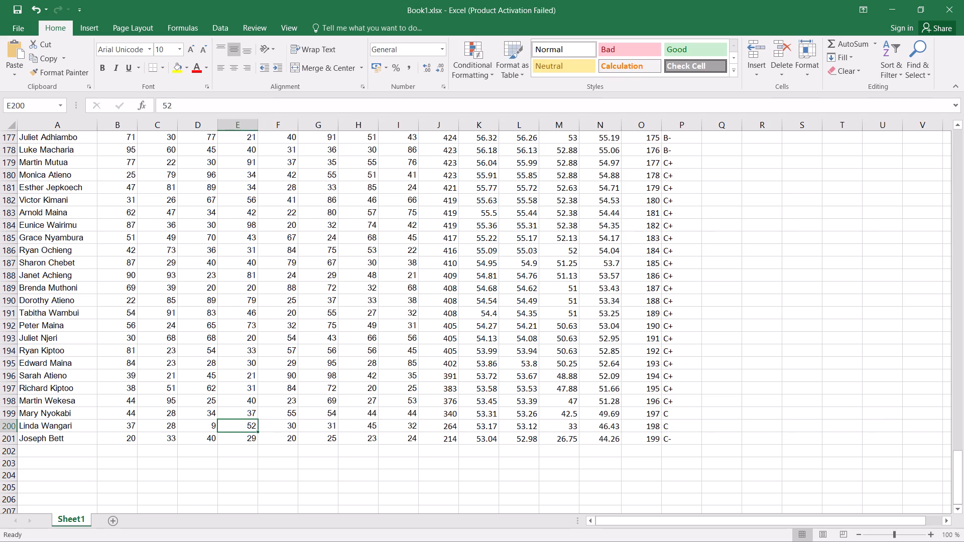
{"action": "type", "text": "16"}
{"action": "key", "text": "Right"}
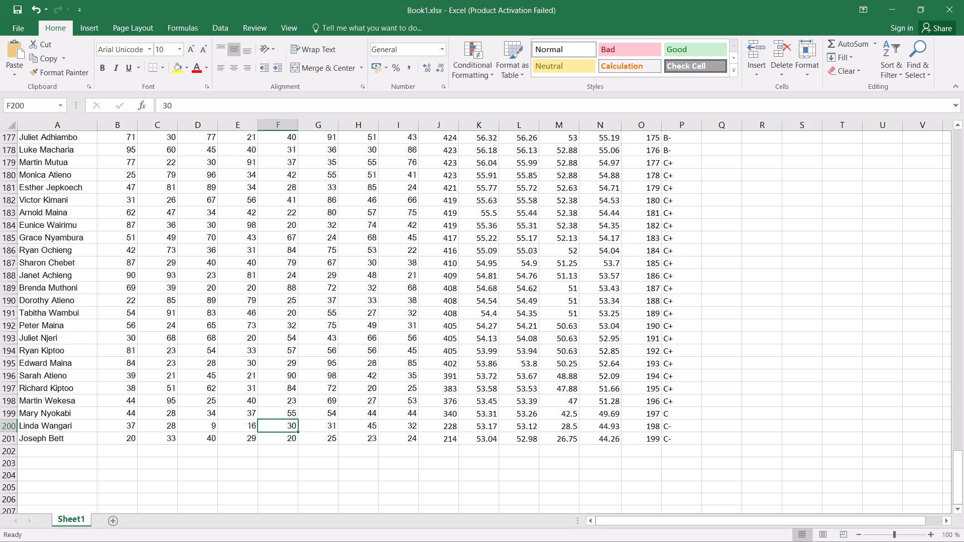
{"action": "type", "text": "23"}
{"action": "key", "text": "Right"}
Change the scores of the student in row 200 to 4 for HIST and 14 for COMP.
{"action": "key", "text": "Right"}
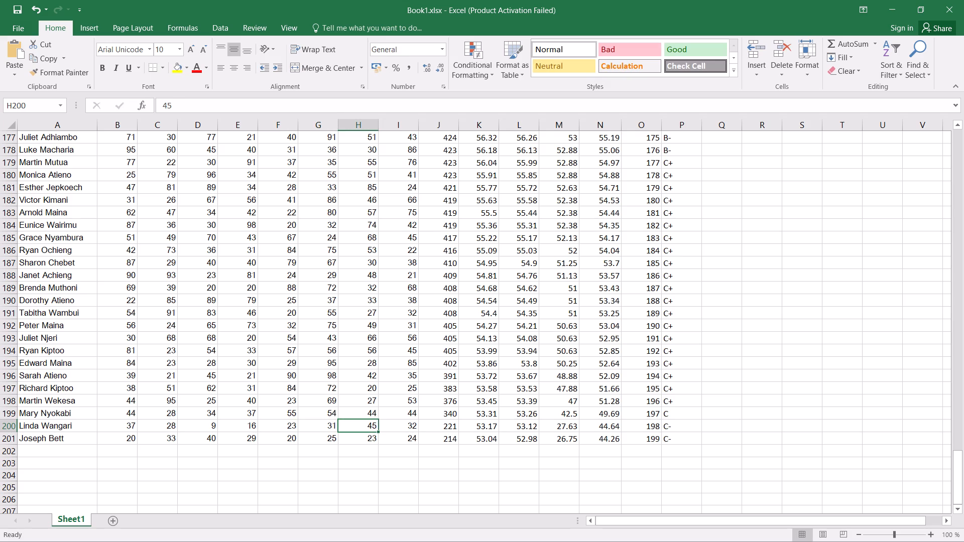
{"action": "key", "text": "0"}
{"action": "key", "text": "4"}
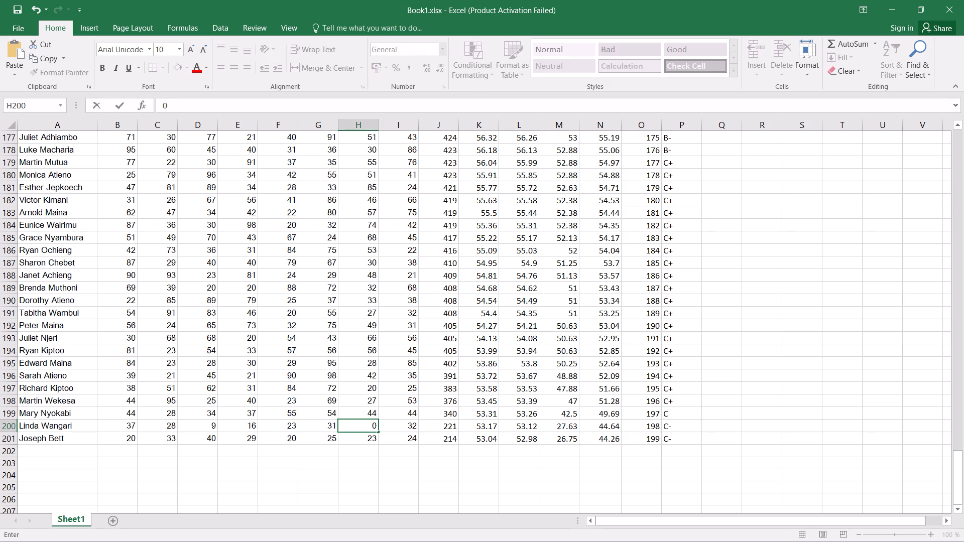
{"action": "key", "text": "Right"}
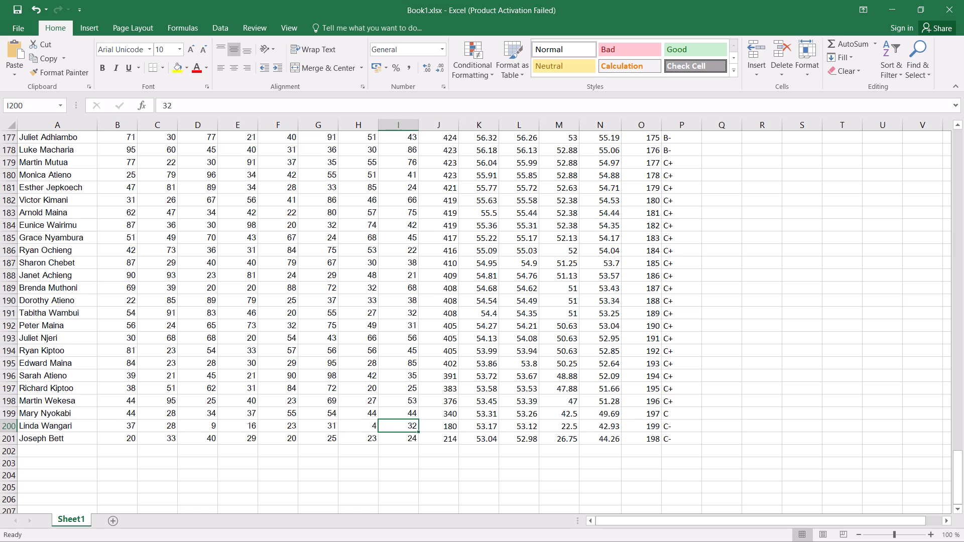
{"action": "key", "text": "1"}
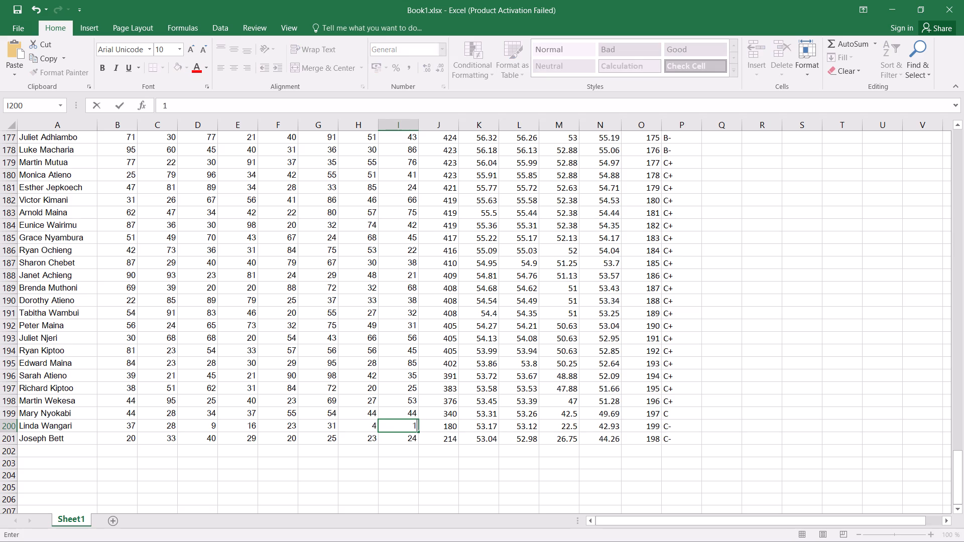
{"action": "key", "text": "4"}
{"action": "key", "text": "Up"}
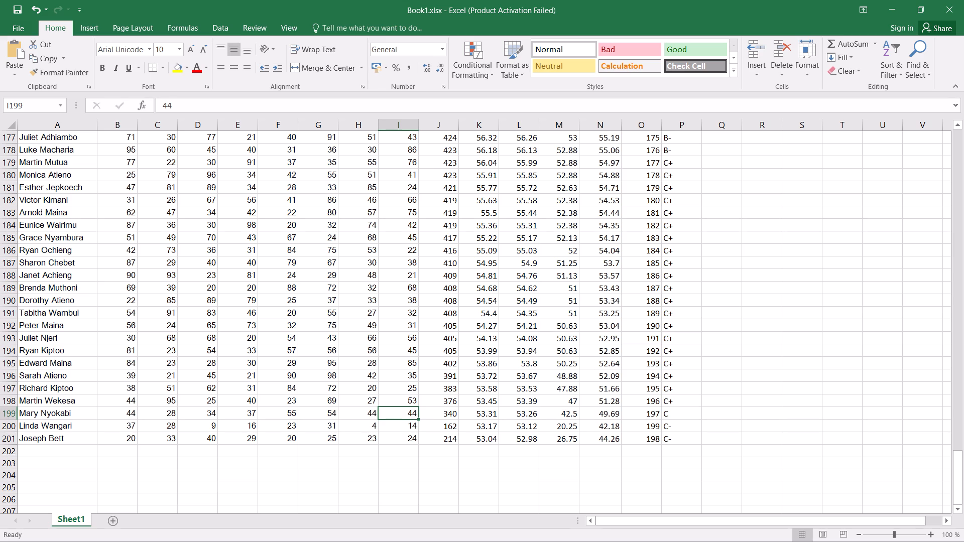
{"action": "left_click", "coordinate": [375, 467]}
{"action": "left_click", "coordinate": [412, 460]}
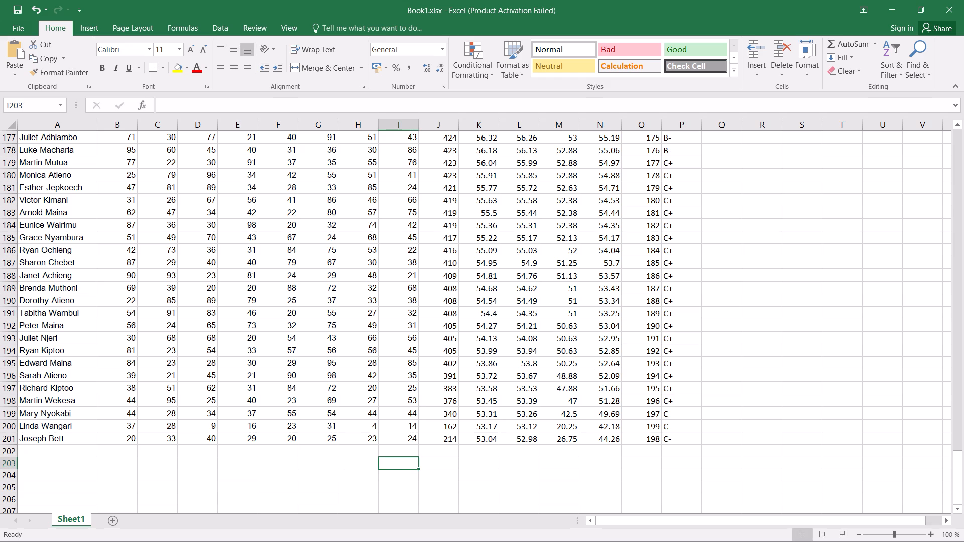
Set the BIO score of the student in row 201 to 35.
{"action": "left_click", "coordinate": [328, 443]}
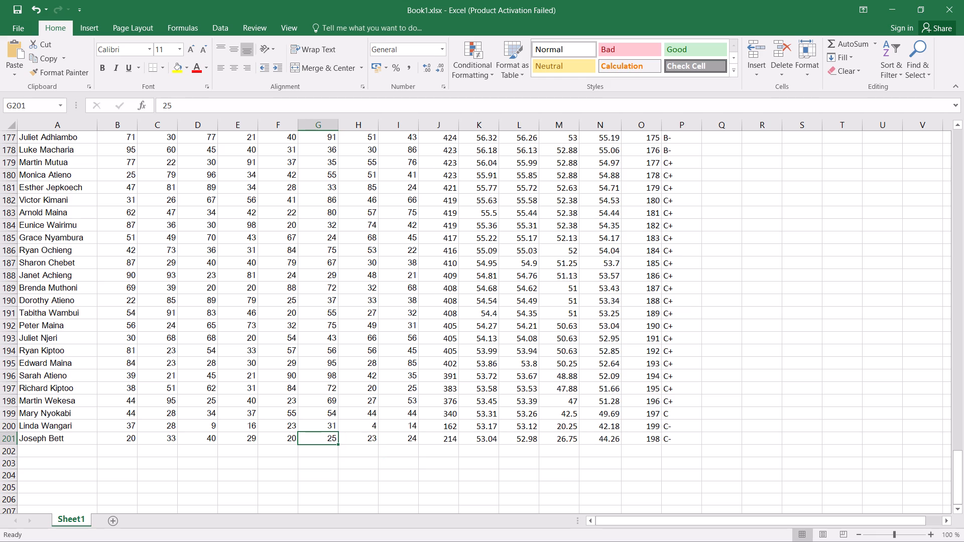
{"action": "type", "text": "35"}
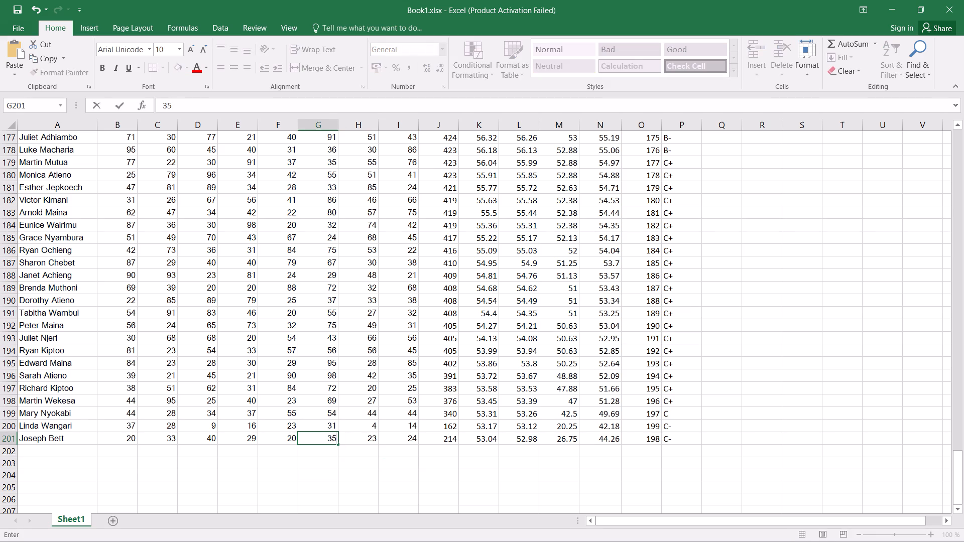
{"action": "key", "text": "Right"}
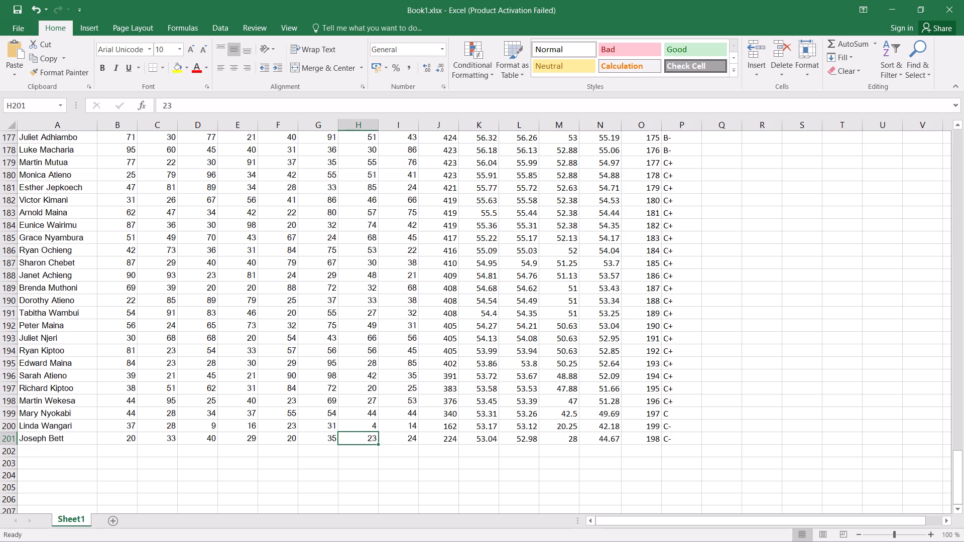
Change the scores of the student in row 200 to 46 for HIST and 56 for COMP.
{"action": "key", "text": "Up"}
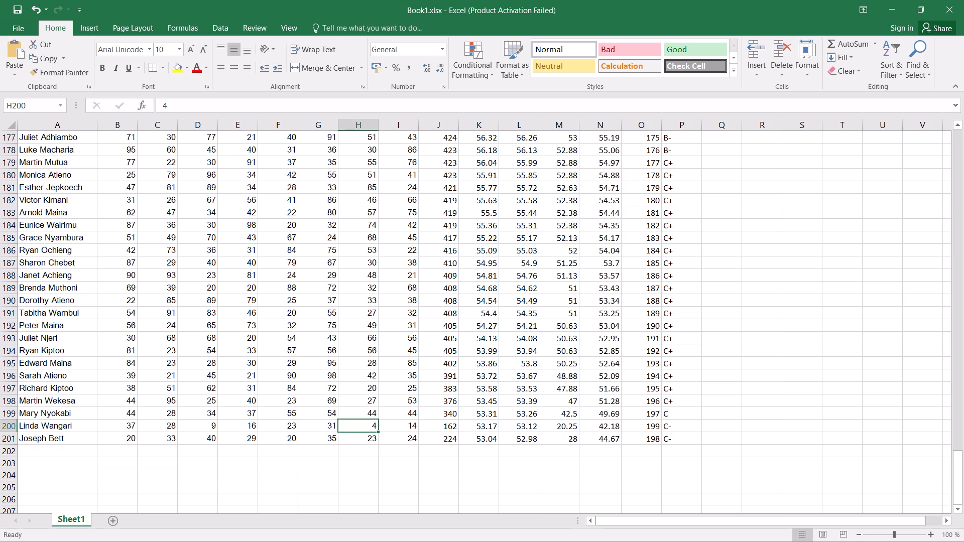
{"action": "key", "text": "4"}
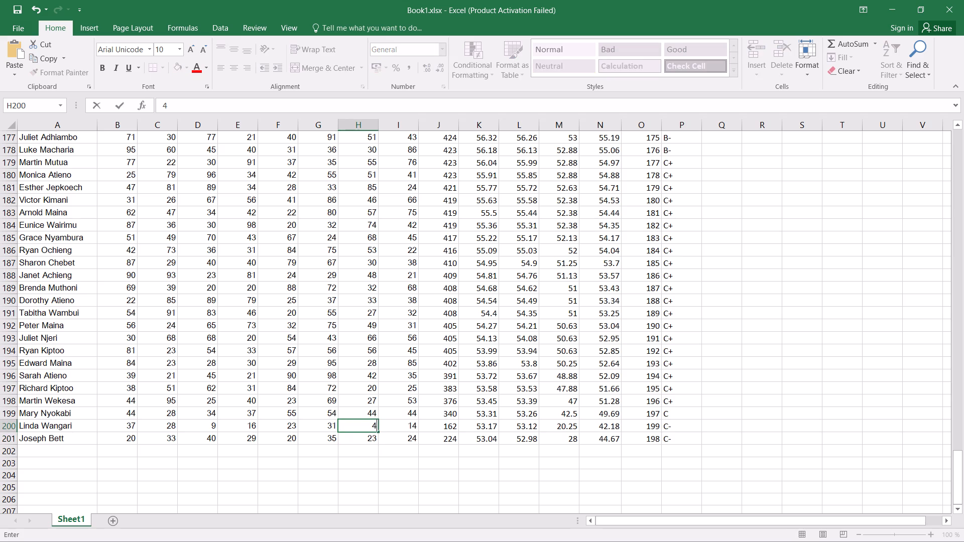
{"action": "key", "text": "6"}
{"action": "key", "text": "Right"}
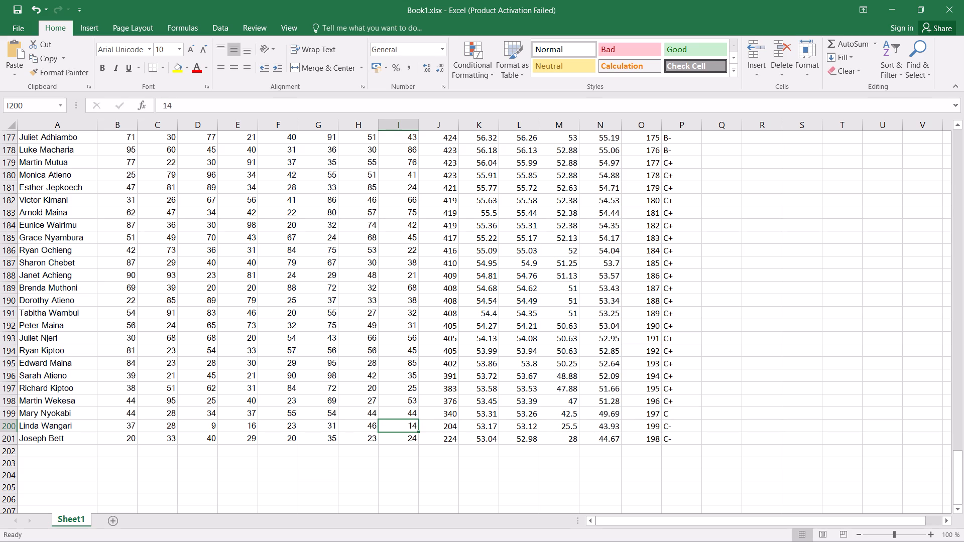
{"action": "key", "text": "2"}
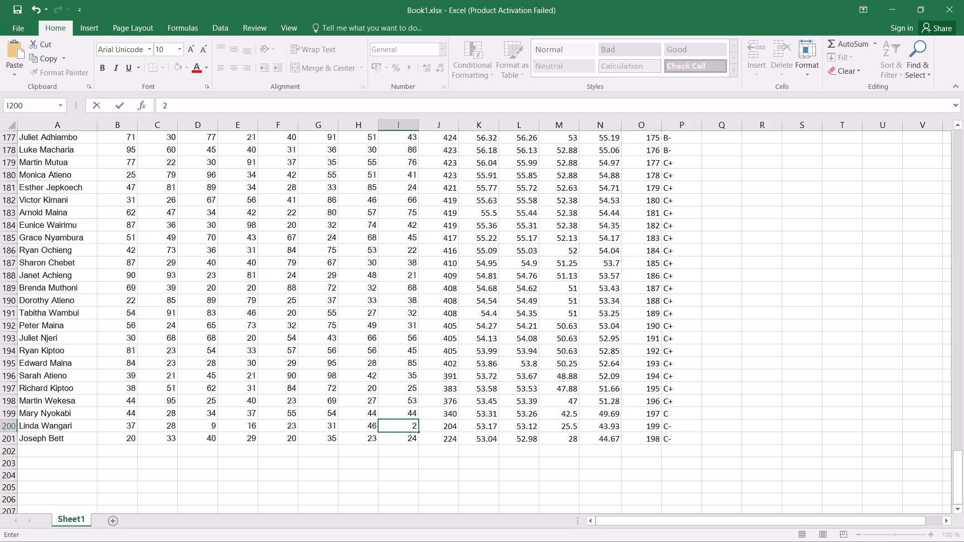
{"action": "key", "text": "Left"}
{"action": "key", "text": "Right"}
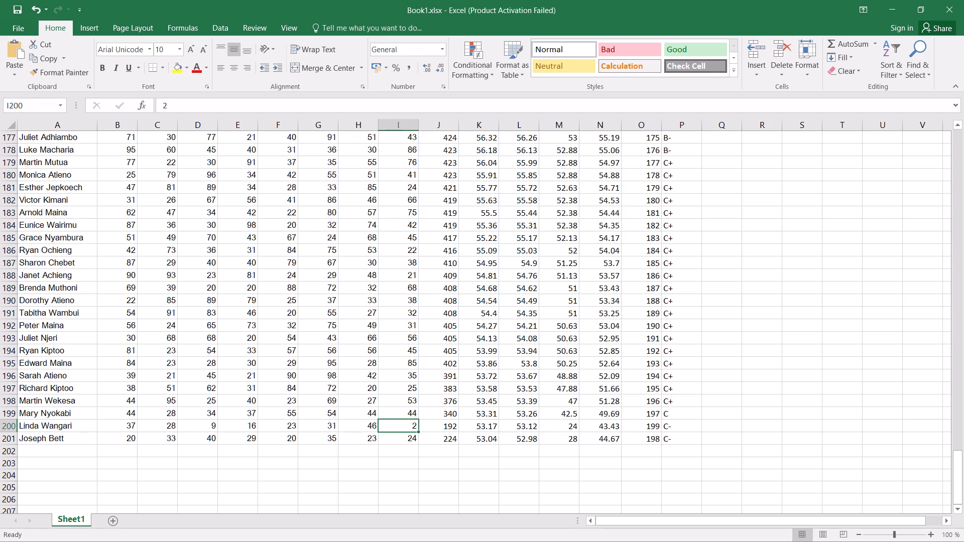
{"action": "type", "text": "56"}
{"action": "key", "text": "Left"}
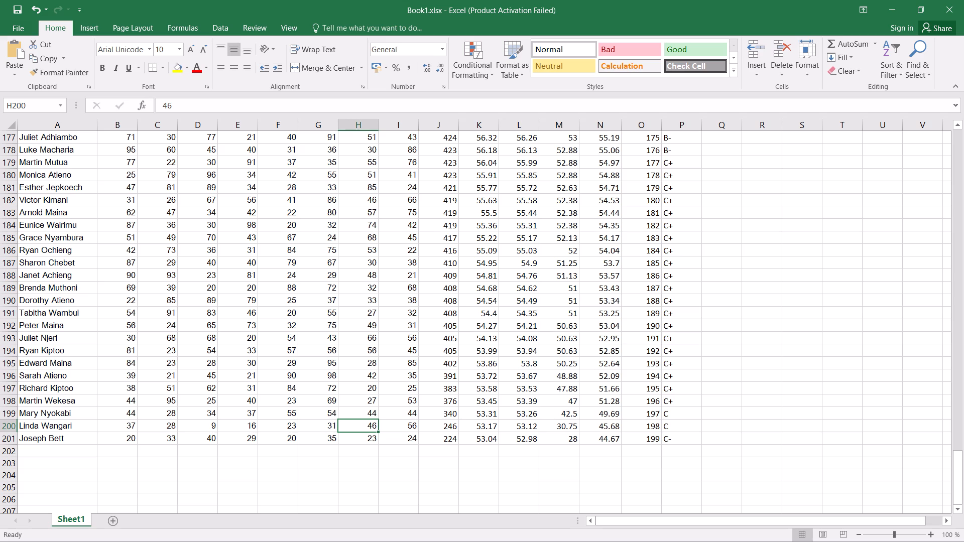
Return to the first student rows and save the workbook.
{"action": "scroll", "coordinate": [339, 376], "scroll_direction": "up", "scroll_amount": 4}
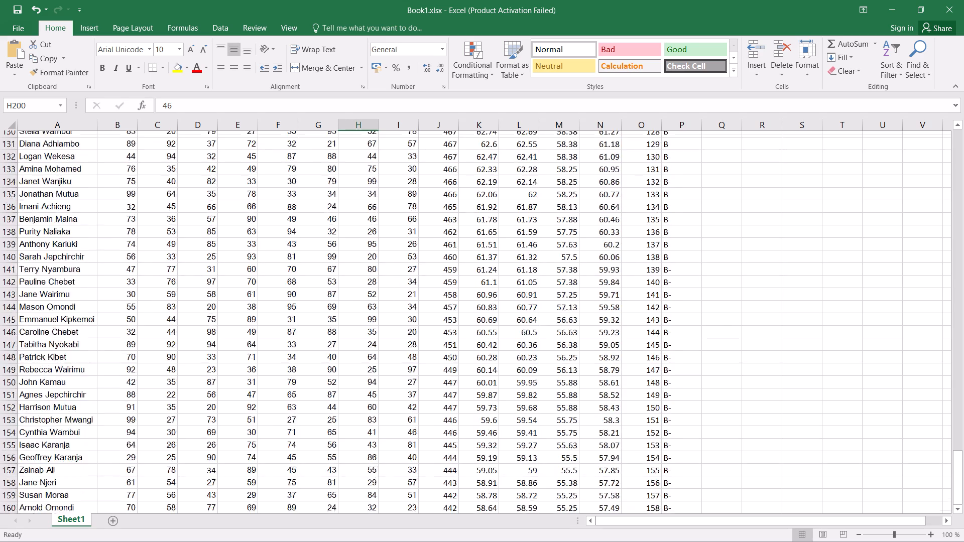
{"action": "scroll", "coordinate": [339, 376], "scroll_direction": "up", "scroll_amount": 9}
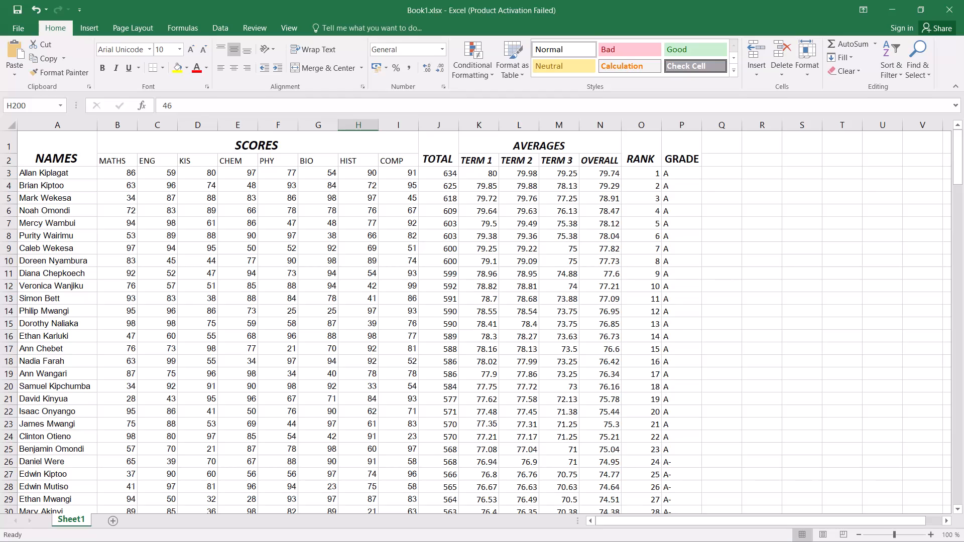
{"action": "key", "text": "ctrl+s"}
Merge and center cells Q1:Q2 beside the GRADE header and enter the heading REMARKS.
{"action": "left_click", "coordinate": [718, 146]}
{"action": "left_click_drag", "start_coordinate": [718, 146], "coordinate": [718, 158]}
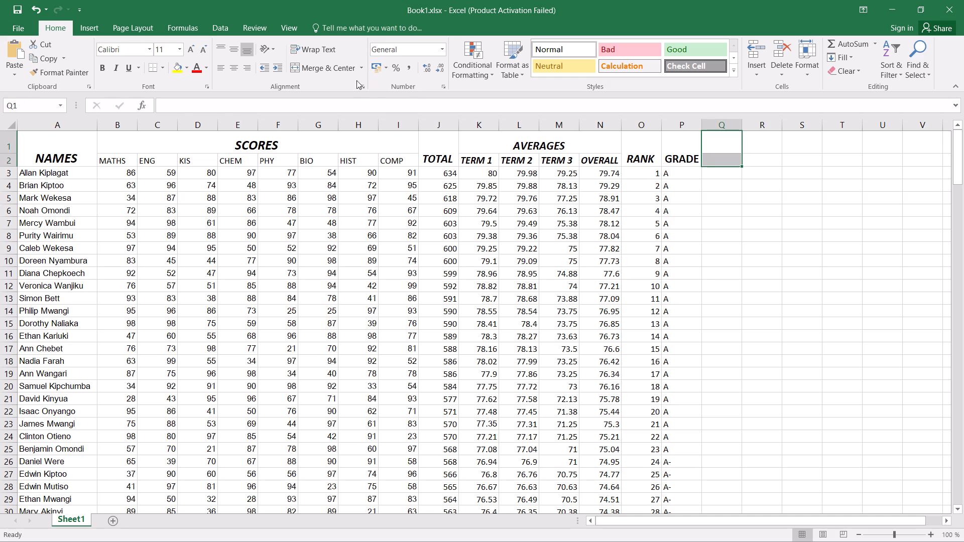
{"action": "left_click", "coordinate": [325, 70]}
{"action": "type", "text": "REMARKS"}
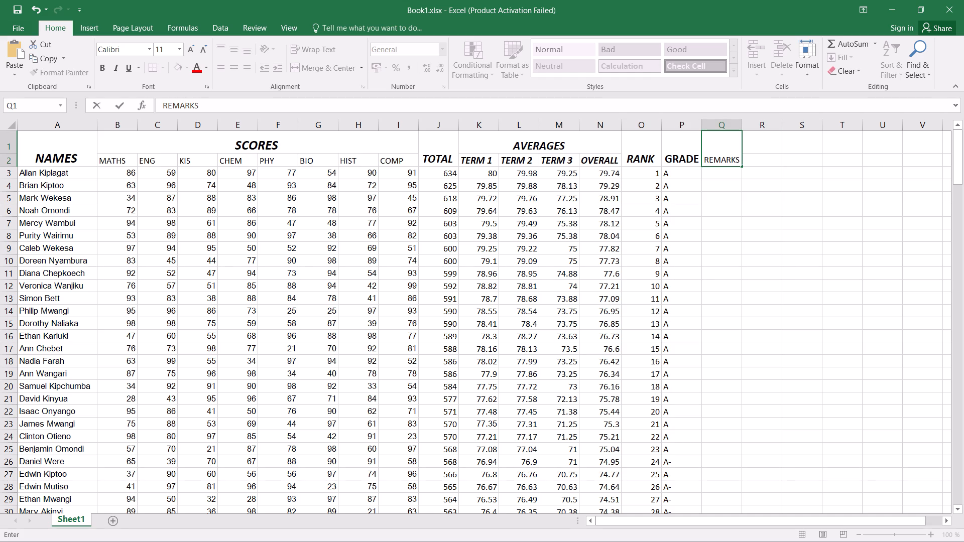
Format the REMARKS heading as bold italic with font size 14.
{"action": "left_click_drag", "start_coordinate": [740, 158], "coordinate": [706, 164]}
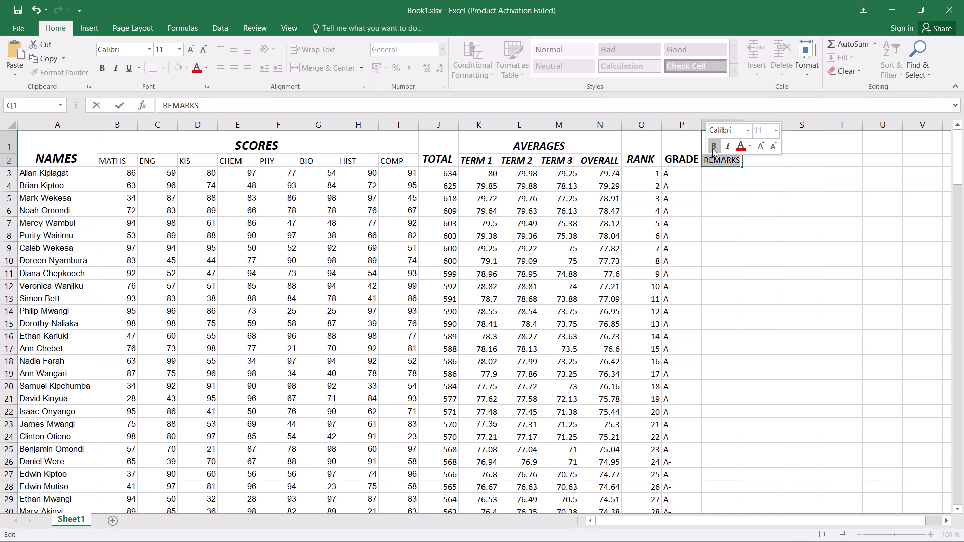
{"action": "left_click", "coordinate": [713, 147]}
{"action": "left_click", "coordinate": [730, 149]}
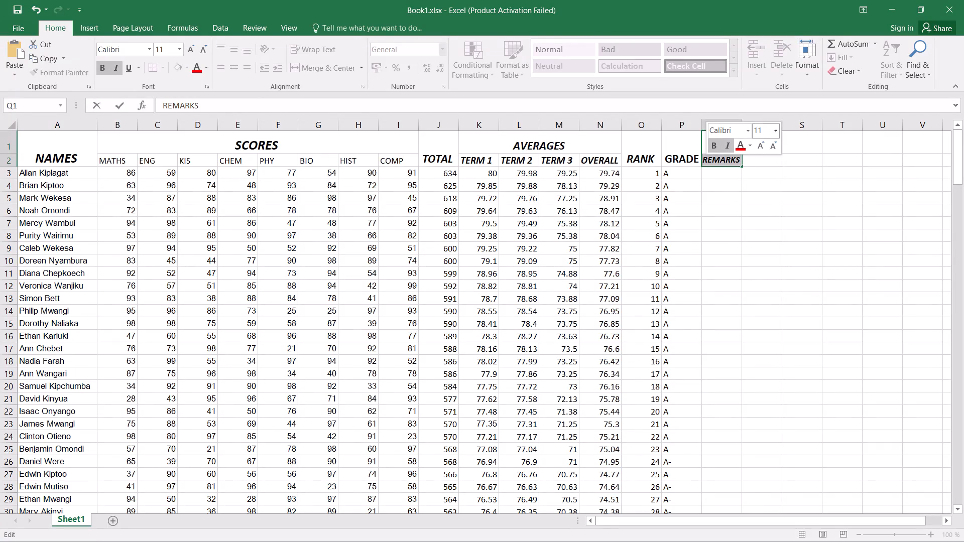
{"action": "double_click", "coordinate": [764, 145]}
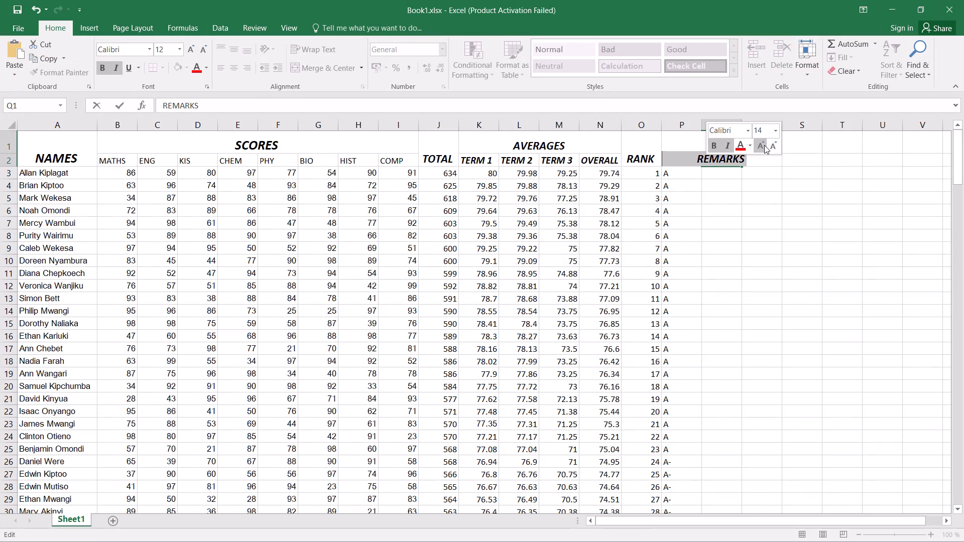
{"action": "left_click", "coordinate": [764, 167]}
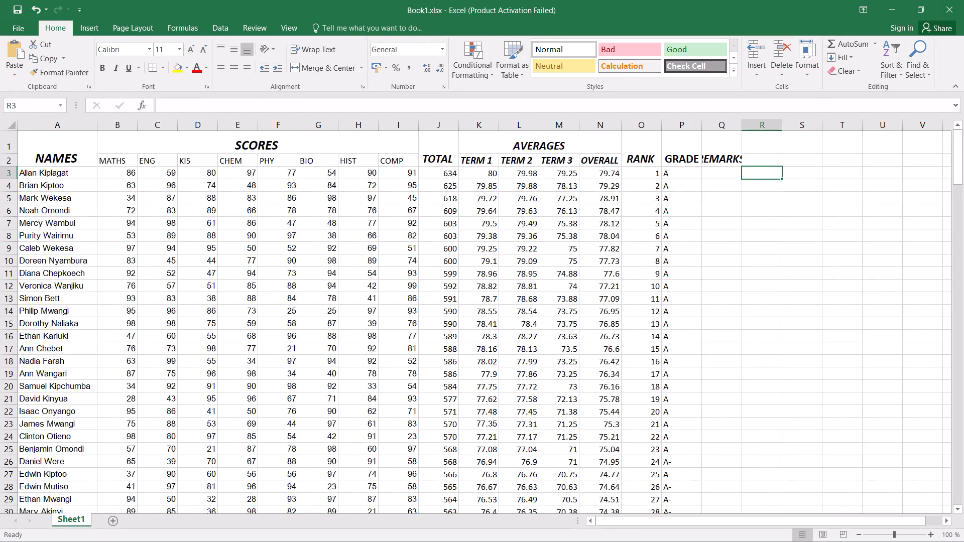
Widen column Q so that the whole REMARKS heading fits.
{"action": "left_click_drag", "start_coordinate": [742, 124], "coordinate": [761, 124]}
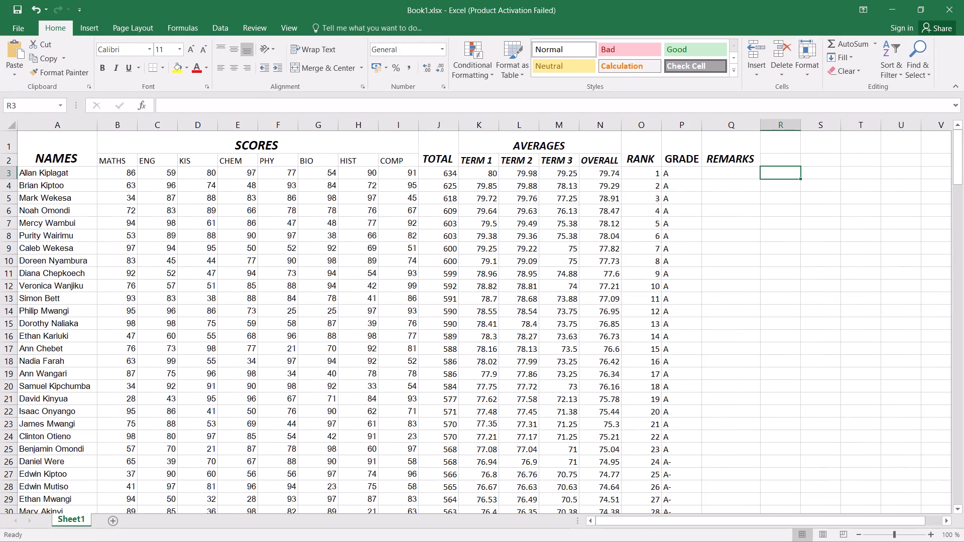
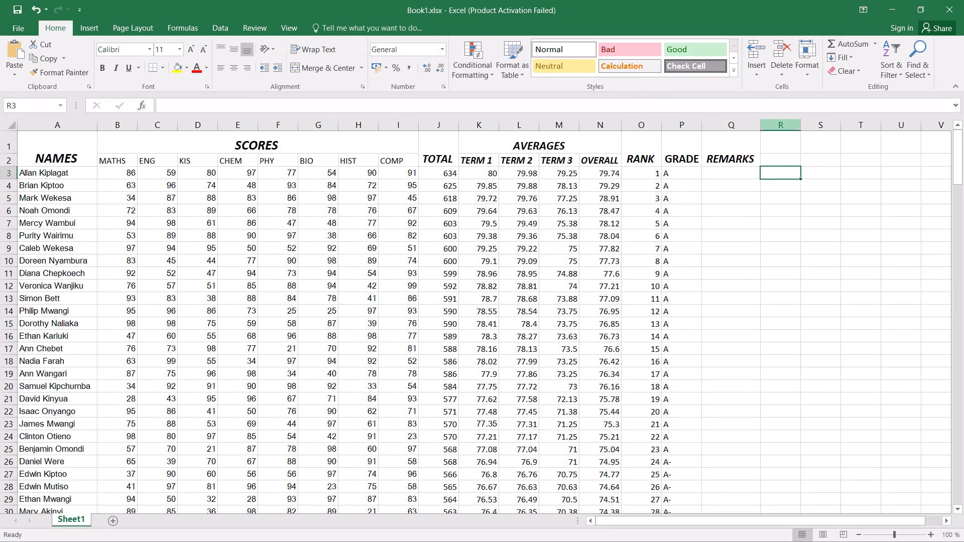
In Q3 under REMARKS, start an IF formula that returns "EXCELLENT" when the overall average in N3 is >=70.
{"action": "left_click", "coordinate": [738, 173]}
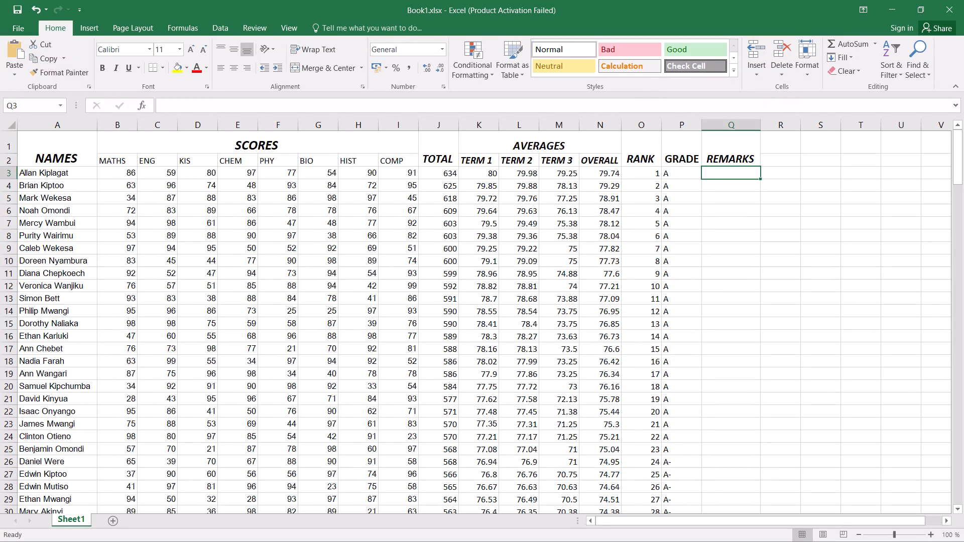
{"action": "key", "text": "equal"}
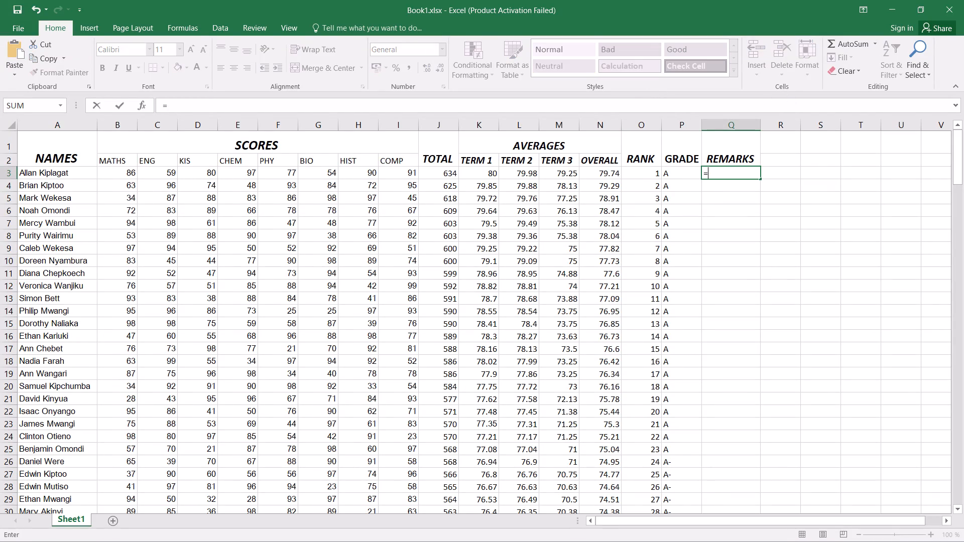
{"action": "type", "text": "IF"}
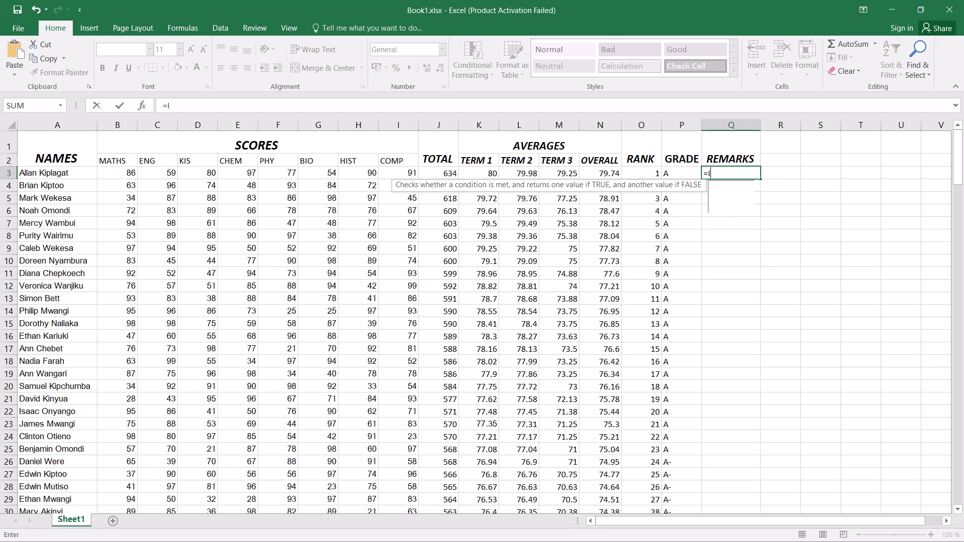
{"action": "double_click", "coordinate": [738, 186]}
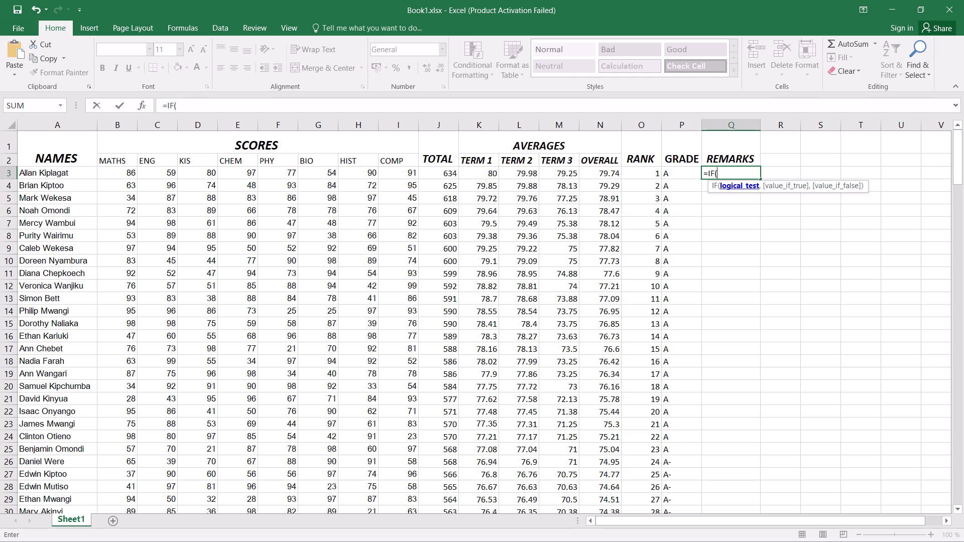
{"action": "left_click", "coordinate": [611, 177]}
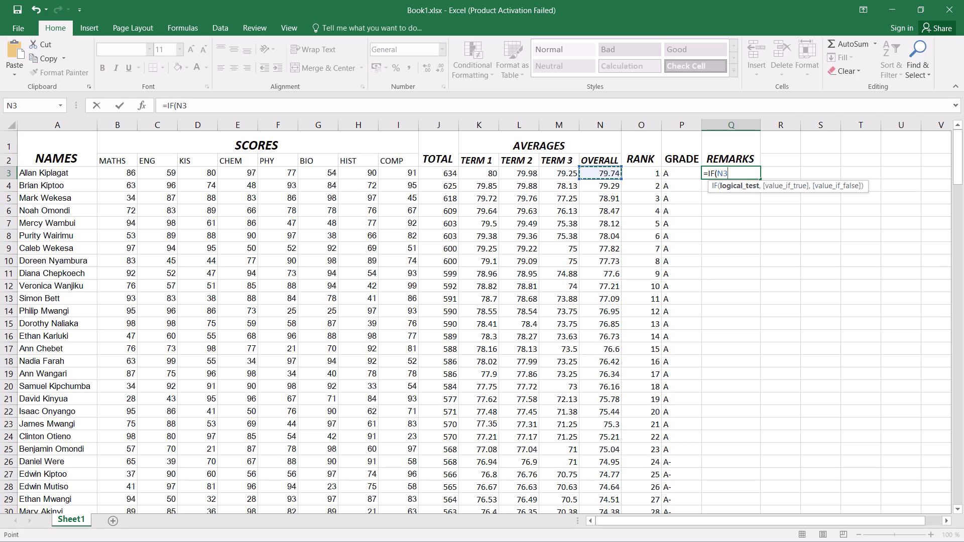
{"action": "key", "text": "shift+greater"}
{"action": "key", "text": "equal"}
{"action": "type", "text": "70"}
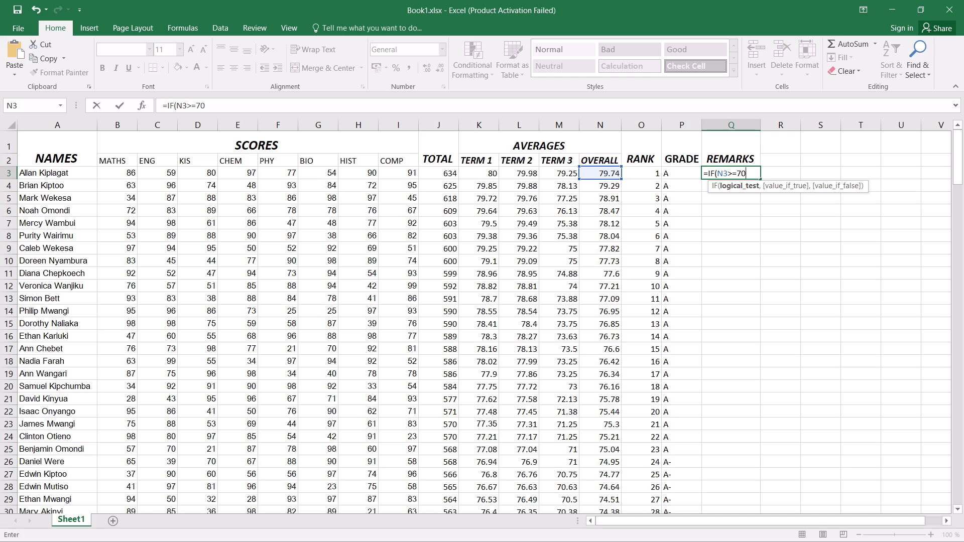
{"action": "key", "text": "shift+quotedbl"}
{"action": "key", "text": "BackSpace"}
{"action": "key", "text": "comma"}
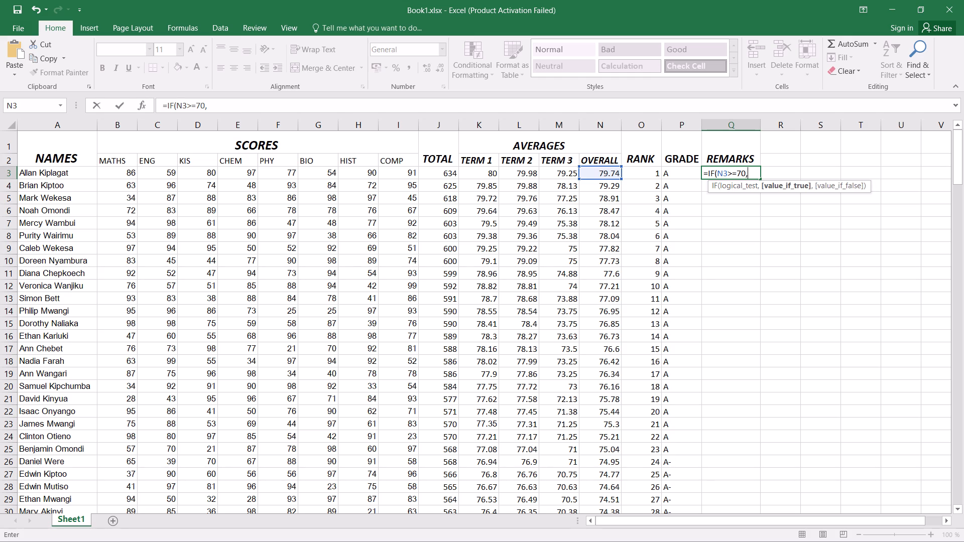
{"action": "key", "text": "shift+quotedbl"}
{"action": "key", "text": "e"}
{"action": "type", "text": "XCE"}
{"action": "type", "text": "LL"}
{"action": "type", "text": "ENT"}
{"action": "key", "text": "shift+quotedbl"}
{"action": "key", "text": "comma"}
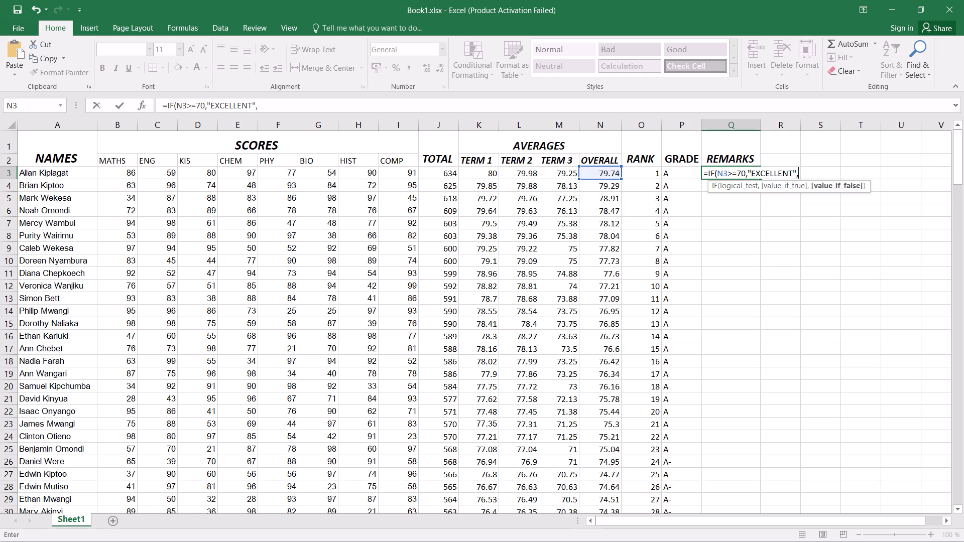
Nest a second IF in the Q3 formula that returns "FAIR" when N3 is >=60.
{"action": "type", "text": "IF"}
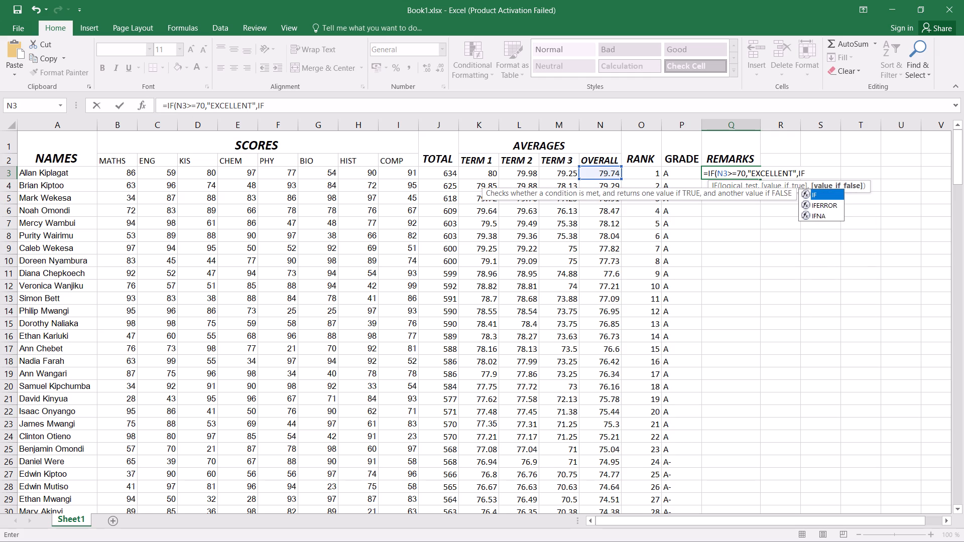
{"action": "double_click", "coordinate": [826, 190]}
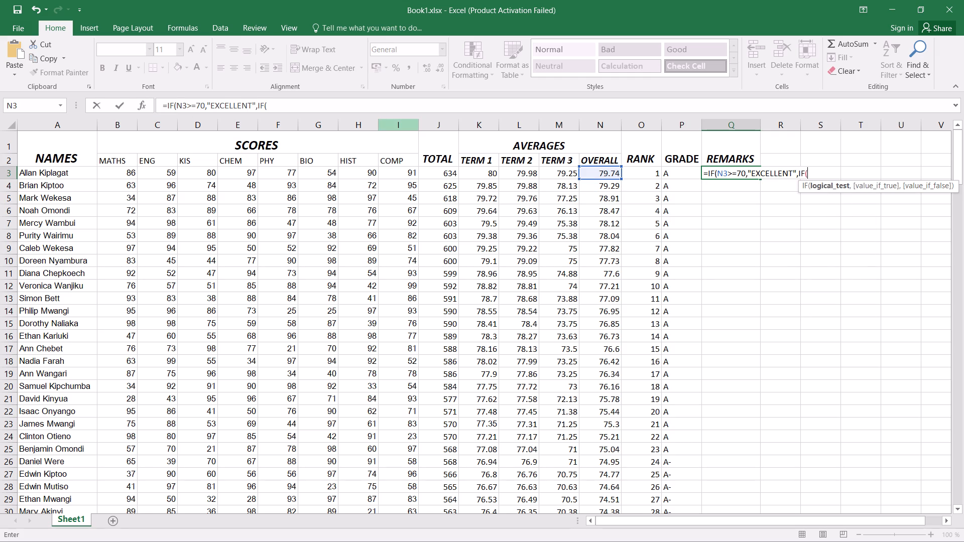
{"action": "left_click", "coordinate": [589, 175]}
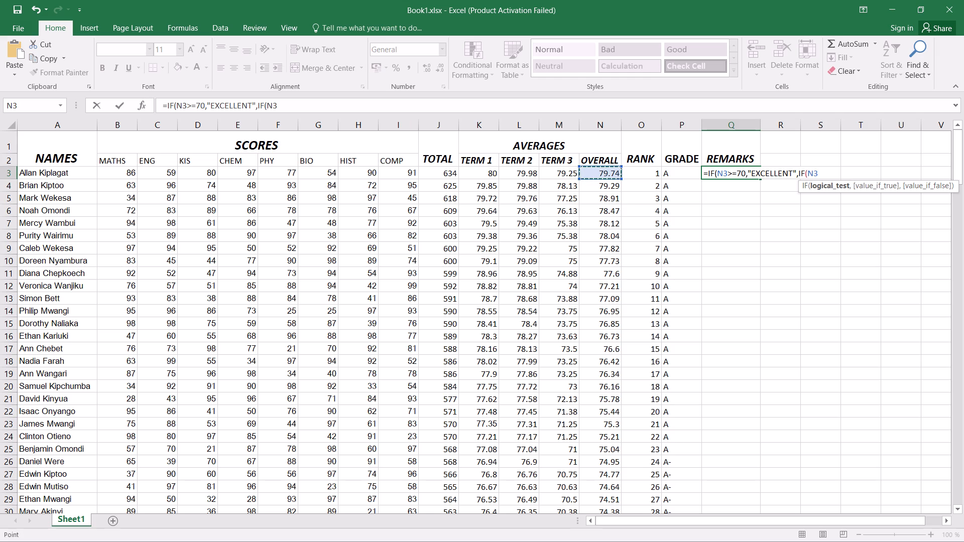
{"action": "type", "text": ">="}
{"action": "key", "text": "6"}
{"action": "key", "text": "0"}
{"action": "key", "text": "comma"}
{"action": "key", "text": "shift+quotedbl"}
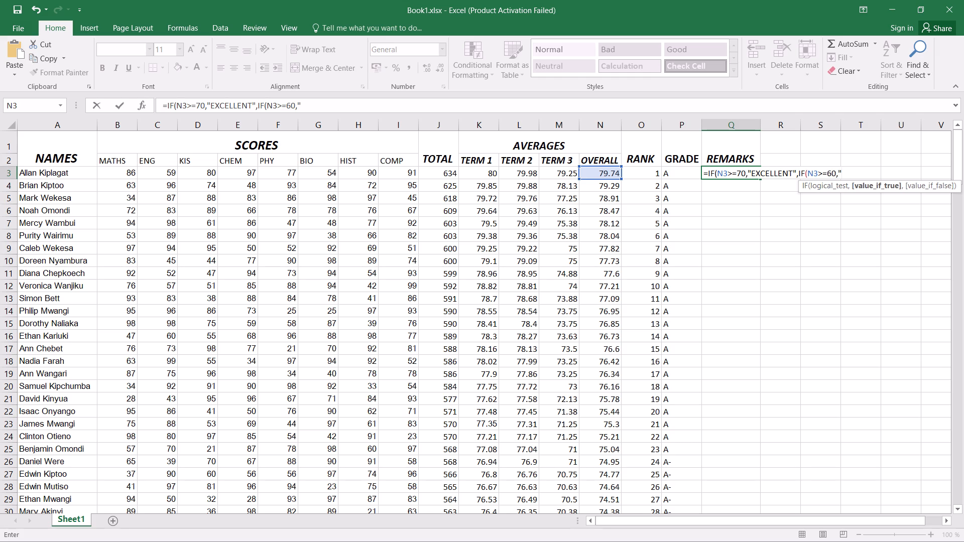
{"action": "type", "text": "FAIR"}
{"action": "key", "text": "shift+quotedbl"}
{"action": "key", "text": "comma"}
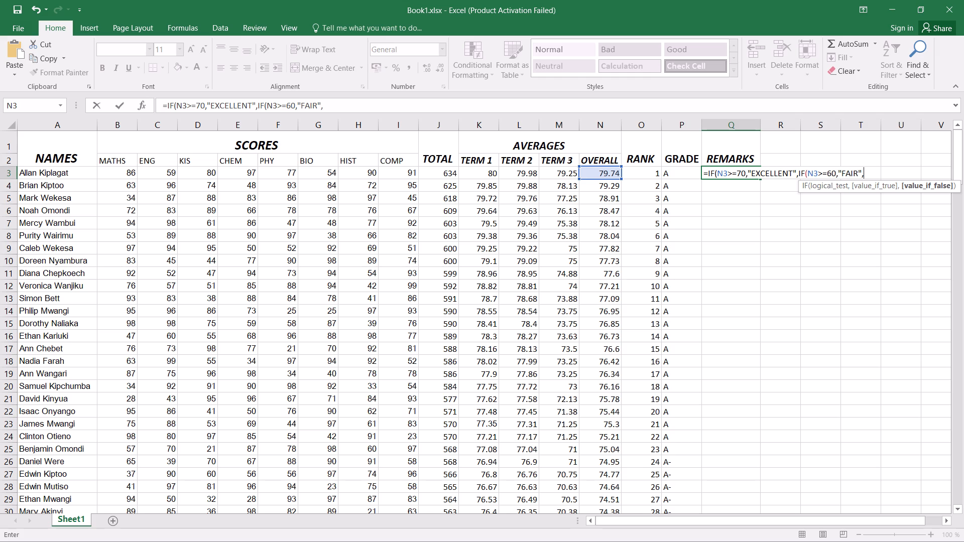
Nest a third IF in the Q3 formula that returns "GOOD" when N3 is >=50.
{"action": "type", "text": "IF"}
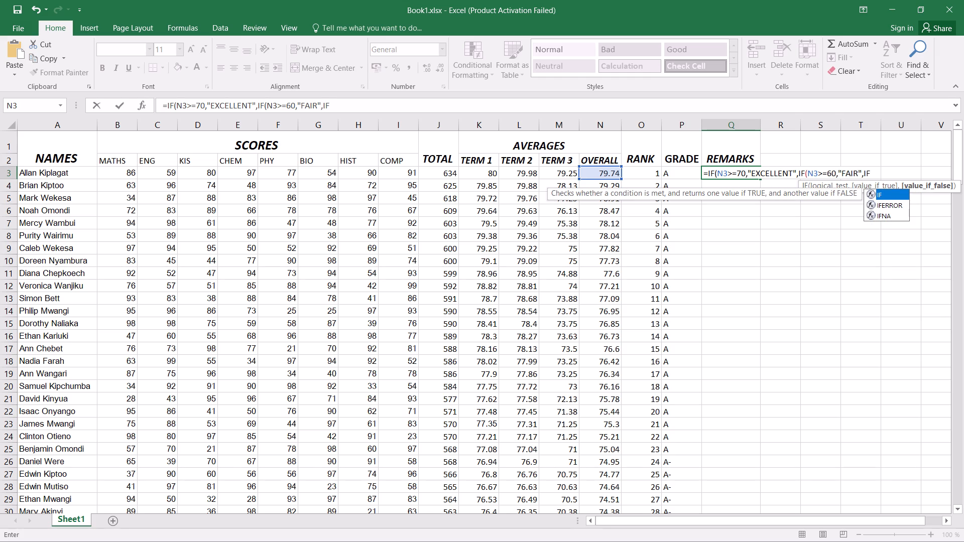
{"action": "double_click", "coordinate": [896, 194]}
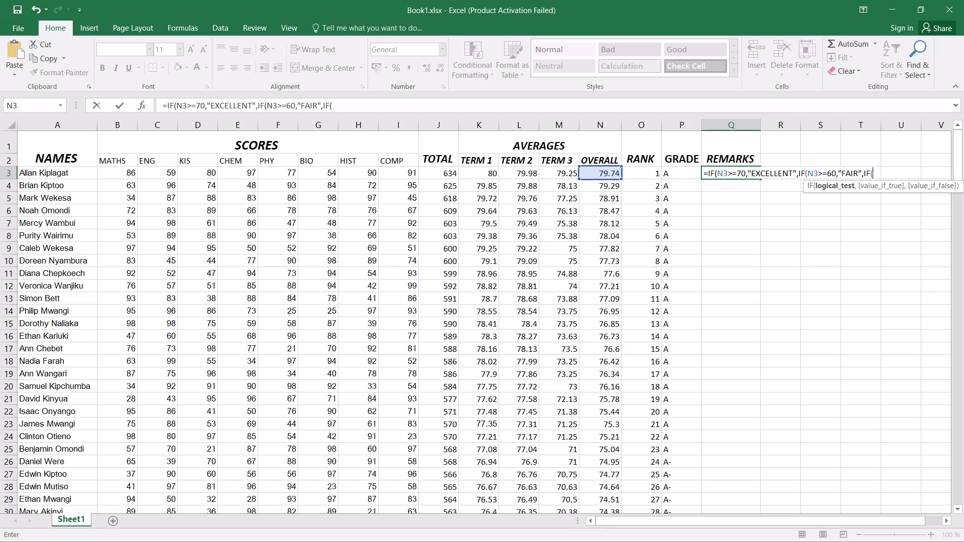
{"action": "left_click", "coordinate": [614, 177]}
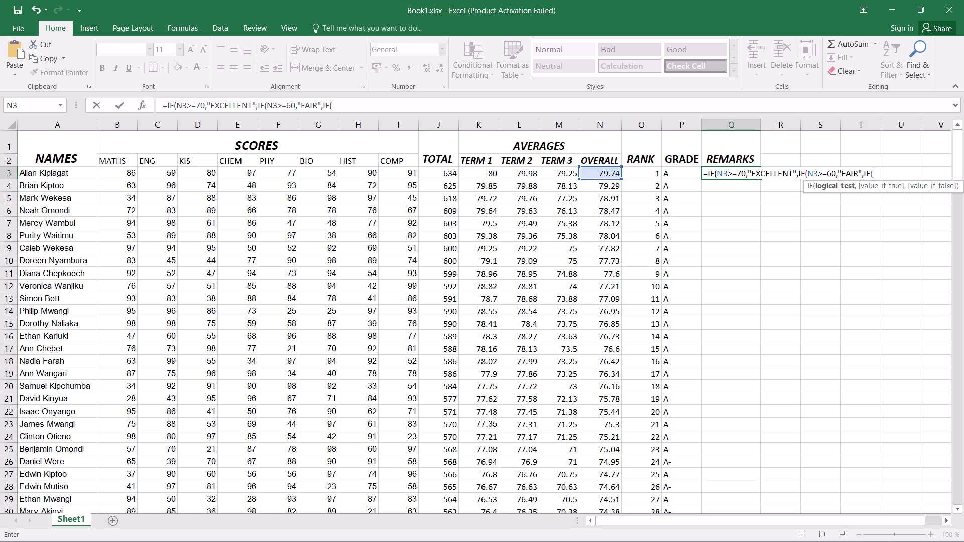
{"action": "left_click", "coordinate": [605, 174]}
{"action": "type", "text": ">="}
{"action": "key", "text": "5"}
{"action": "key", "text": "0"}
{"action": "key", "text": "comma"}
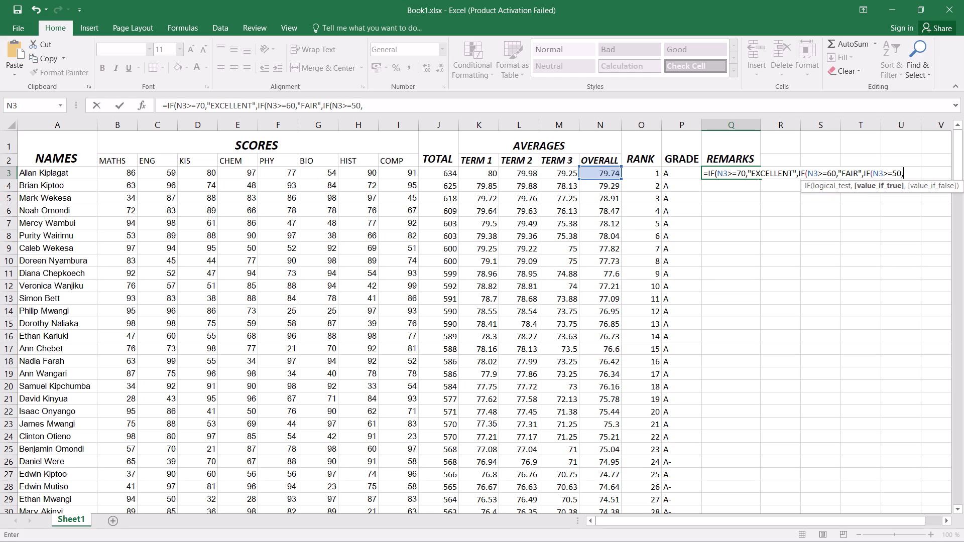
{"action": "key", "text": "shift+quotedbl"}
{"action": "type", "text": "GOO"}
{"action": "key", "text": "d"}
{"action": "key", "text": "shift+quotedbl"}
{"action": "key", "text": "comma"}
Nest a fourth IF in the Q3 formula that returns "PULL UP" when N3 is >=40.
{"action": "key", "text": "i"}
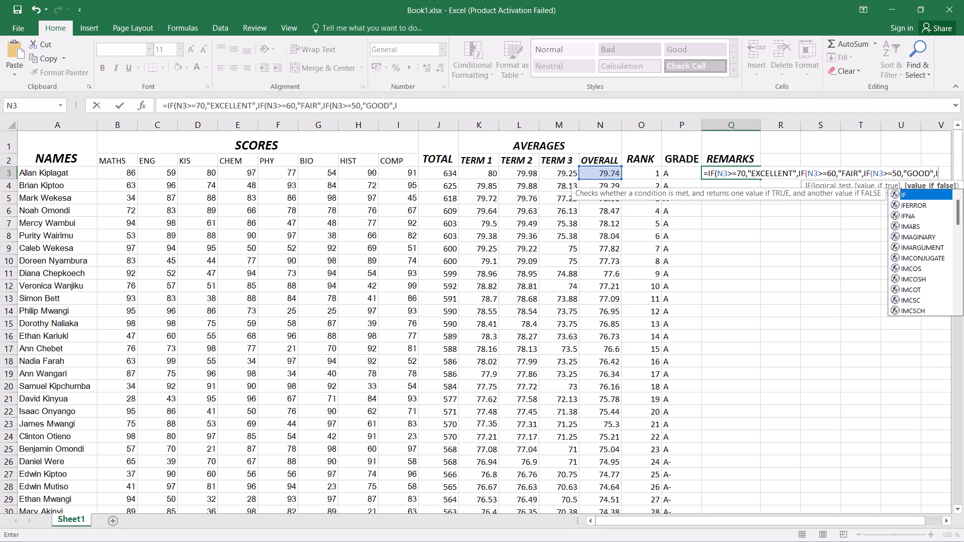
{"action": "key", "text": "f"}
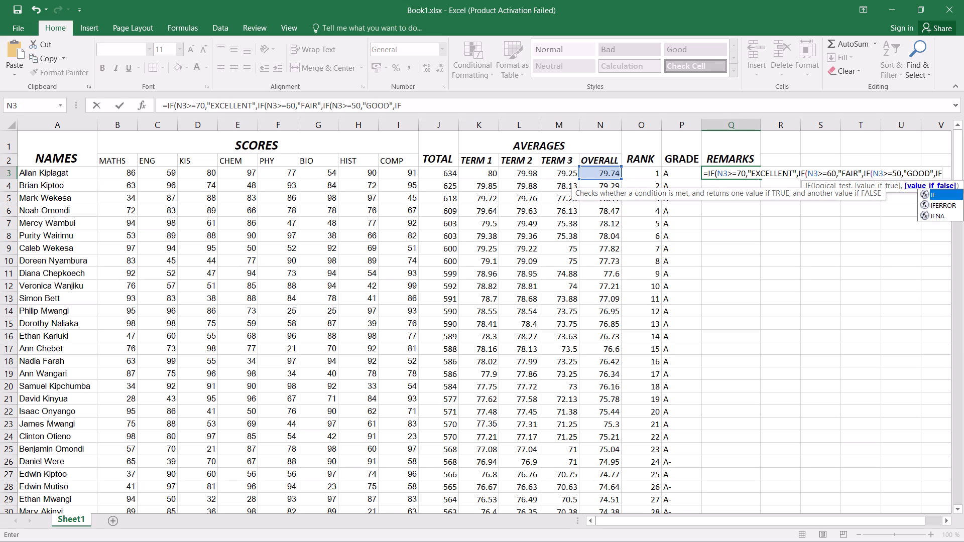
{"action": "double_click", "coordinate": [945, 190]}
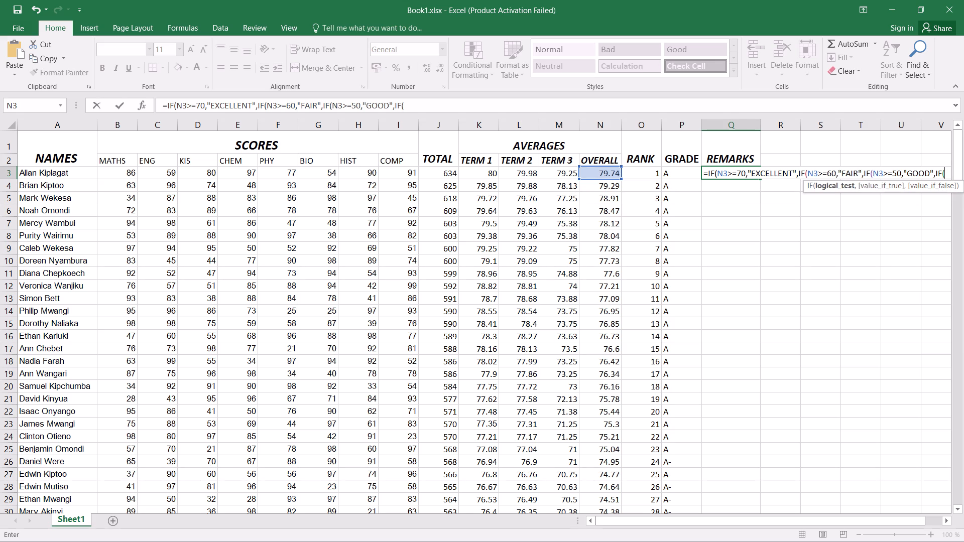
{"action": "left_click", "coordinate": [609, 173]}
{"action": "type", "text": ">="}
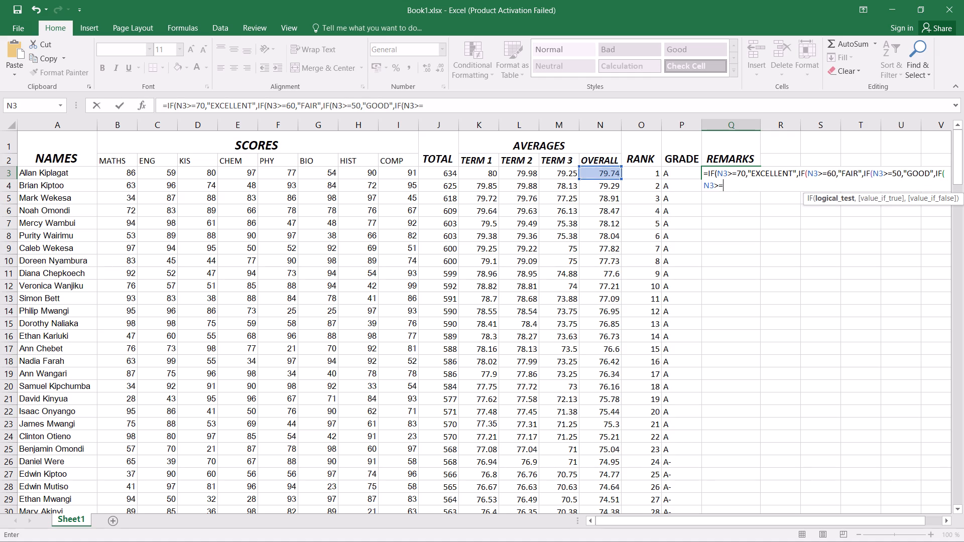
{"action": "key", "text": "4"}
{"action": "type", "text": "0,"}
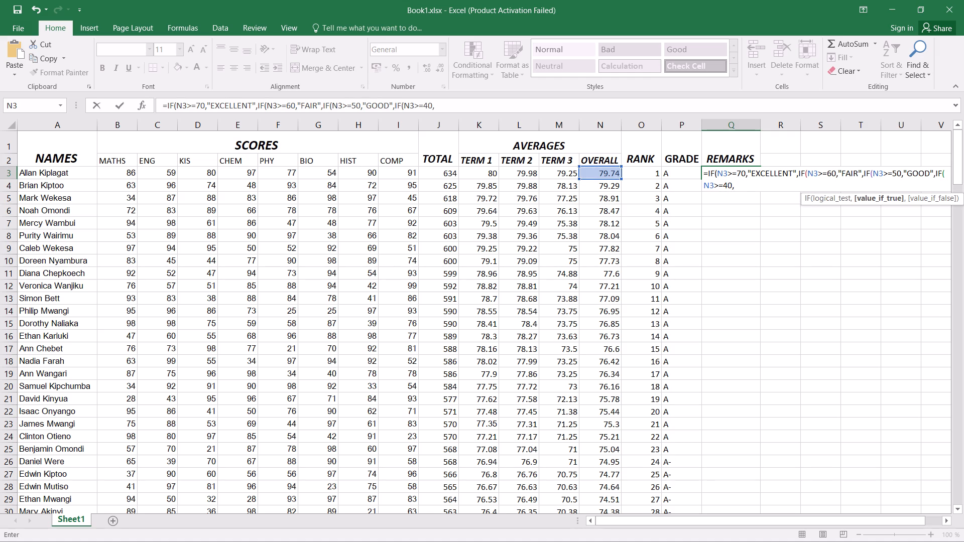
{"action": "key", "text": "shift+quotedbl"}
{"action": "type", "text": "PULL UP"}
{"action": "key", "text": "shift+quotedbl"}
{"action": "key", "text": "comma"}
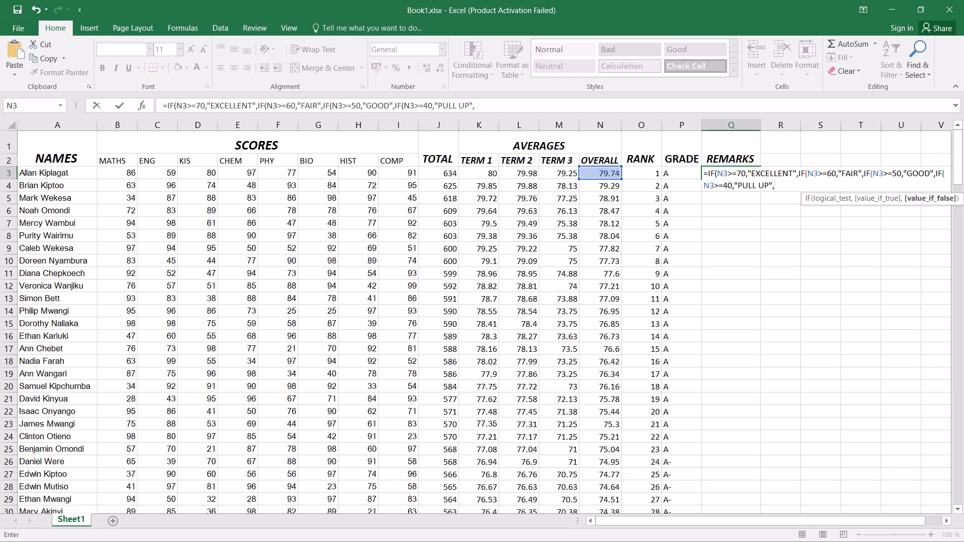
Complete the Q3 formula with "POOR" as the final fallback, close all four nested IFs and enter it.
{"action": "key", "text": "shift+quotedbl"}
{"action": "type", "text": "POOR"}
{"action": "key", "text": "shift+quotedbl"}
{"action": "key", "text": "shift+parenright"}
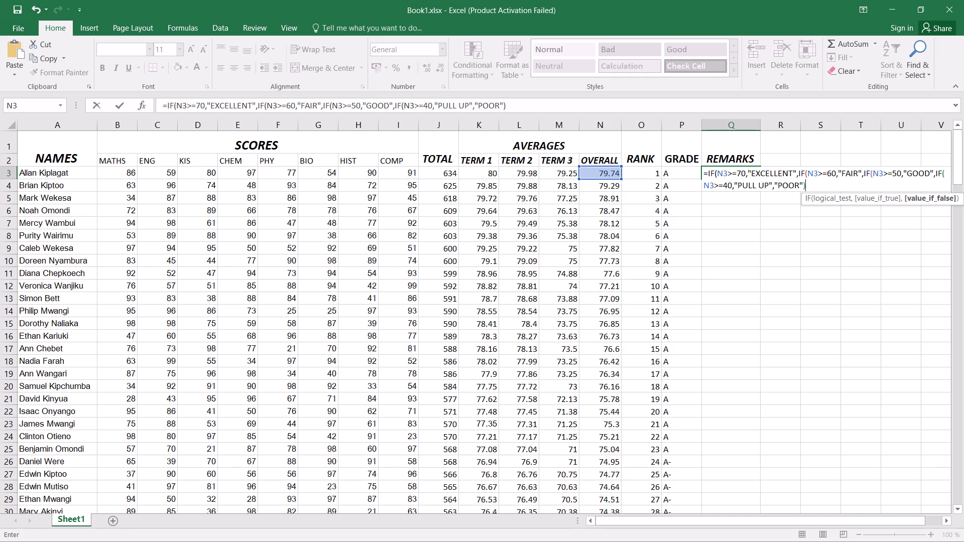
{"action": "key", "text": "shift+parenright"}
{"action": "key", "text": "shift+parenright"}
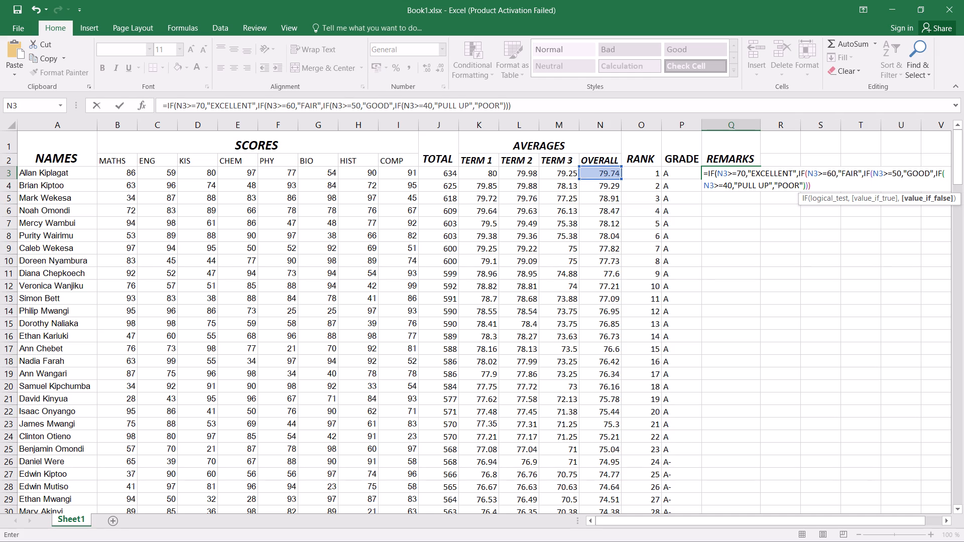
{"action": "key", "text": "shift+parenright"}
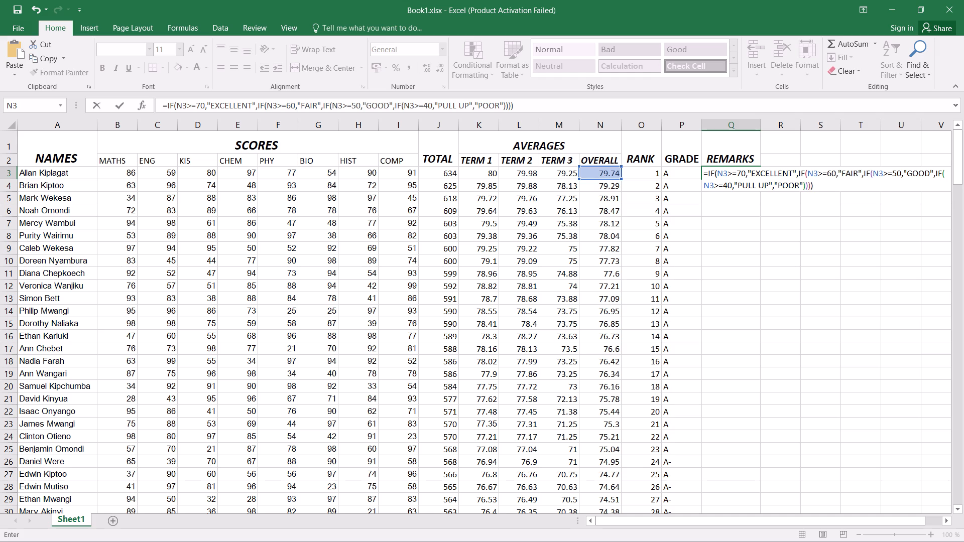
{"action": "key", "text": "Return"}
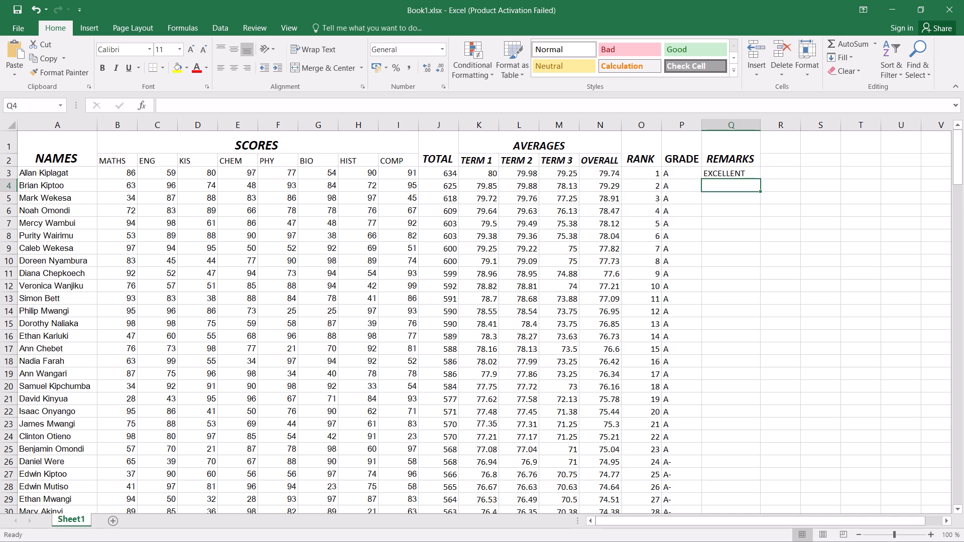
Fill the Q3 remarks formula down the REMARKS column through the last student in row 201.
{"action": "left_click", "coordinate": [742, 177]}
{"action": "left_click", "coordinate": [742, 173]}
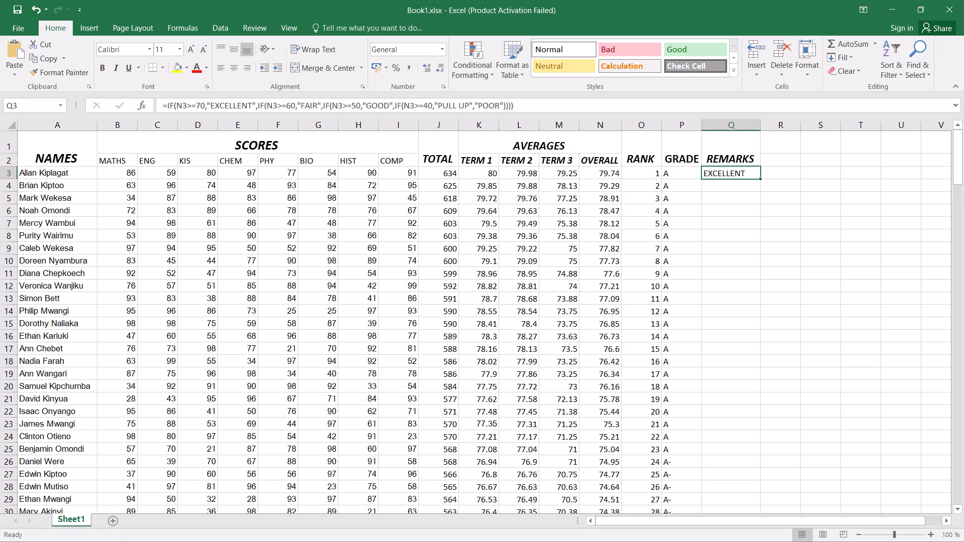
{"action": "left_click_drag", "start_coordinate": [759, 178], "coordinate": [769, 330]}
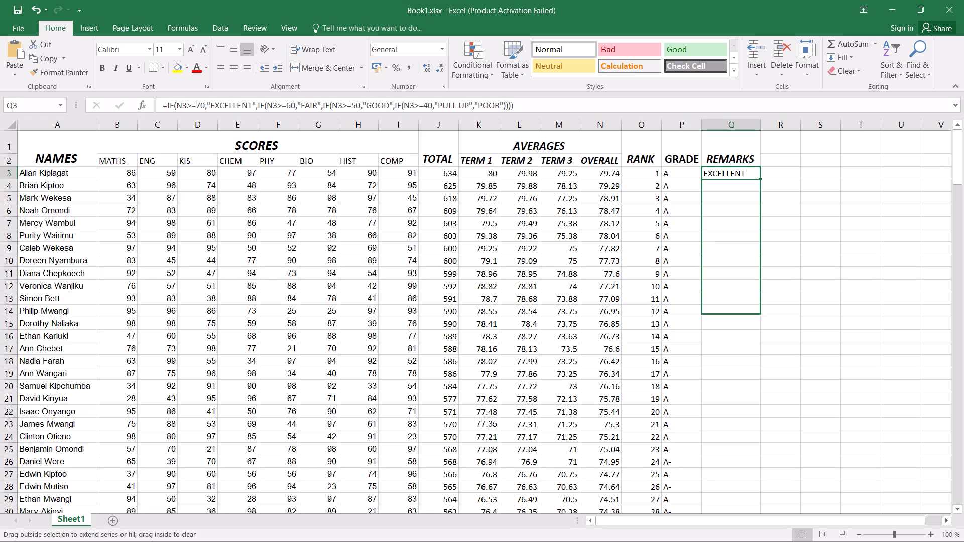
{"action": "left_click_drag", "start_coordinate": [769, 330], "coordinate": [769, 541]}
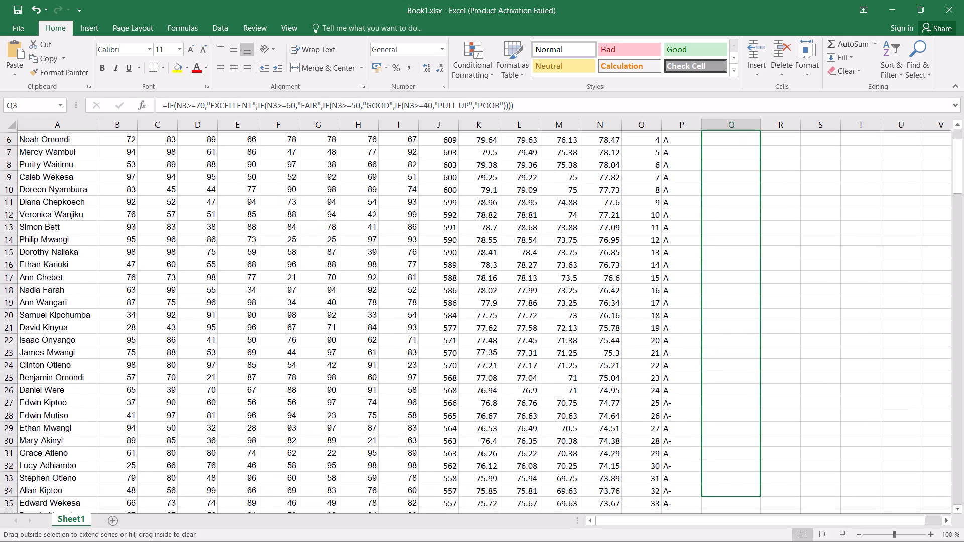
{"action": "left_click_drag", "start_coordinate": [769, 541], "coordinate": [765, 540]}
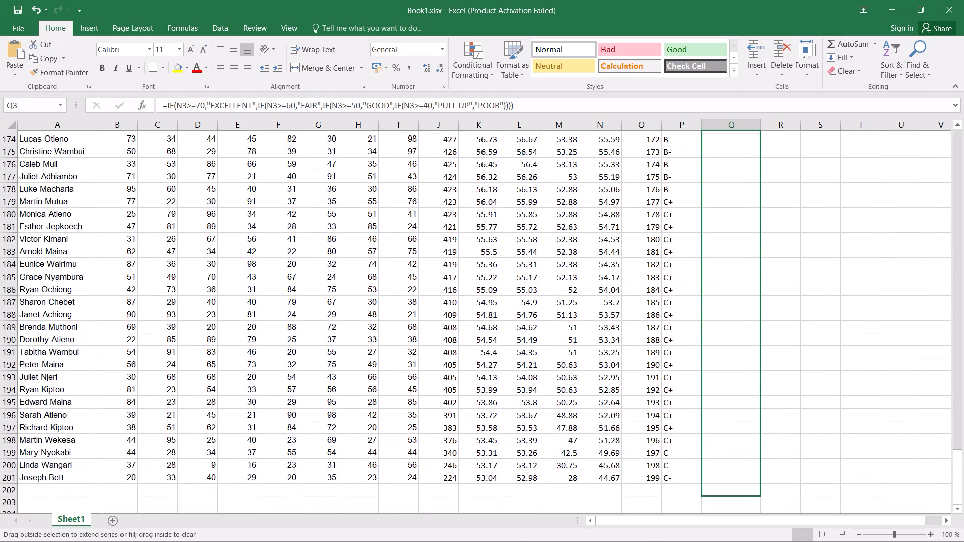
{"action": "left_click_drag", "start_coordinate": [765, 540], "coordinate": [765, 487]}
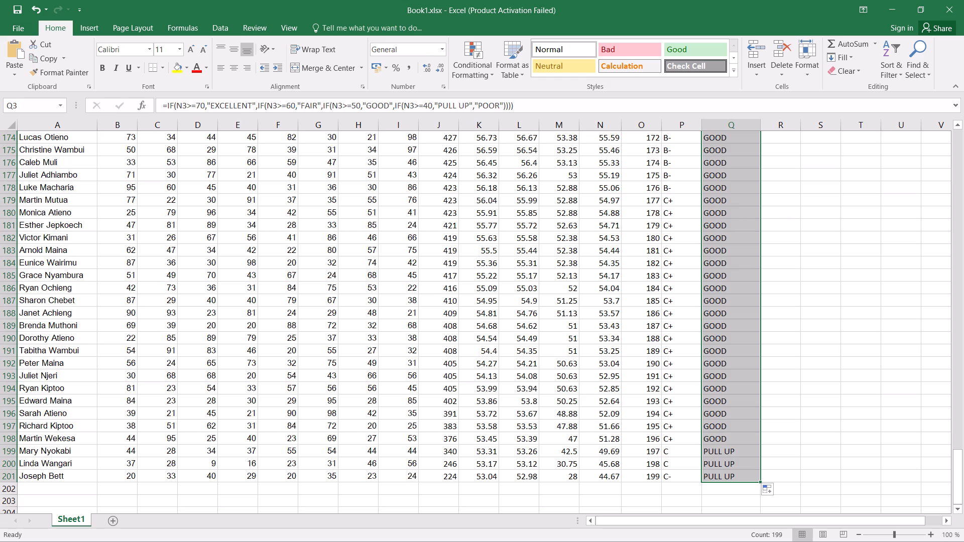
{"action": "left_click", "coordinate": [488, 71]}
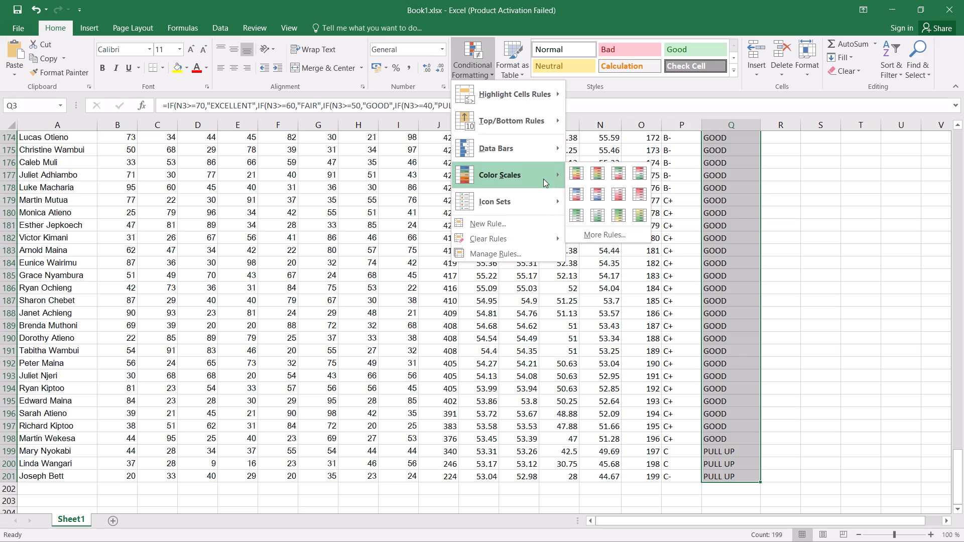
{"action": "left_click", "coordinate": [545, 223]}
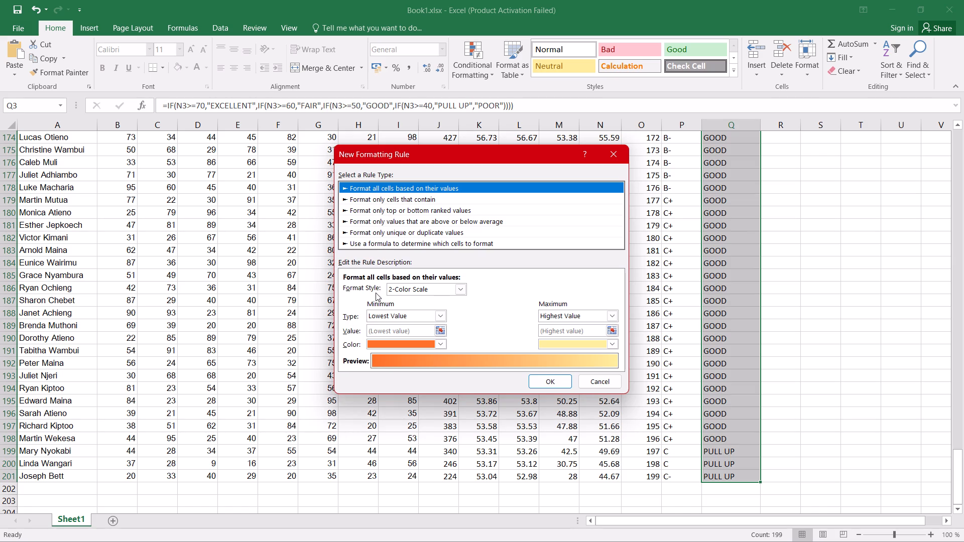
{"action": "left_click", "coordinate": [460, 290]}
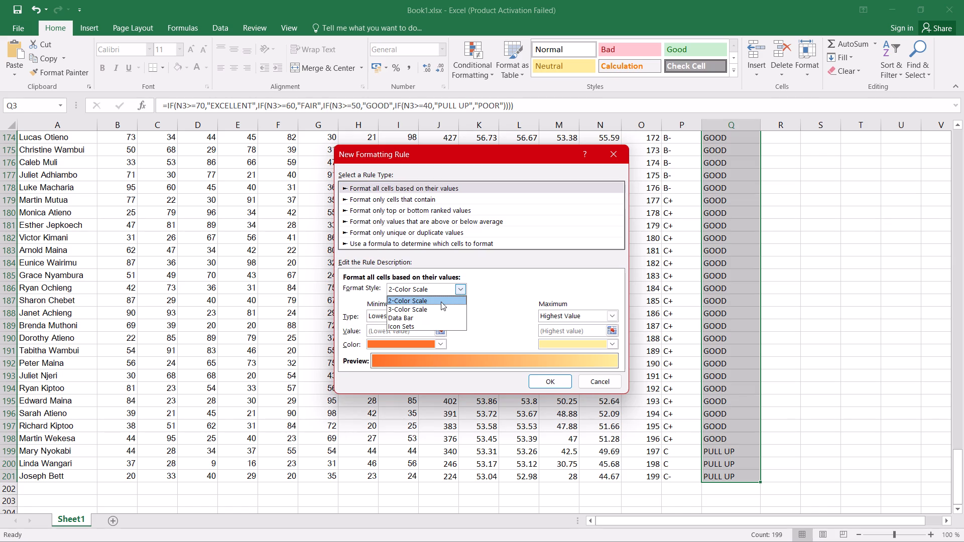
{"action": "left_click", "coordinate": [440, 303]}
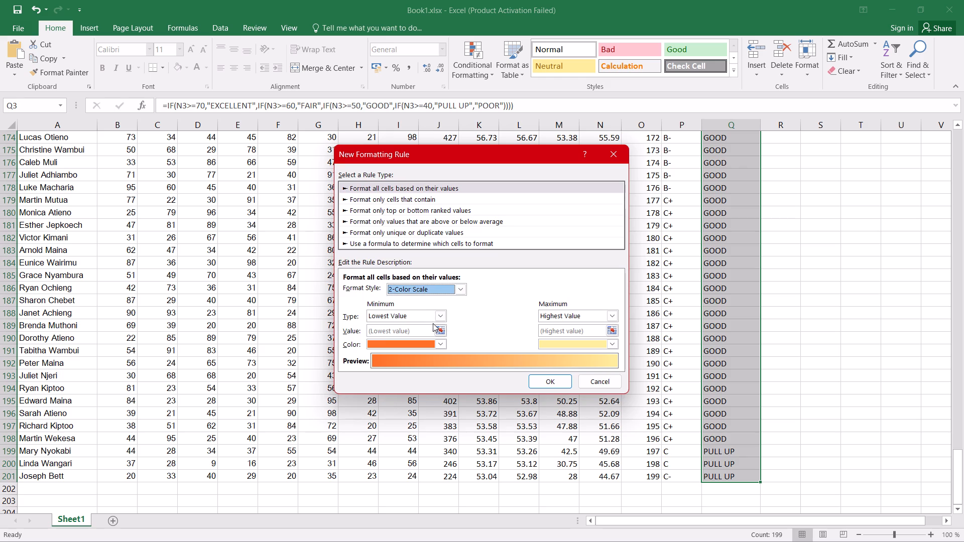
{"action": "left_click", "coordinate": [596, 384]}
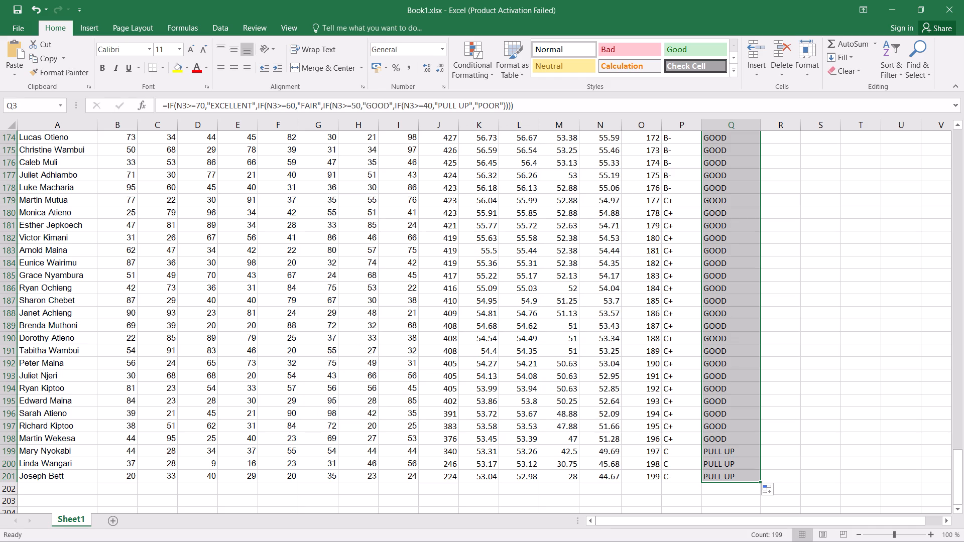
Save the workbook.
{"action": "key", "text": "ctrl+s"}
Review the filled REMARKS column against the overall averages and grades from the first student to the last.
{"action": "scroll", "coordinate": [552, 270], "scroll_direction": "down", "scroll_amount": 2}
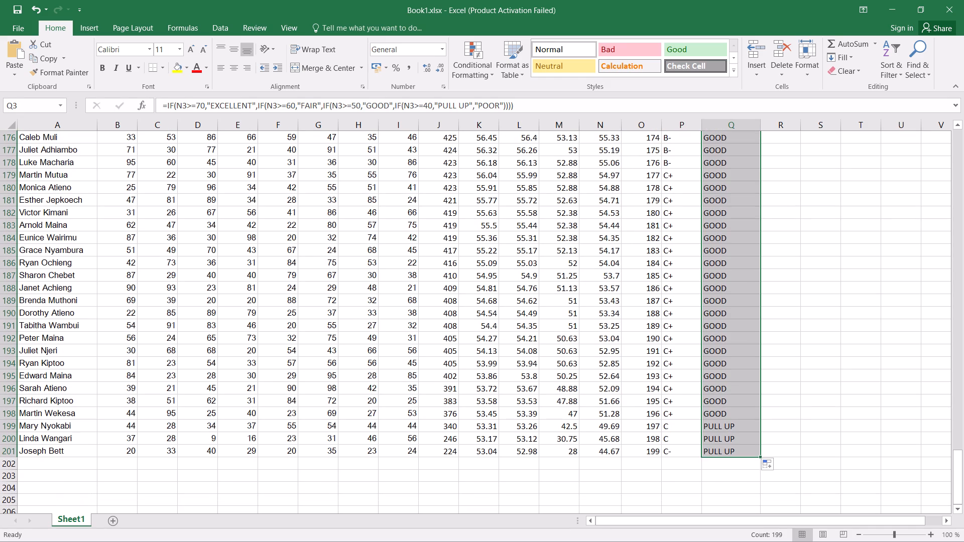
{"action": "scroll", "coordinate": [552, 270], "scroll_direction": "up", "scroll_amount": 4}
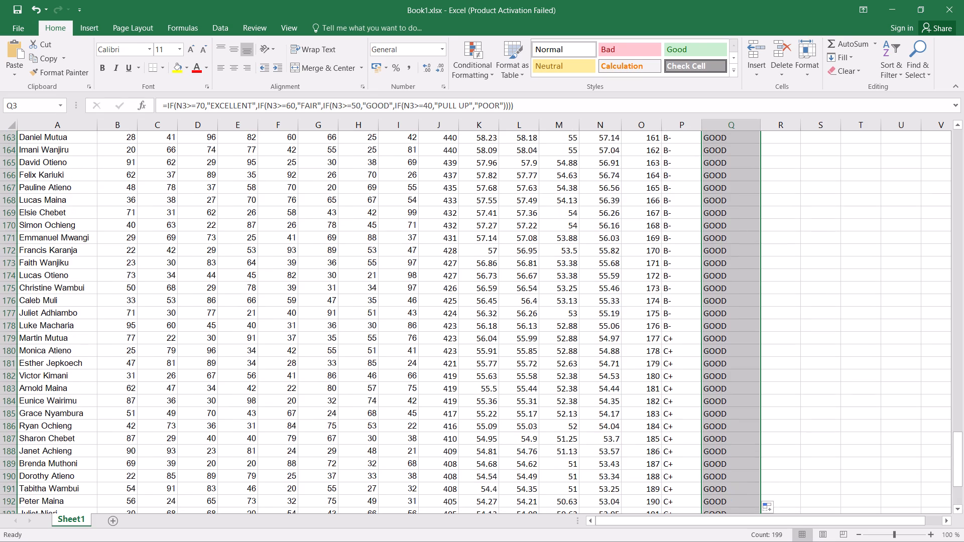
{"action": "scroll", "coordinate": [552, 270], "scroll_direction": "up", "scroll_amount": 9}
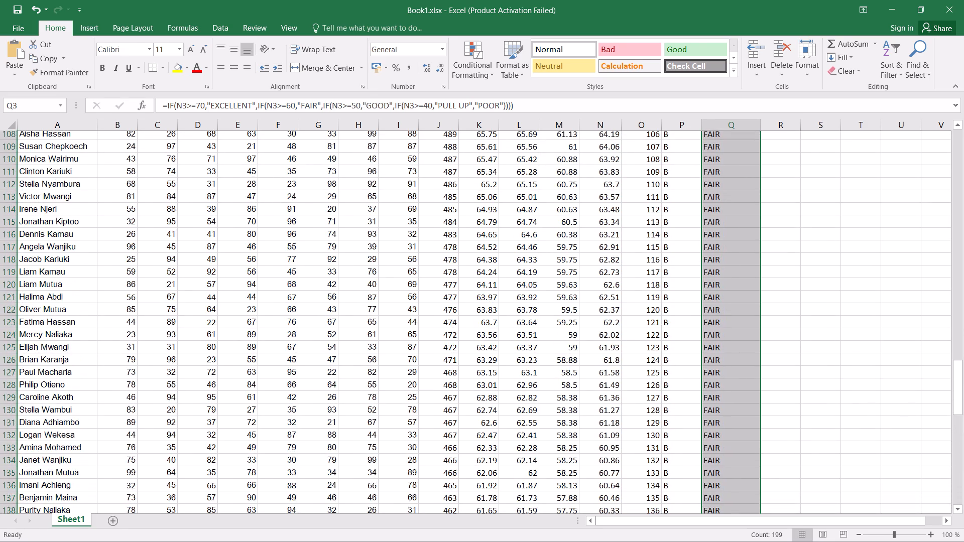
{"action": "scroll", "coordinate": [552, 270], "scroll_direction": "up", "scroll_amount": 7}
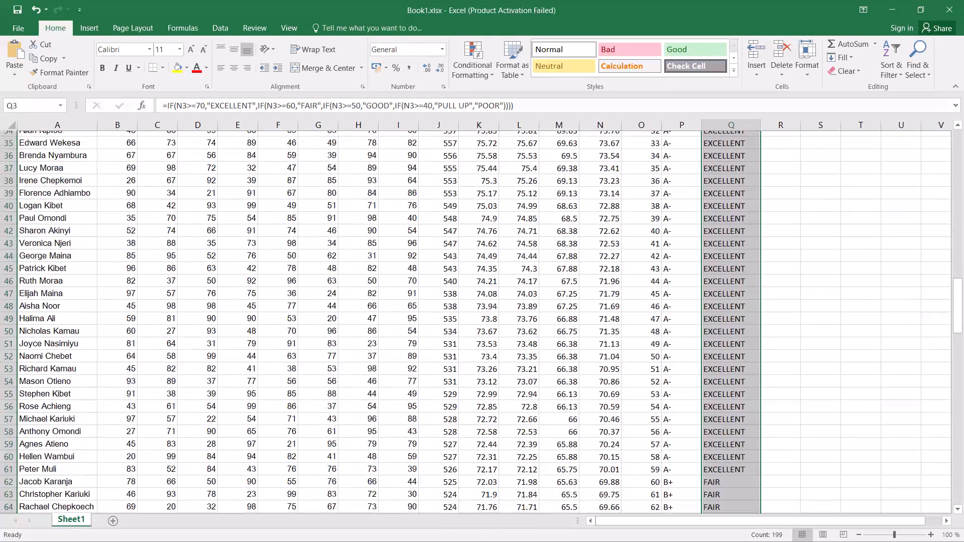
{"action": "scroll", "coordinate": [552, 270], "scroll_direction": "up", "scroll_amount": 5}
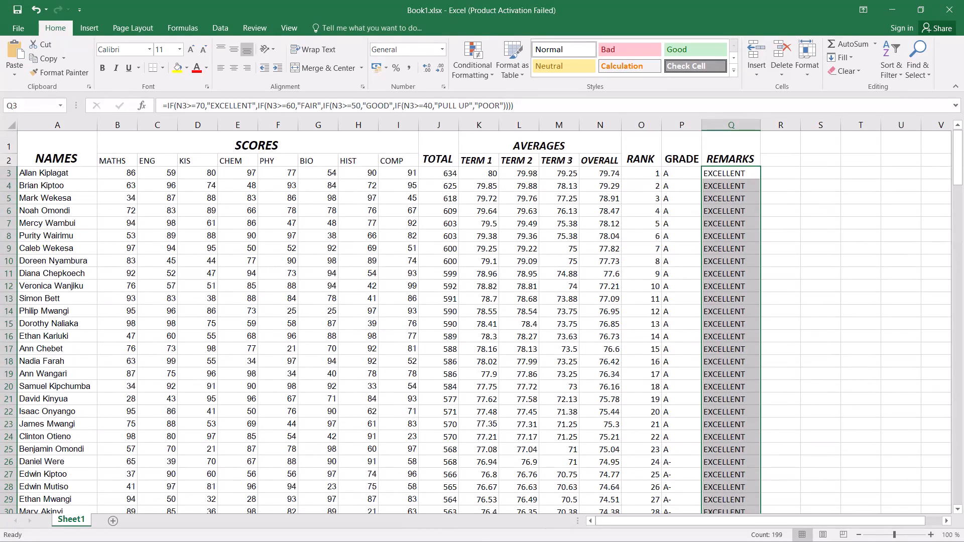
{"action": "scroll", "coordinate": [552, 270], "scroll_direction": "down", "scroll_amount": 9}
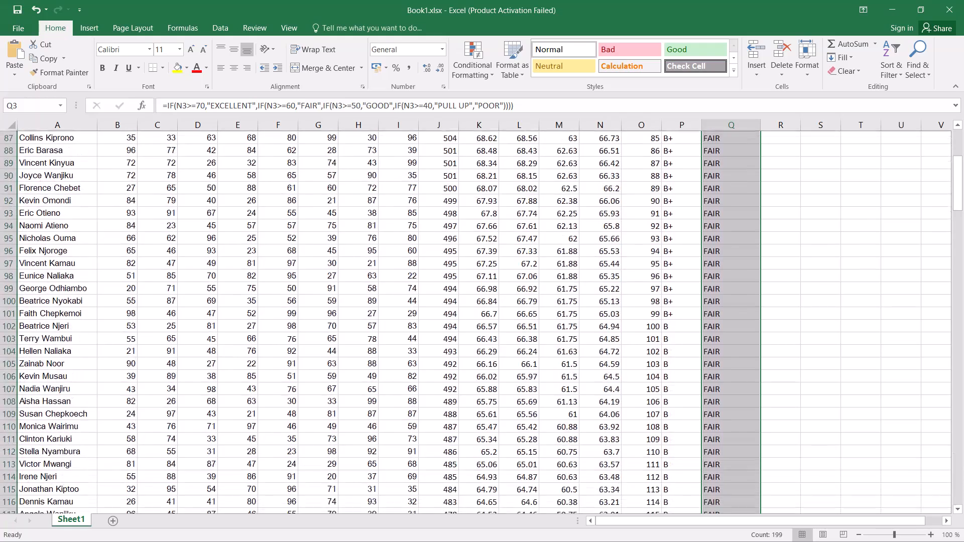
{"action": "scroll", "coordinate": [552, 270], "scroll_direction": "down", "scroll_amount": 3}
{"action": "scroll", "coordinate": [552, 270], "scroll_direction": "right", "scroll_amount": 3}
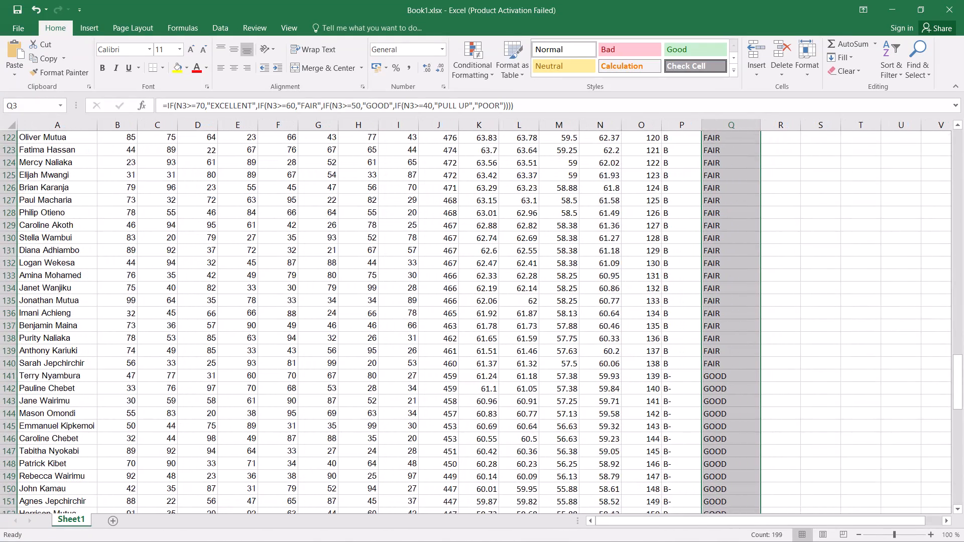
{"action": "scroll", "coordinate": [552, 270], "scroll_direction": "down", "scroll_amount": 9}
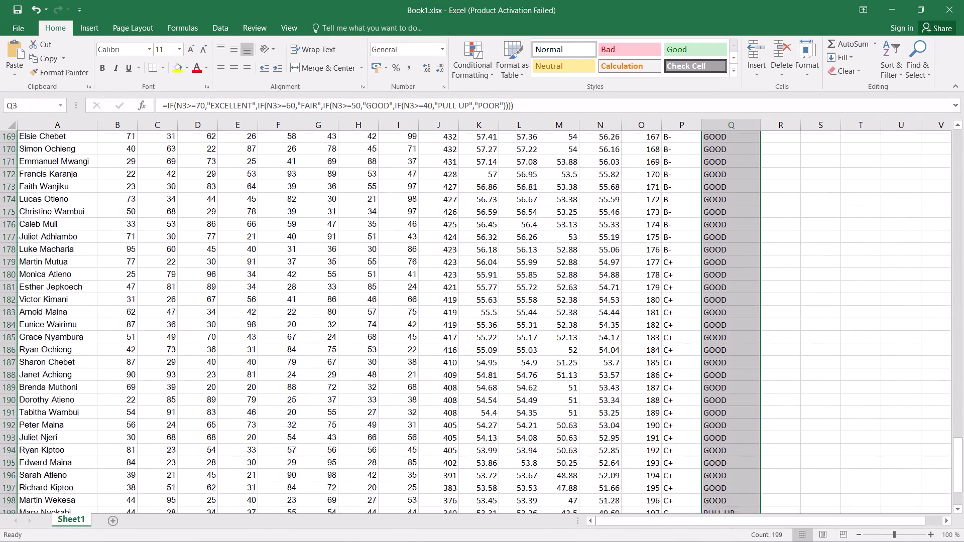
{"action": "scroll", "coordinate": [552, 270], "scroll_direction": "down", "scroll_amount": 1}
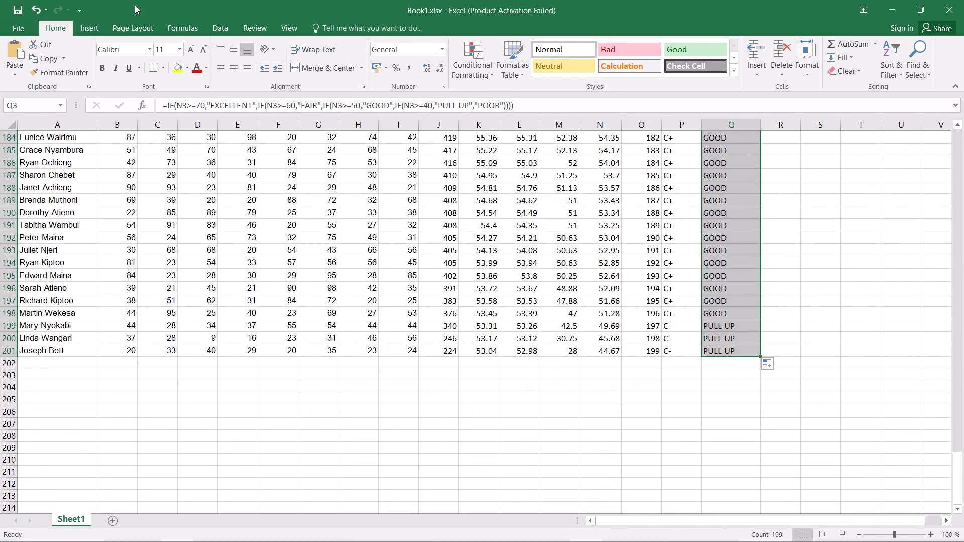
Increase the height of row 204, below the last student, to about 26 points.
{"action": "left_click", "coordinate": [91, 29]}
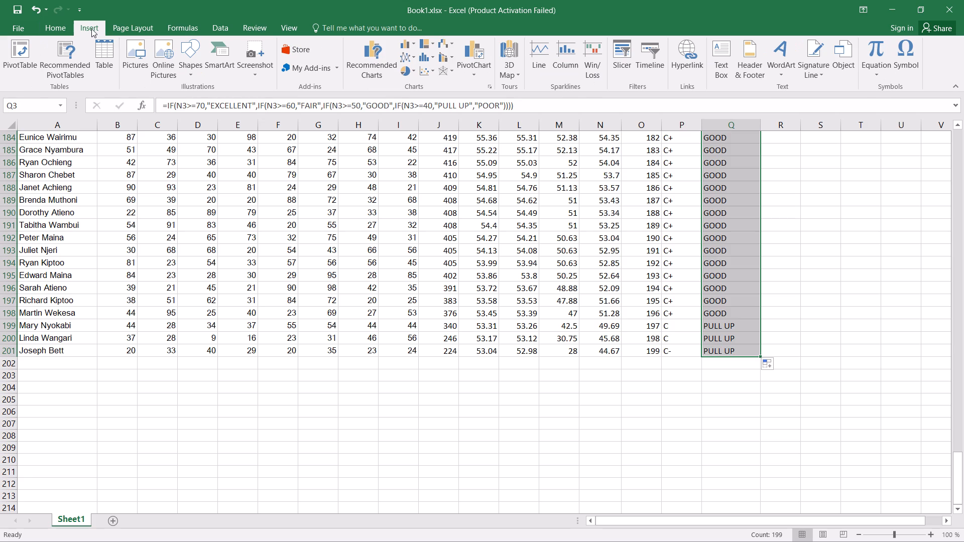
{"action": "scroll", "coordinate": [91, 29], "scroll_direction": "down", "scroll_amount": 2}
{"action": "scroll", "coordinate": [111, 344], "scroll_direction": "down", "scroll_amount": 3}
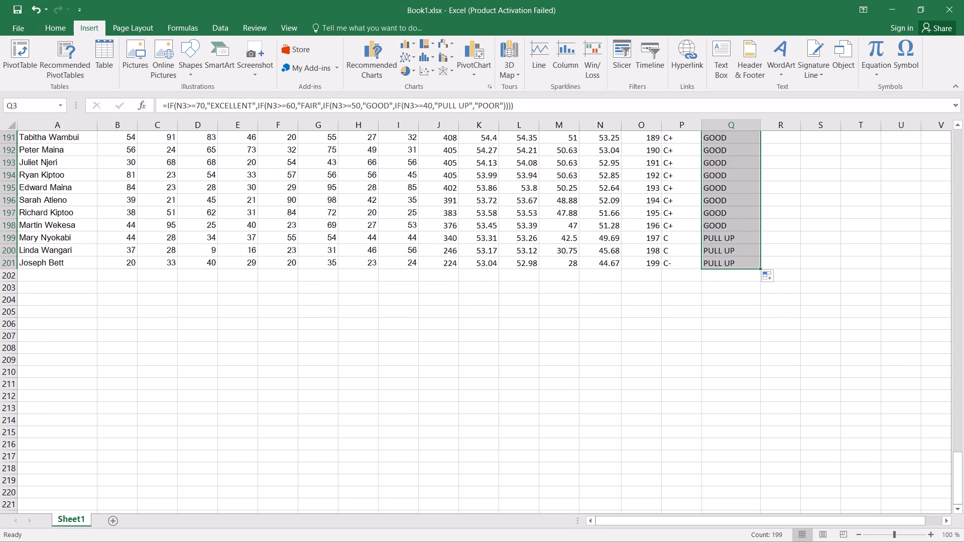
{"action": "left_click", "coordinate": [26, 301]}
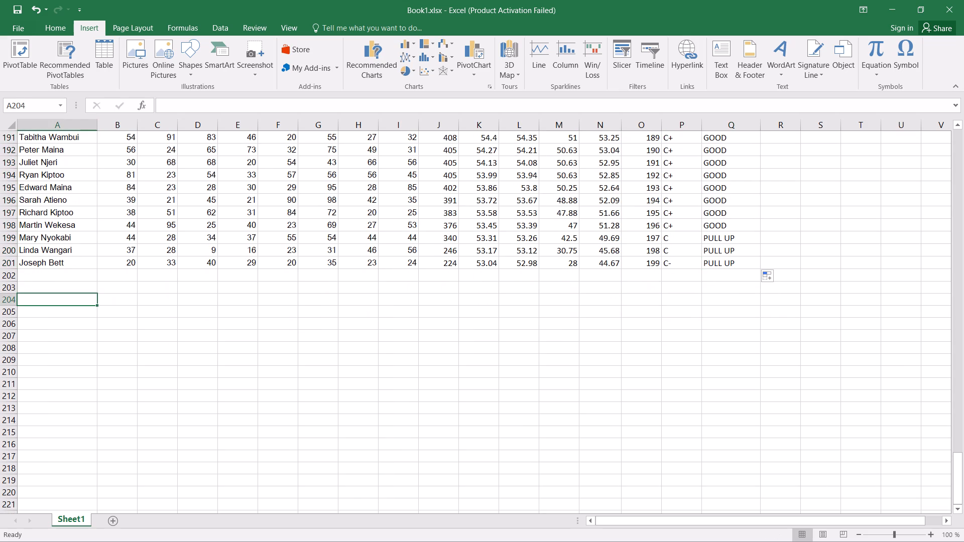
{"action": "left_click_drag", "start_coordinate": [16, 306], "coordinate": [16, 316]}
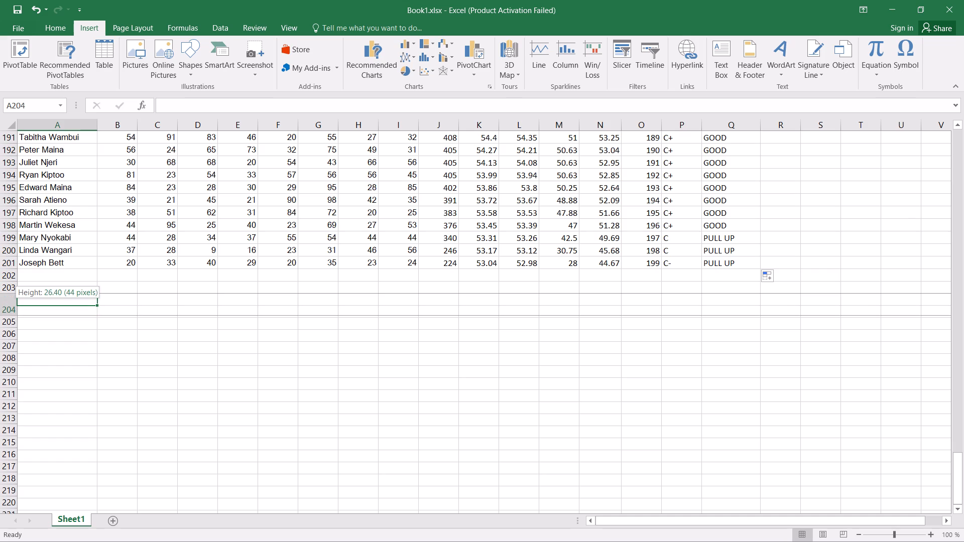
{"action": "left_click_drag", "start_coordinate": [16, 316], "coordinate": [16, 317]}
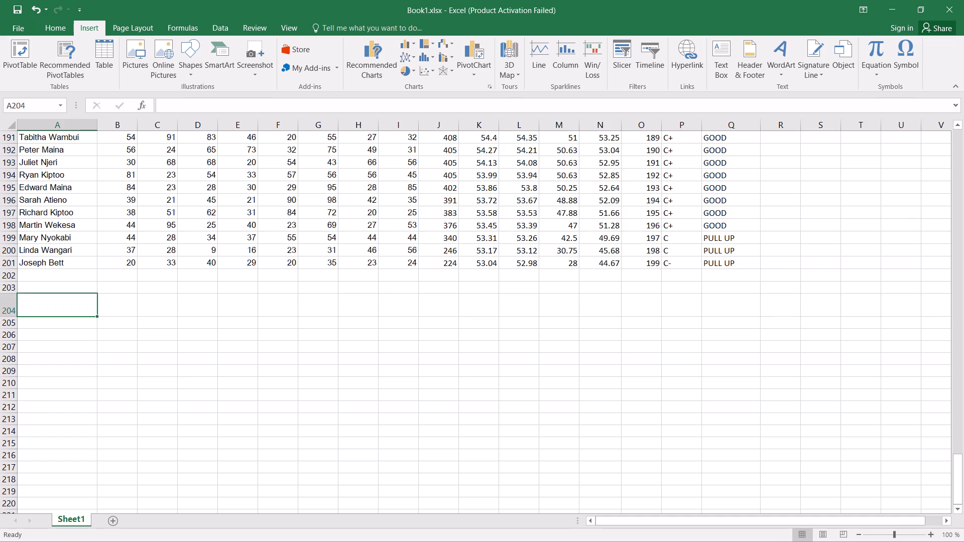
Enter the label TOTAL in cell A204 and format its text bold at font size 20.
{"action": "key", "text": "t"}
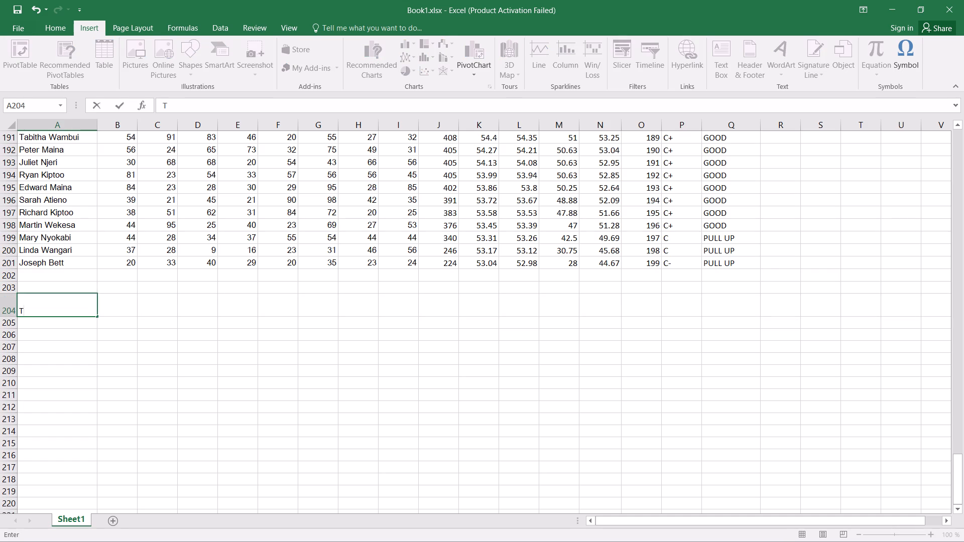
{"action": "type", "text": "OTA"}
{"action": "key", "text": "l"}
{"action": "left_click_drag", "start_coordinate": [46, 310], "coordinate": [19, 309]}
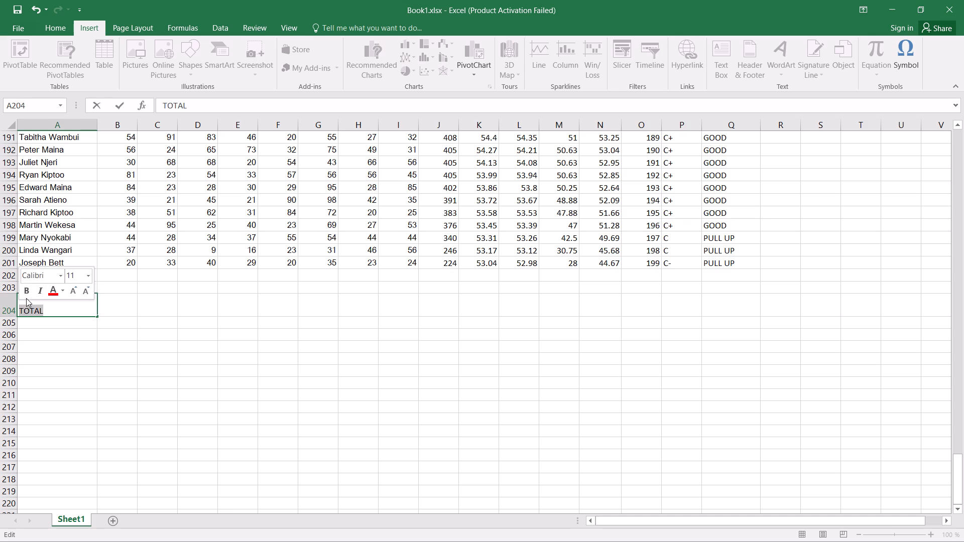
{"action": "left_click", "coordinate": [27, 291]}
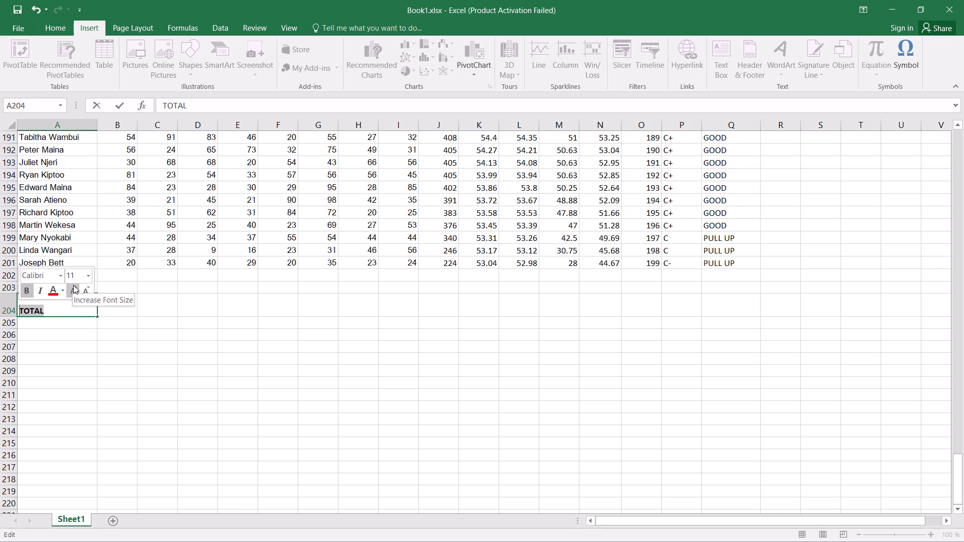
{"action": "left_click", "coordinate": [73, 285]}
{"action": "left_click", "coordinate": [73, 285]}
{"action": "left_click", "coordinate": [73, 285]}
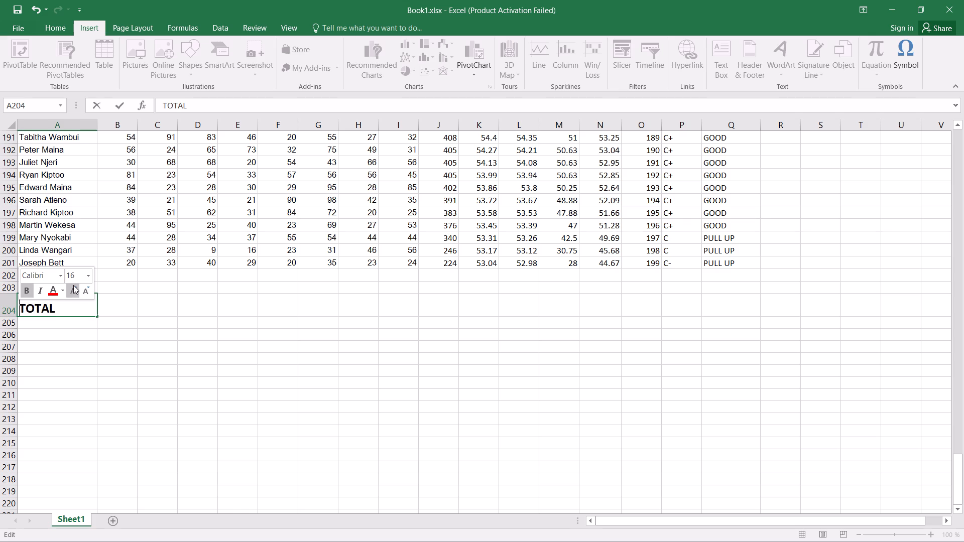
{"action": "left_click", "coordinate": [73, 285]}
{"action": "left_click", "coordinate": [73, 285]}
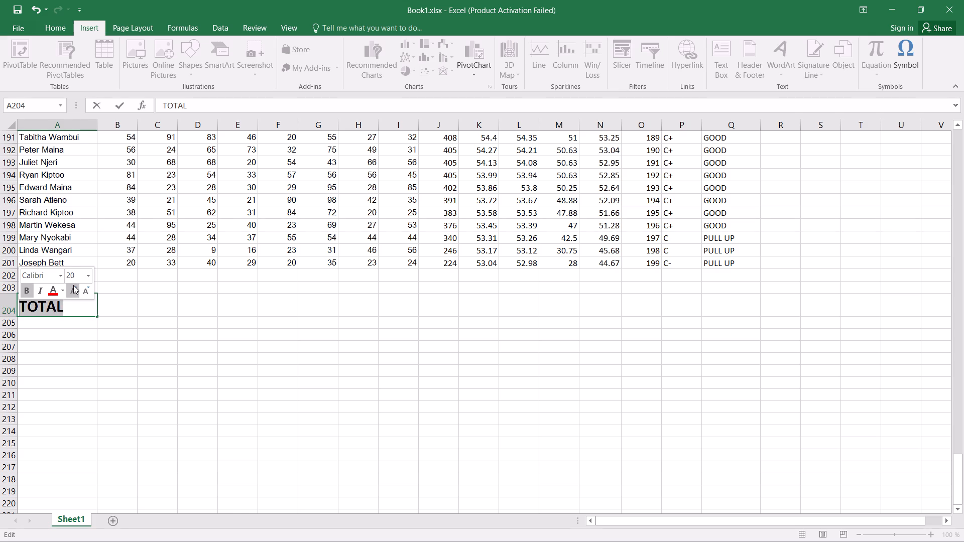
Start a SUM formula in B204 and go back to the first student's score in the MATHS column for its range.
{"action": "left_click", "coordinate": [124, 307]}
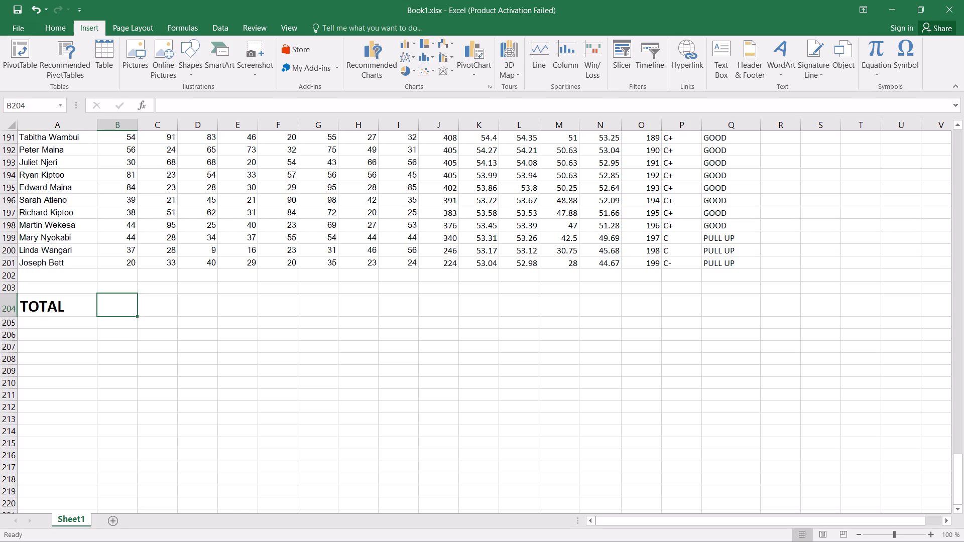
{"action": "key", "text": "equal"}
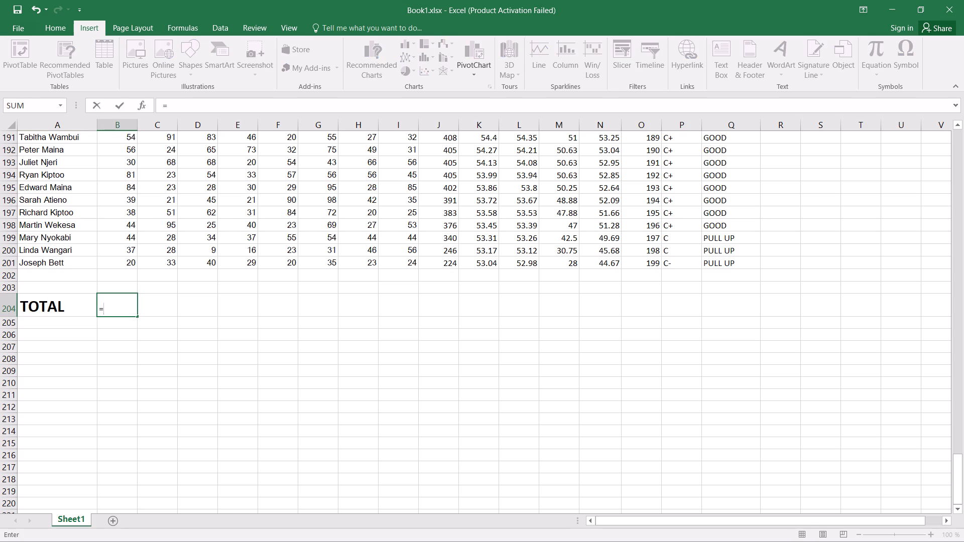
{"action": "type", "text": "SUM"}
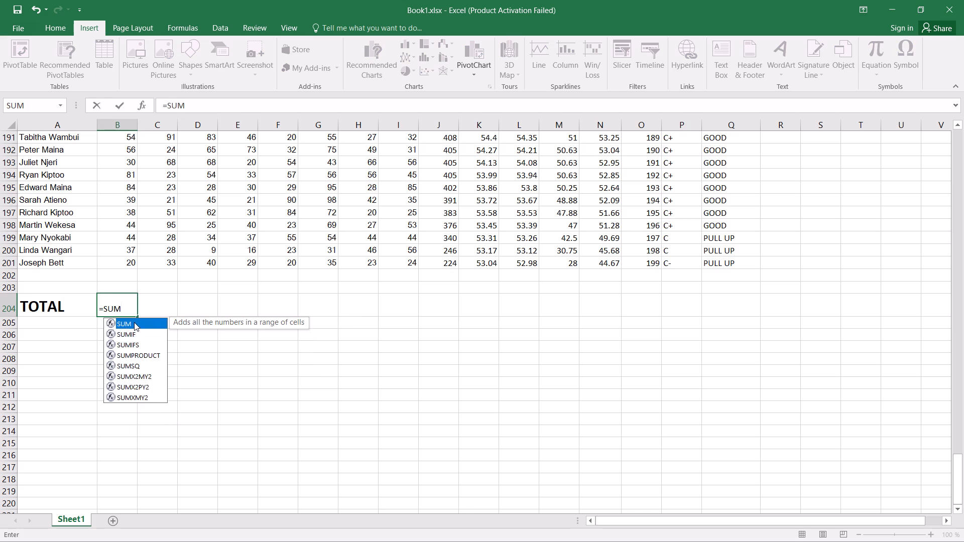
{"action": "double_click", "coordinate": [134, 322]}
{"action": "scroll", "coordinate": [197, 252], "scroll_direction": "up", "scroll_amount": 5}
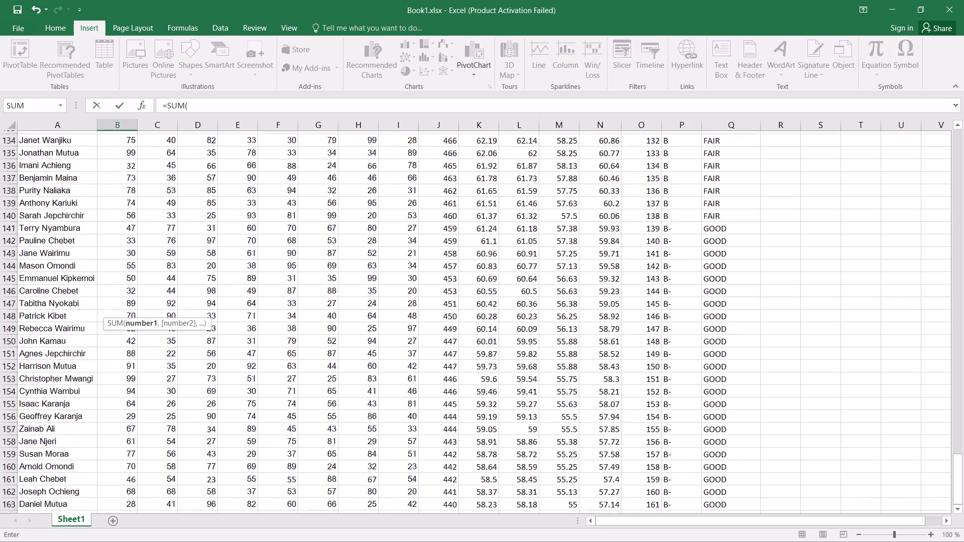
{"action": "scroll", "coordinate": [197, 252], "scroll_direction": "up", "scroll_amount": 8}
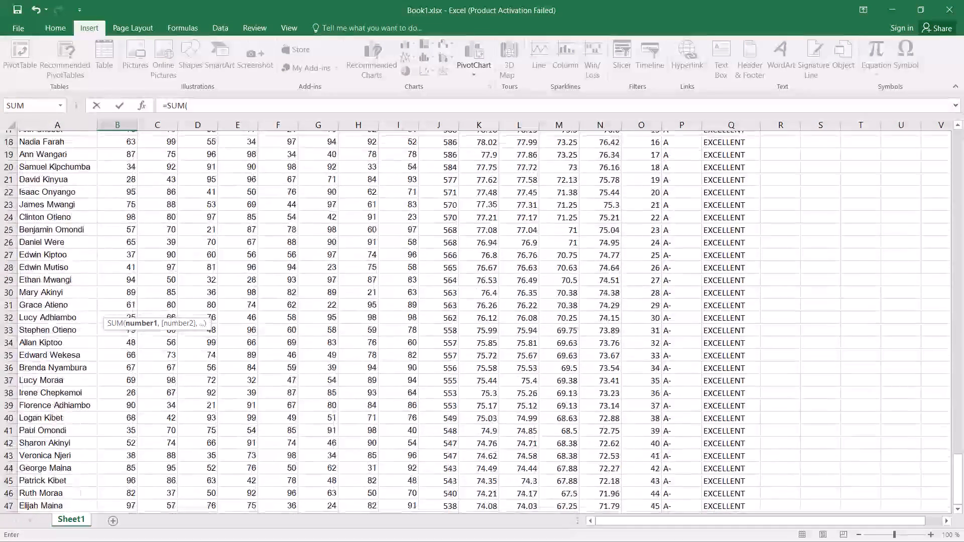
{"action": "scroll", "coordinate": [197, 252], "scroll_direction": "up", "scroll_amount": 5}
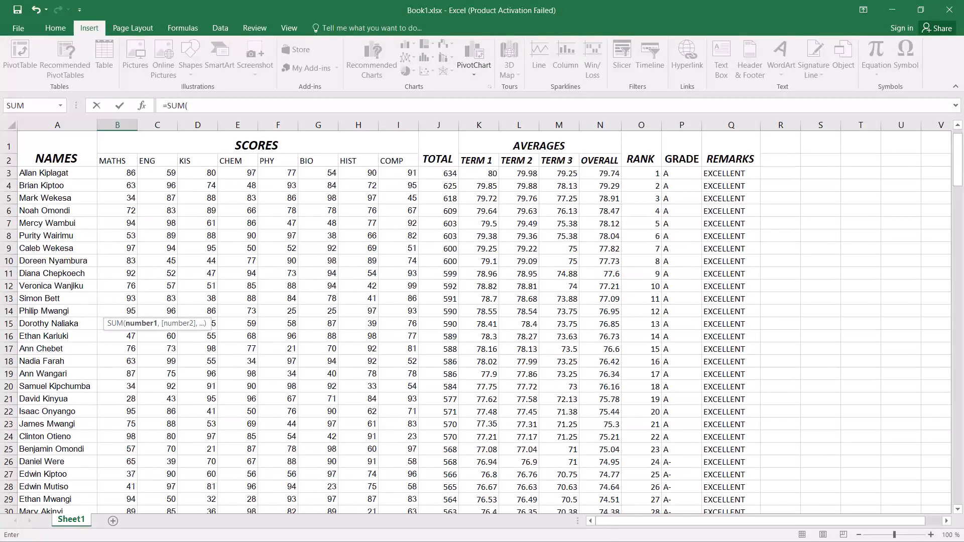
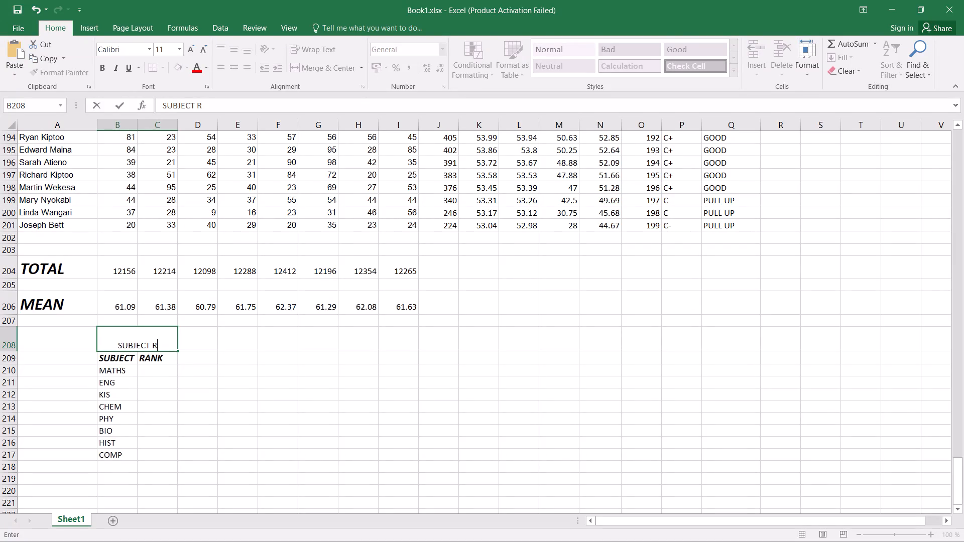
Finish the title SUBJECT RANKS in B208 and format it bold italic at font size 14.
{"action": "type", "text": "KS"}
{"action": "left_click_drag", "start_coordinate": [167, 341], "coordinate": [106, 343]}
{"action": "left_click", "coordinate": [115, 328]}
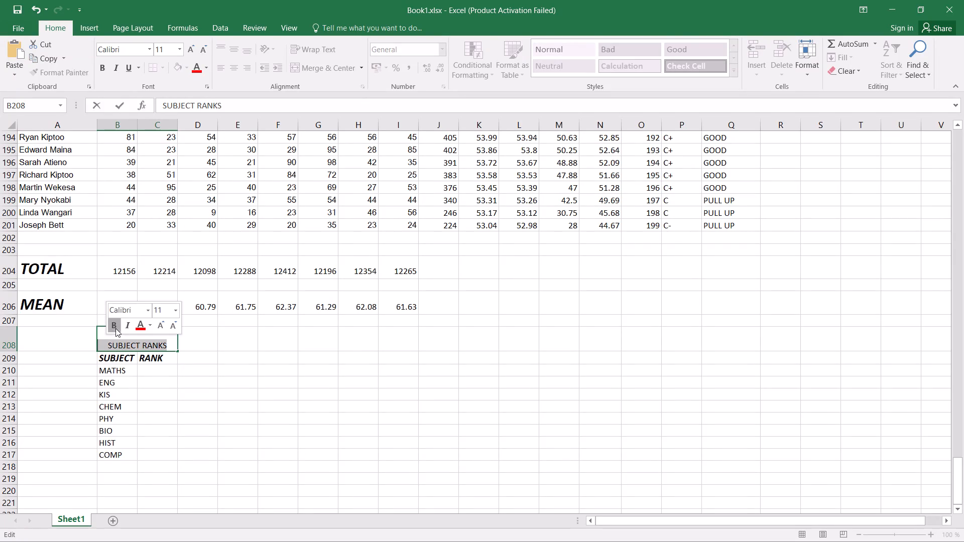
{"action": "left_click", "coordinate": [127, 328]}
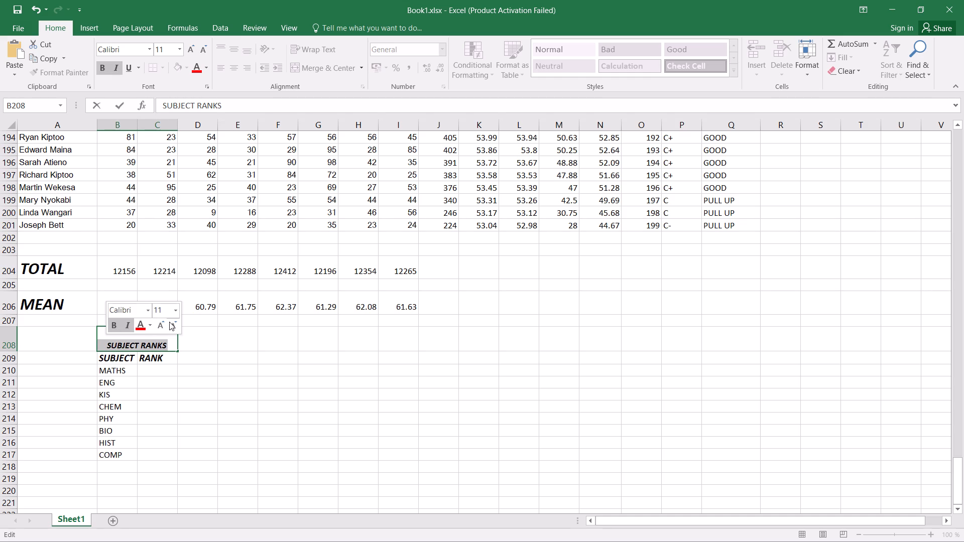
{"action": "left_click", "coordinate": [165, 322]}
{"action": "left_click", "coordinate": [165, 322]}
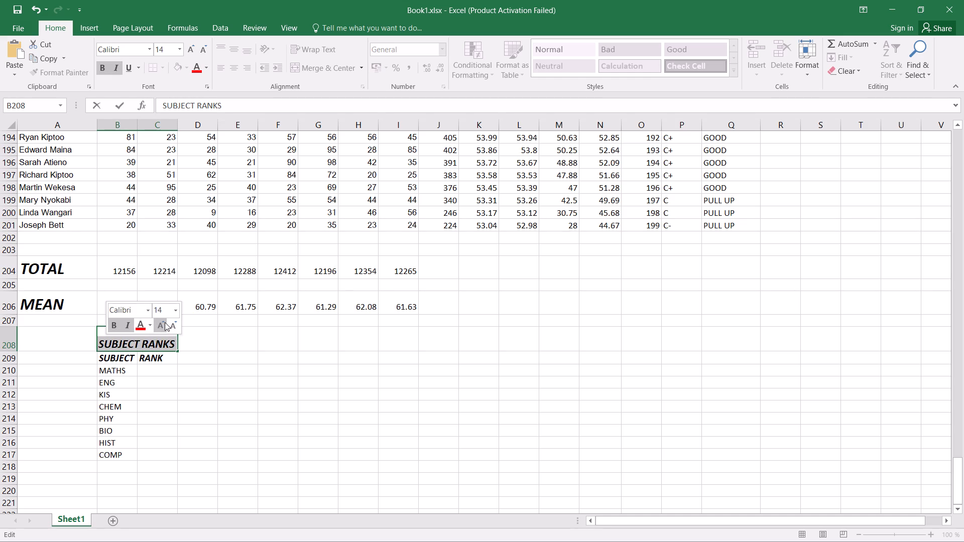
Enter a RANK formula in C210 for MATHS, using mean B206 as the number and absolute $B$206 as the reference.
{"action": "left_click", "coordinate": [158, 369]}
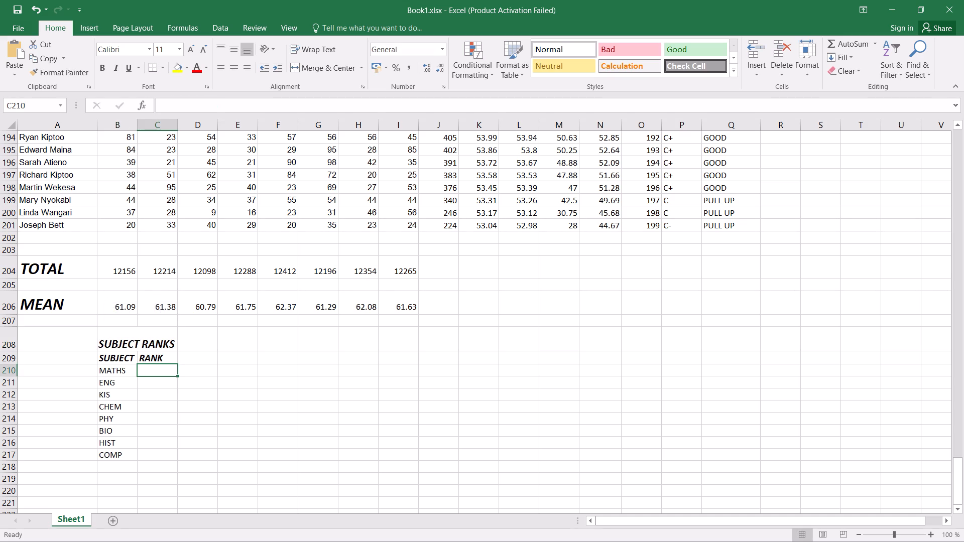
{"action": "key", "text": "equal"}
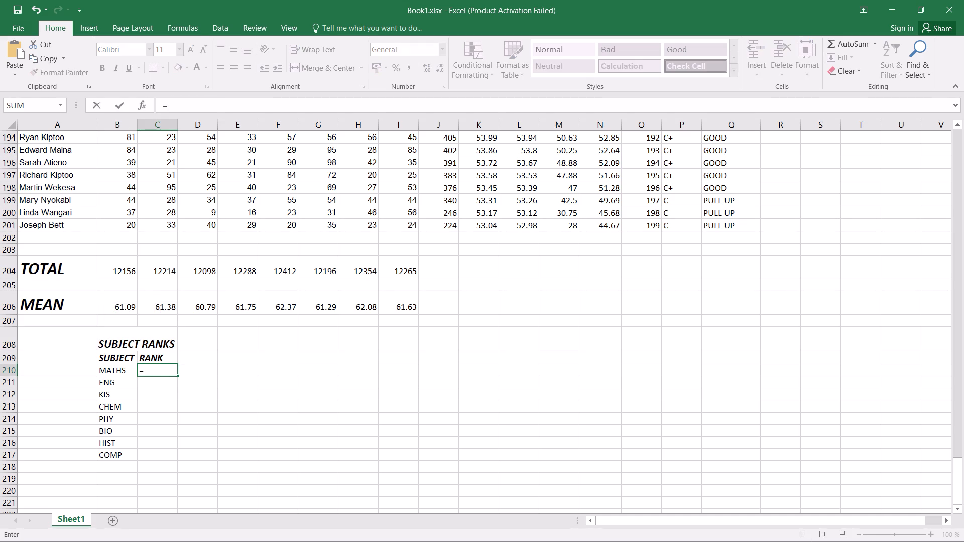
{"action": "type", "text": "RA"}
{"action": "key", "text": "n"}
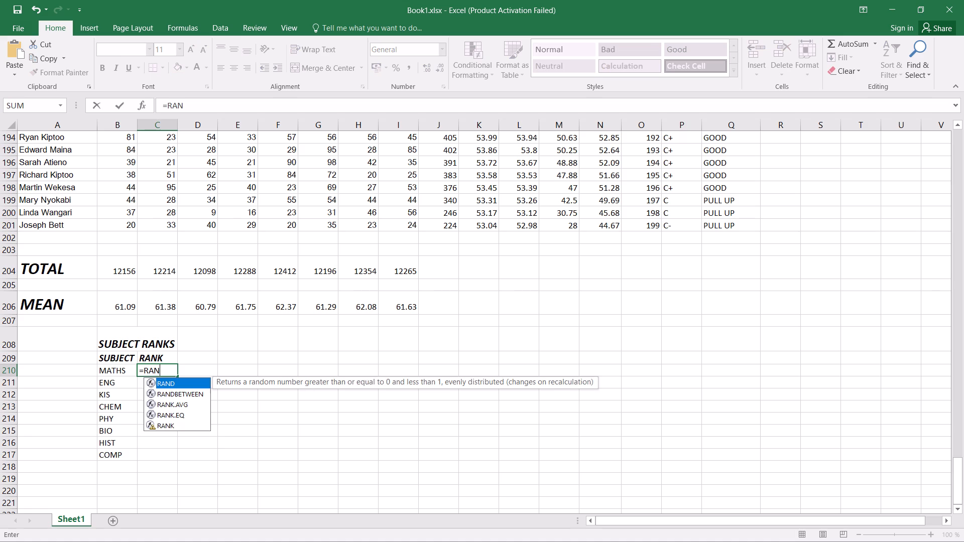
{"action": "double_click", "coordinate": [169, 422]}
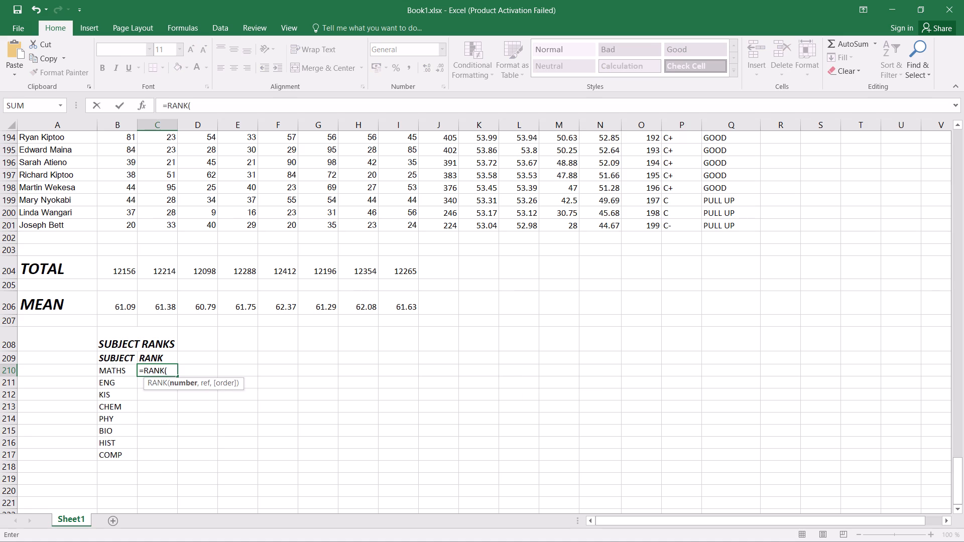
{"action": "left_click", "coordinate": [128, 305]}
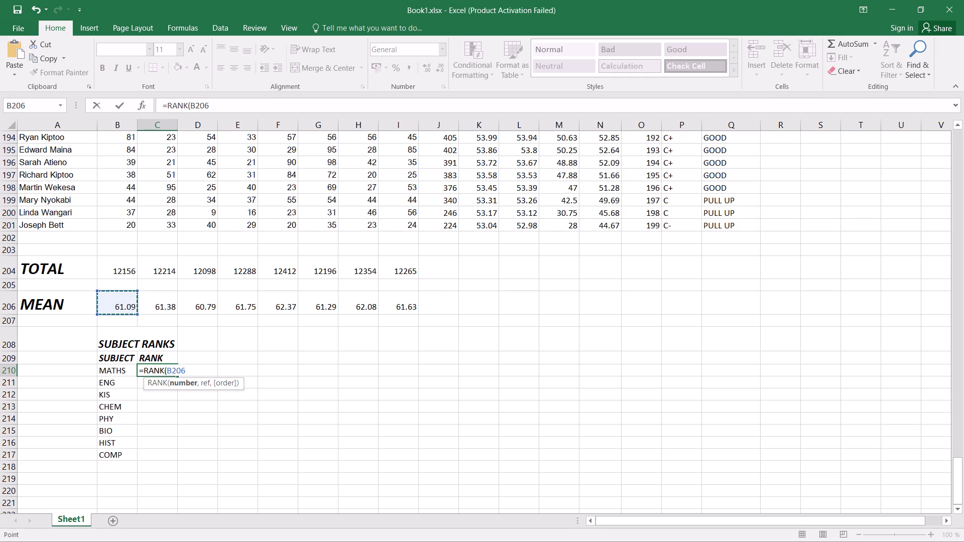
{"action": "key", "text": "comma"}
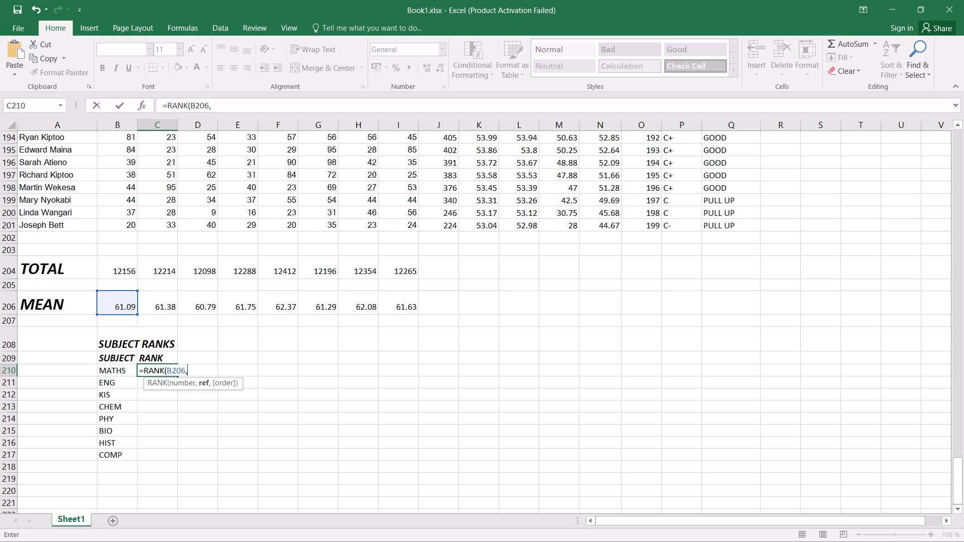
{"action": "left_click", "coordinate": [128, 305]}
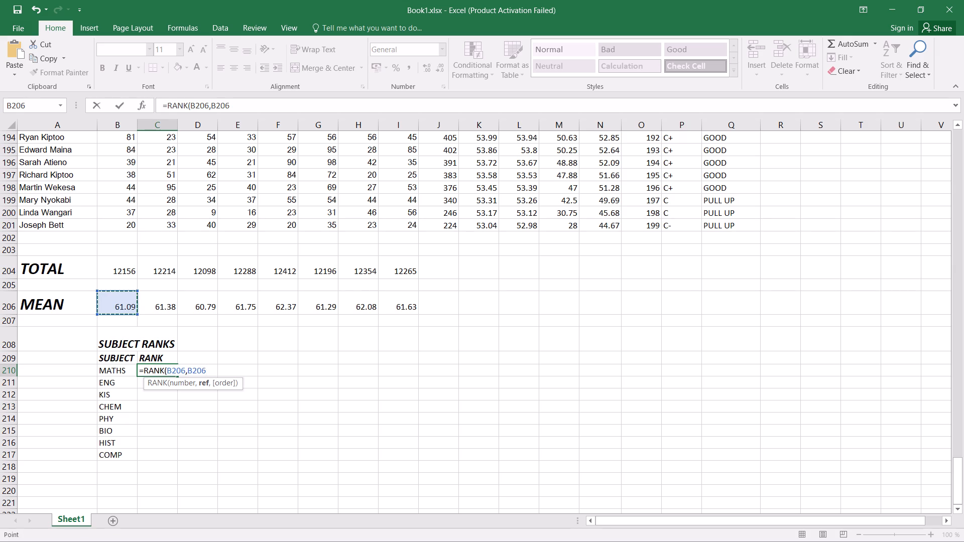
{"action": "left_click", "coordinate": [188, 370]}
{"action": "key", "text": "shift+dollar"}
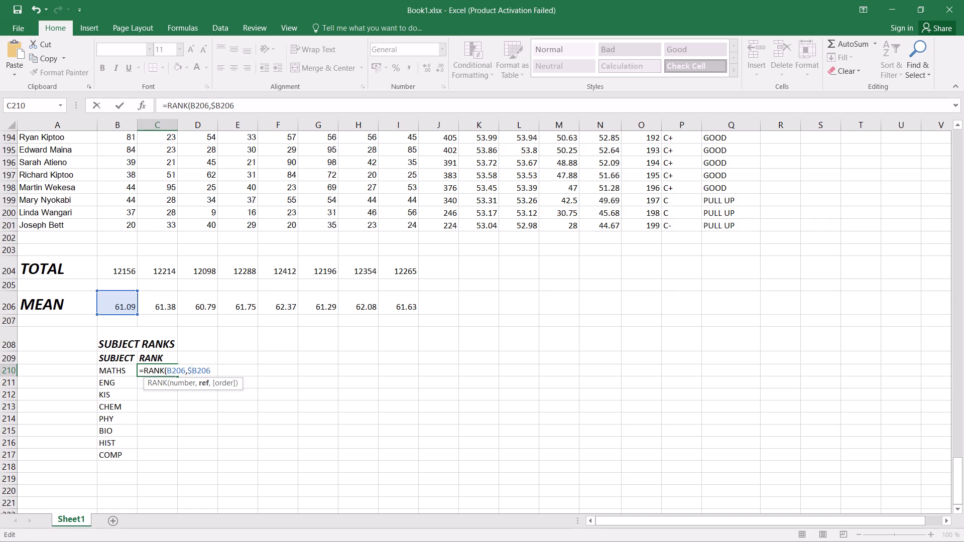
{"action": "key", "text": "Right"}
{"action": "key", "text": "shift+dollar"}
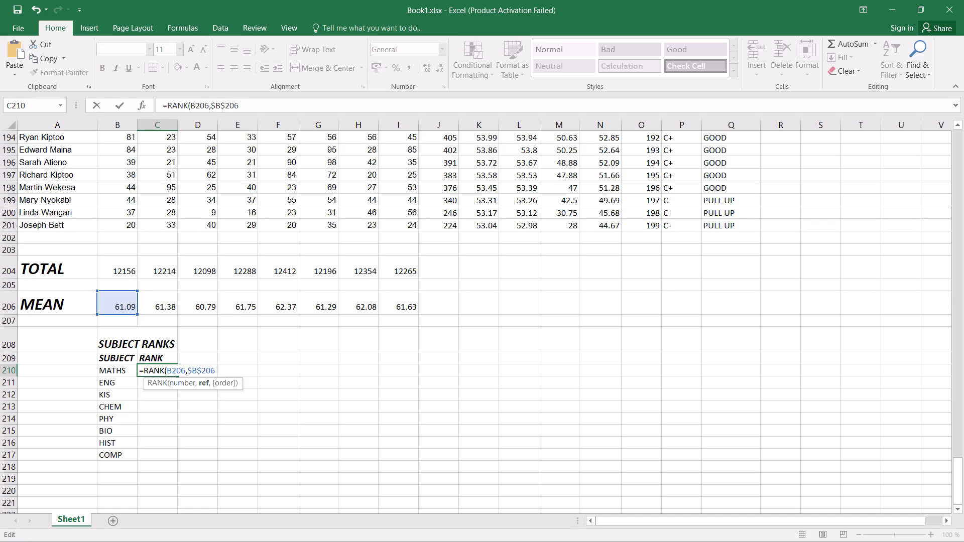
{"action": "left_click", "coordinate": [215, 372]}
{"action": "left_click_drag", "start_coordinate": [133, 302], "coordinate": [239, 307]}
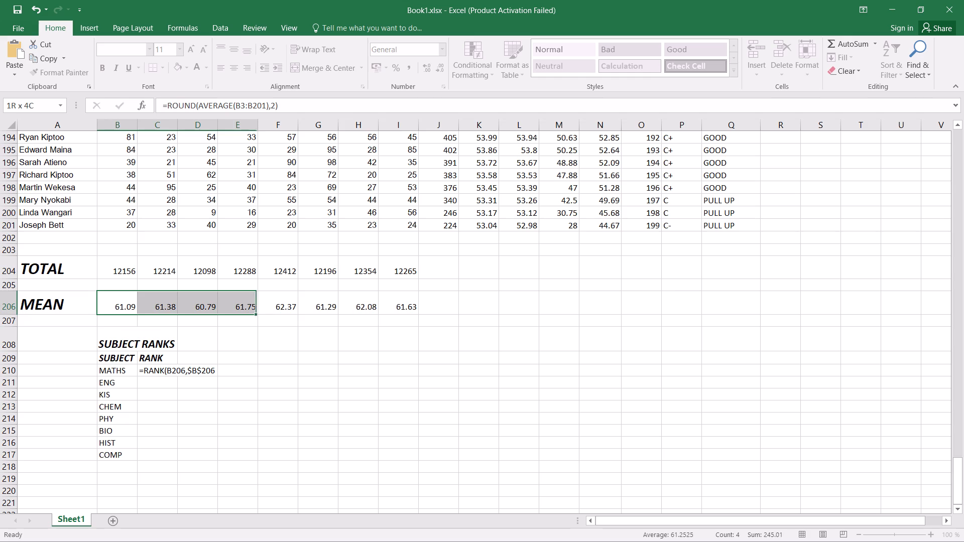
{"action": "left_click_drag", "start_coordinate": [239, 307], "coordinate": [395, 310]}
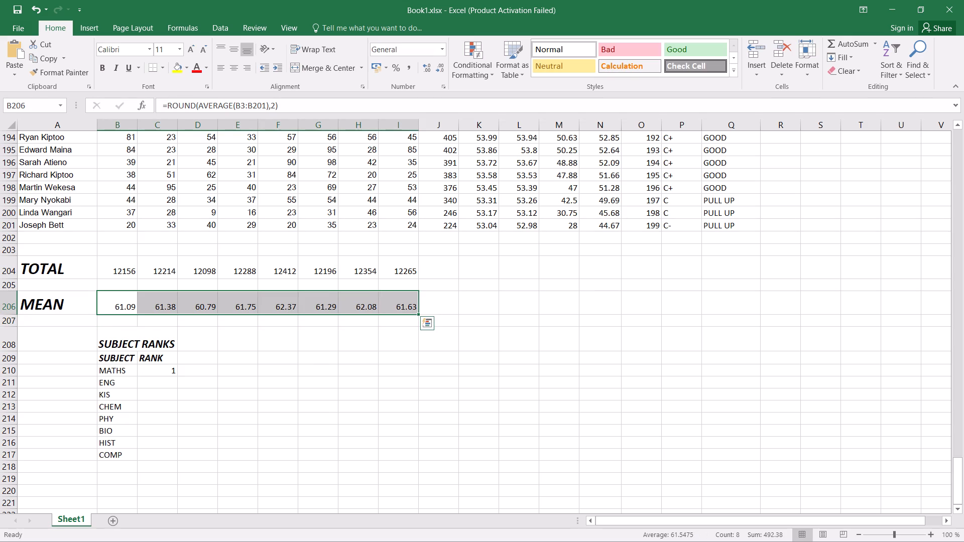
Extend the reference in the C210 RANK formula to the whole MEAN row as the absolute range $B$206:$I$206.
{"action": "left_click", "coordinate": [157, 366]}
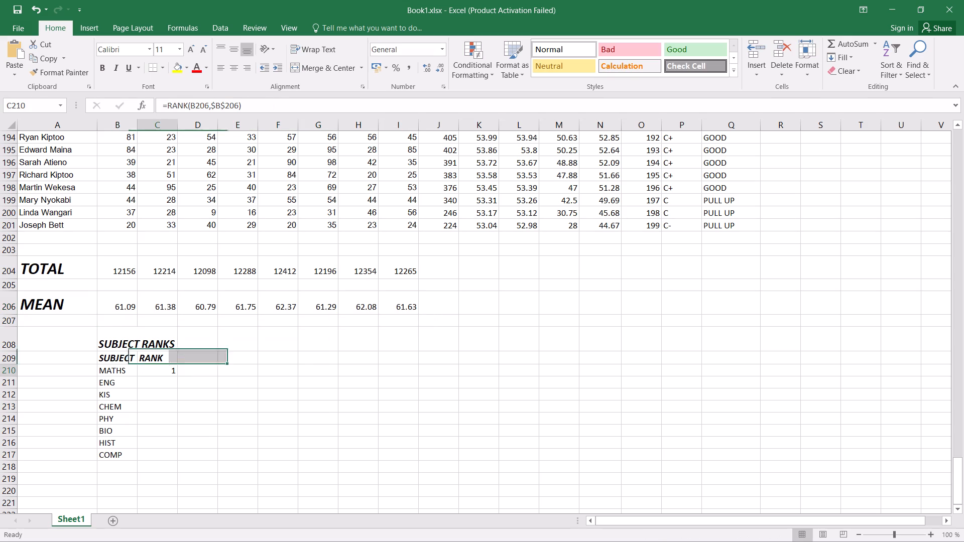
{"action": "left_click", "coordinate": [159, 369]}
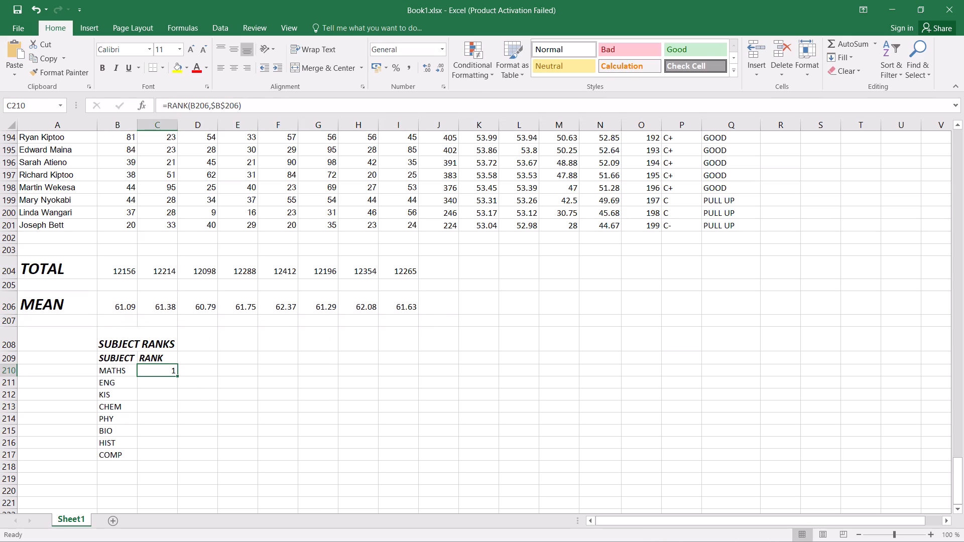
{"action": "left_click", "coordinate": [237, 107]}
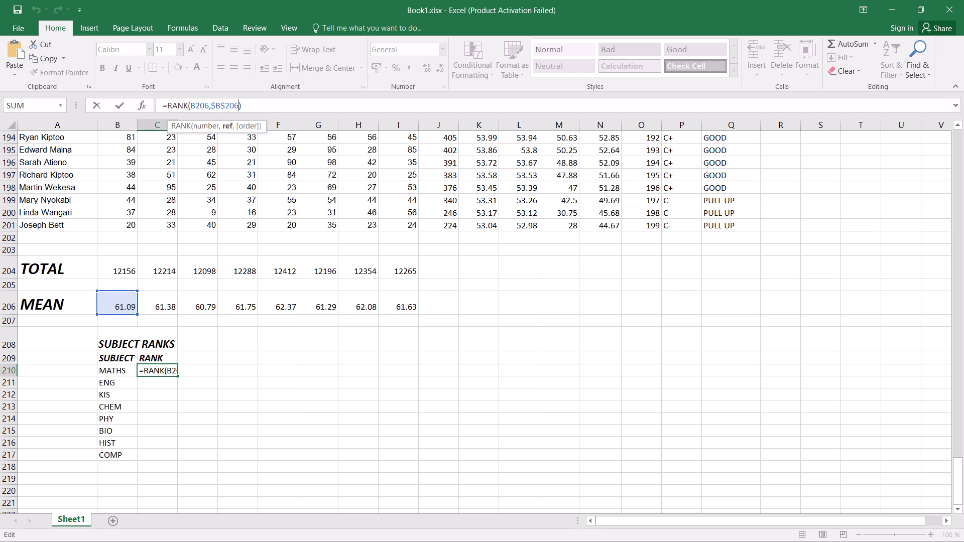
{"action": "key", "text": "shift+colon"}
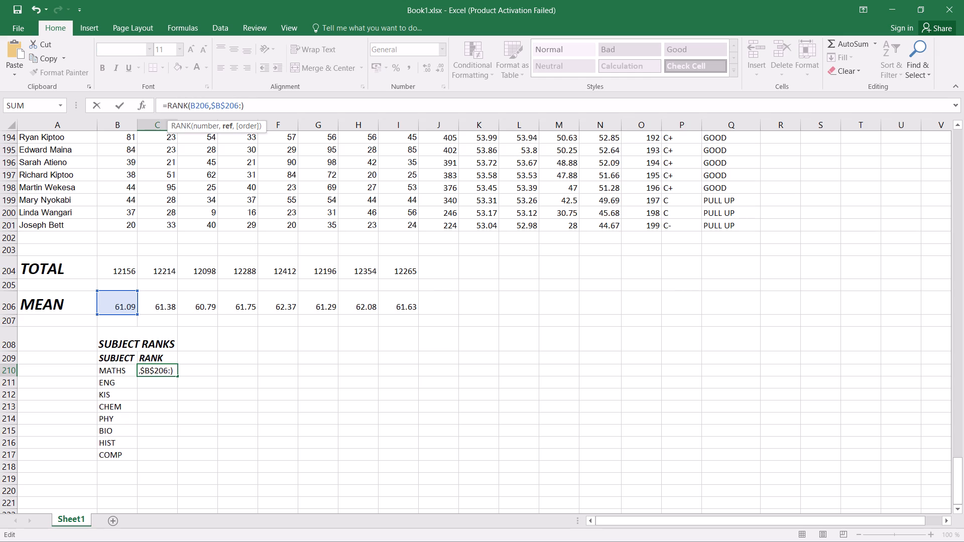
{"action": "left_click", "coordinate": [394, 300]}
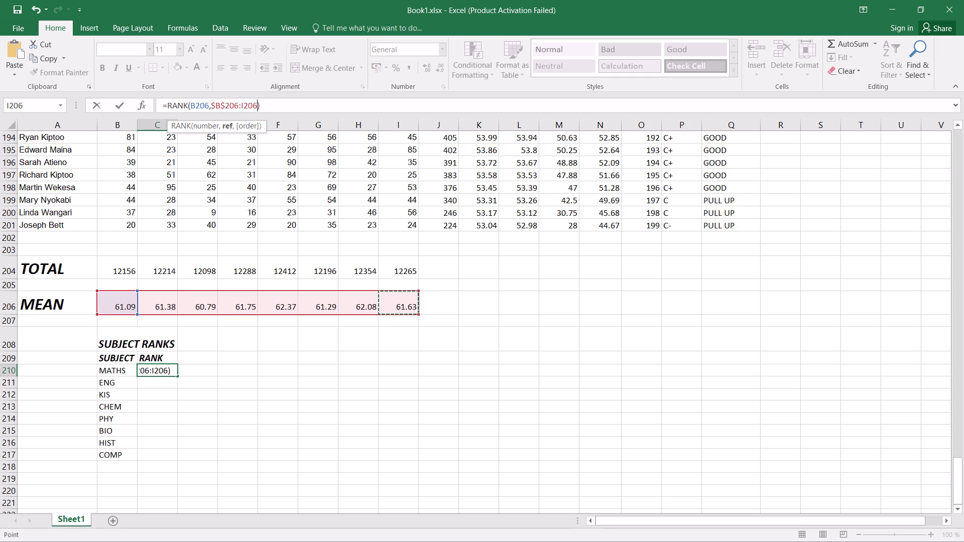
{"action": "left_click", "coordinate": [239, 104]}
{"action": "key", "text": "Right"}
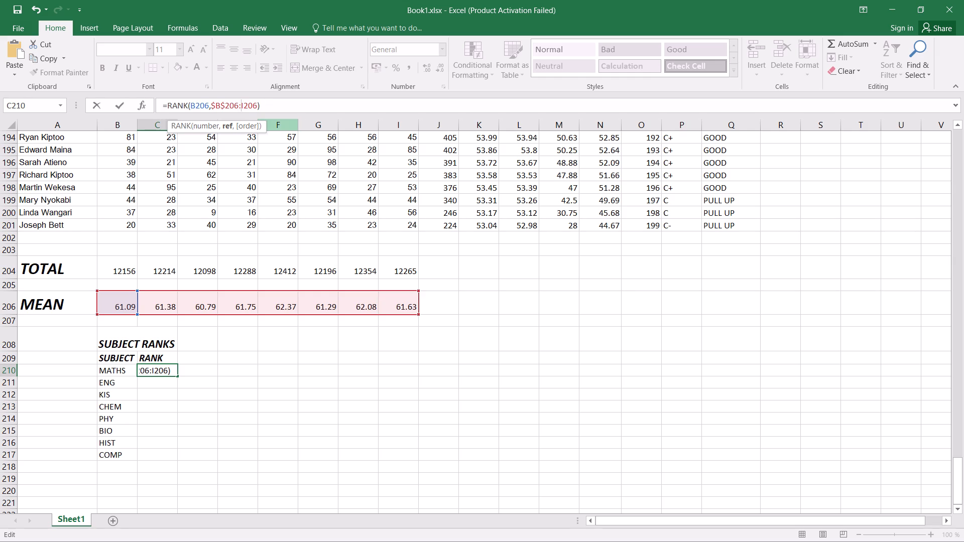
{"action": "key", "text": "shift+dollar"}
{"action": "key", "text": "Right"}
{"action": "key", "text": "shift+dollar"}
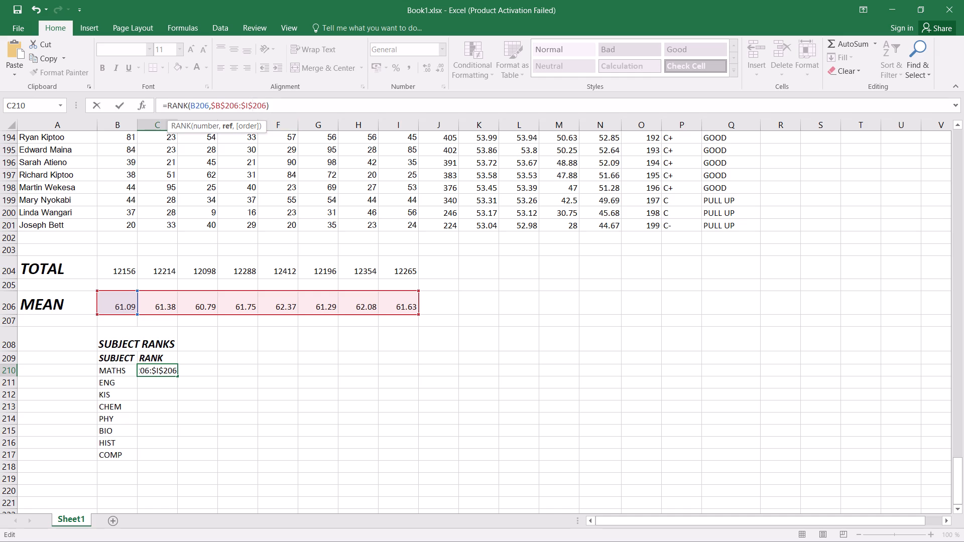
{"action": "key", "text": "Right"}
{"action": "key", "text": "Right"}
{"action": "key", "text": "Right"}
Add an order argument to the MATHS RANK formula and try to set it to 0 - Descending.
{"action": "key", "text": "comma"}
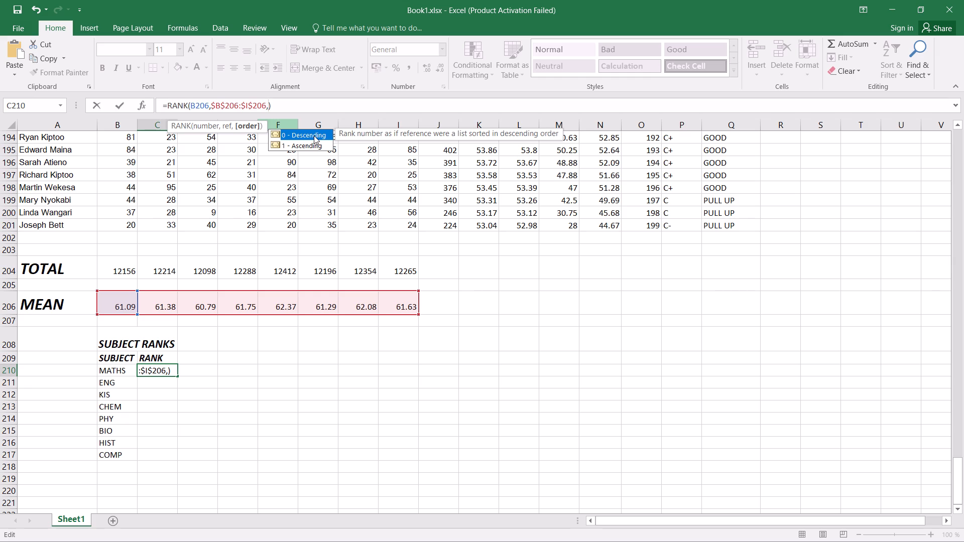
{"action": "left_click", "coordinate": [314, 135]}
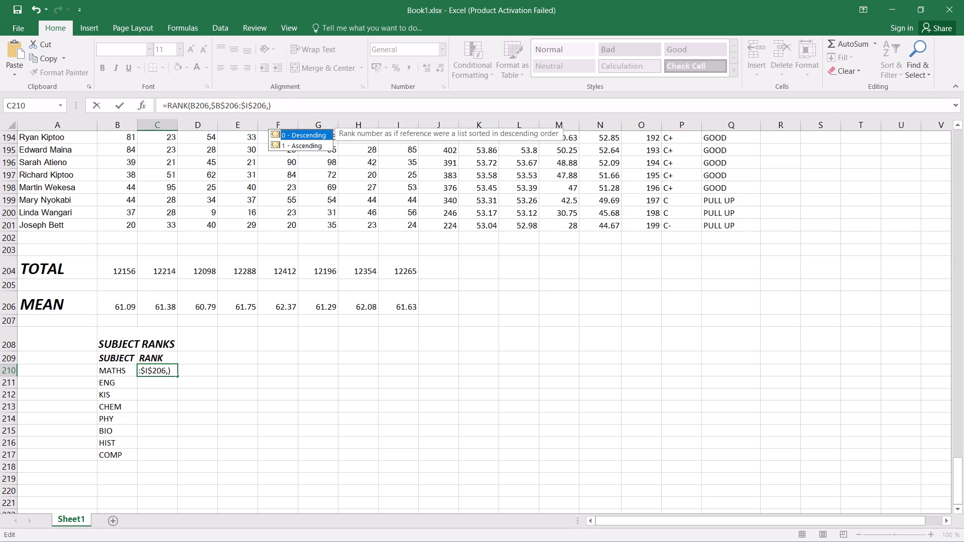
{"action": "left_click", "coordinate": [653, 224]}
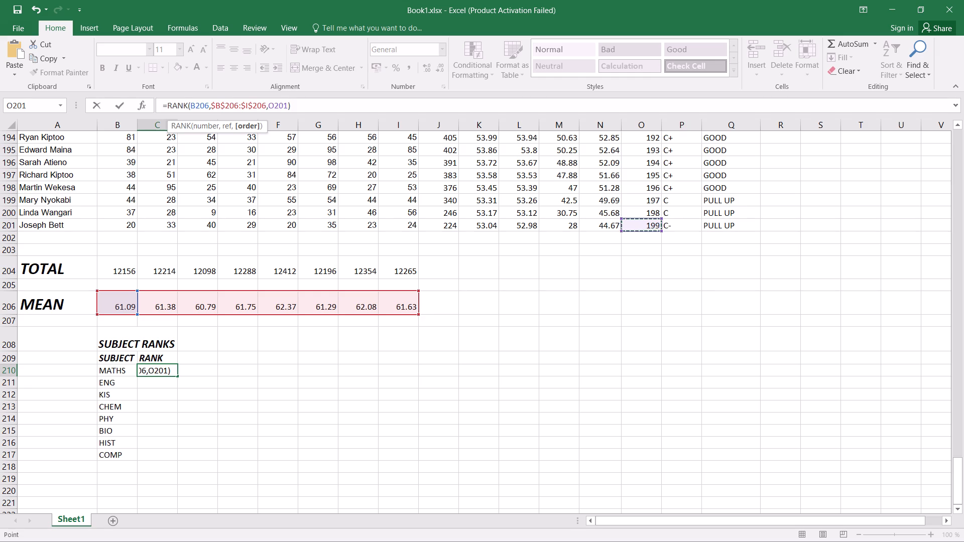
{"action": "left_click", "coordinate": [656, 211]}
{"action": "left_click", "coordinate": [656, 201]}
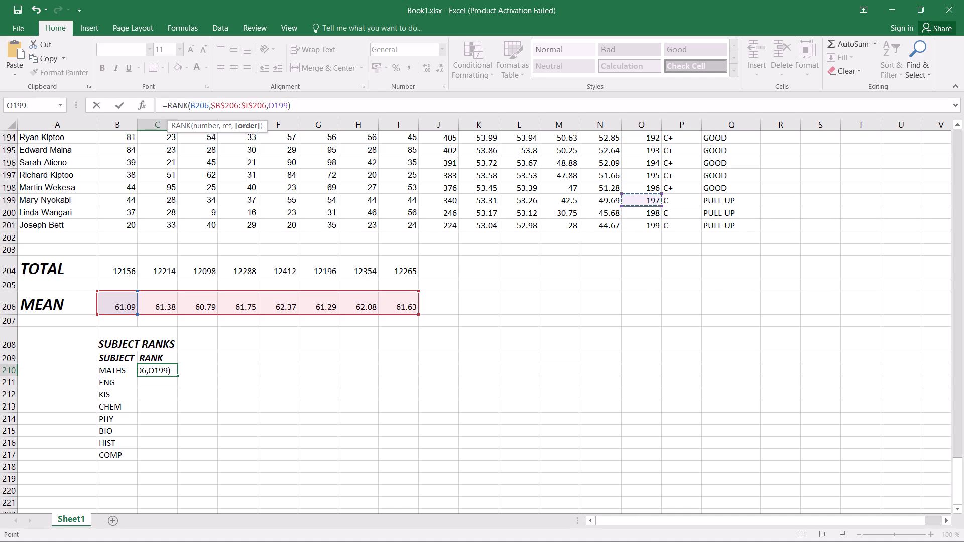
Replace the stray cell reference in the order argument of the MATHS RANK formula in C210 with 0 and enter the formula.
{"action": "left_click", "coordinate": [169, 368]}
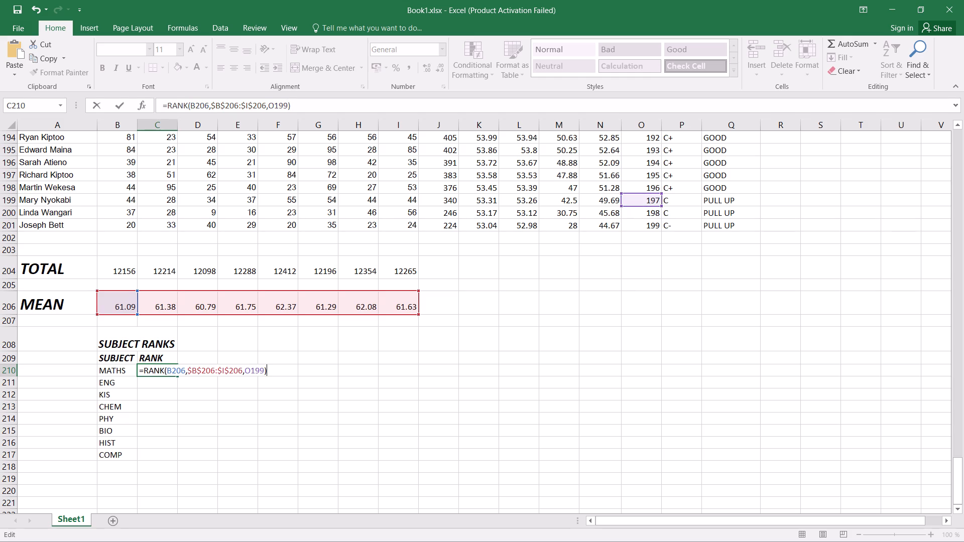
{"action": "left_click", "coordinate": [264, 370]}
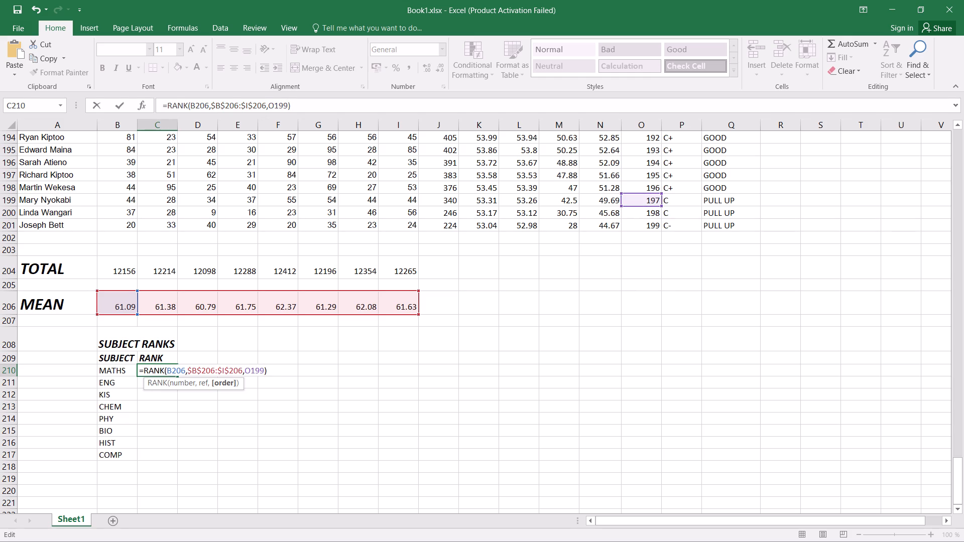
{"action": "key", "text": "BackSpace"}
{"action": "key", "text": "BackSpace"}
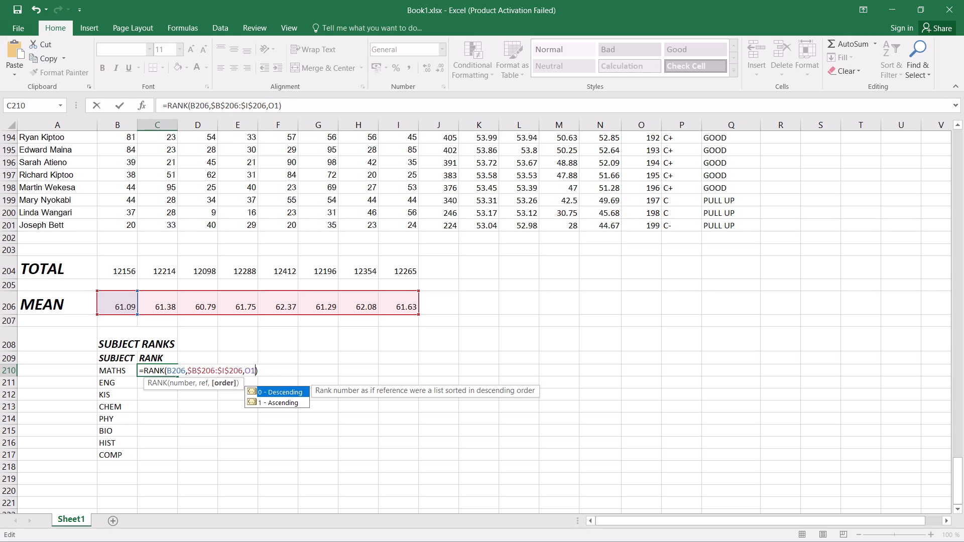
{"action": "key", "text": "BackSpace"}
{"action": "key", "text": "BackSpace"}
{"action": "left_click_drag", "start_coordinate": [294, 420], "coordinate": [291, 396]}
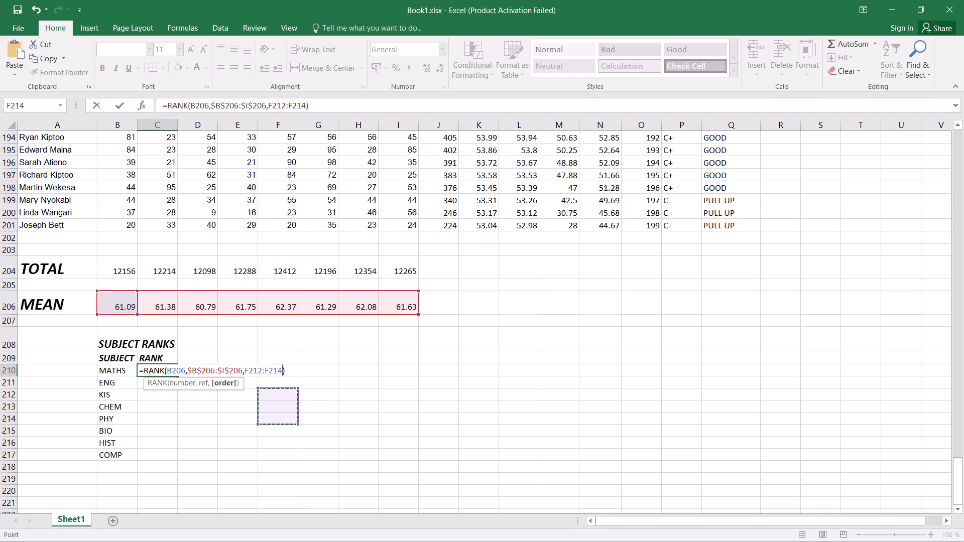
{"action": "key", "text": "BackSpace"}
{"action": "key", "text": "BackSpace"}
{"action": "key", "text": "BackSpace"}
{"action": "key", "text": "BackSpace"}
{"action": "key", "text": "BackSpace"}
{"action": "key", "text": "BackSpace"}
{"action": "key", "text": "BackSpace"}
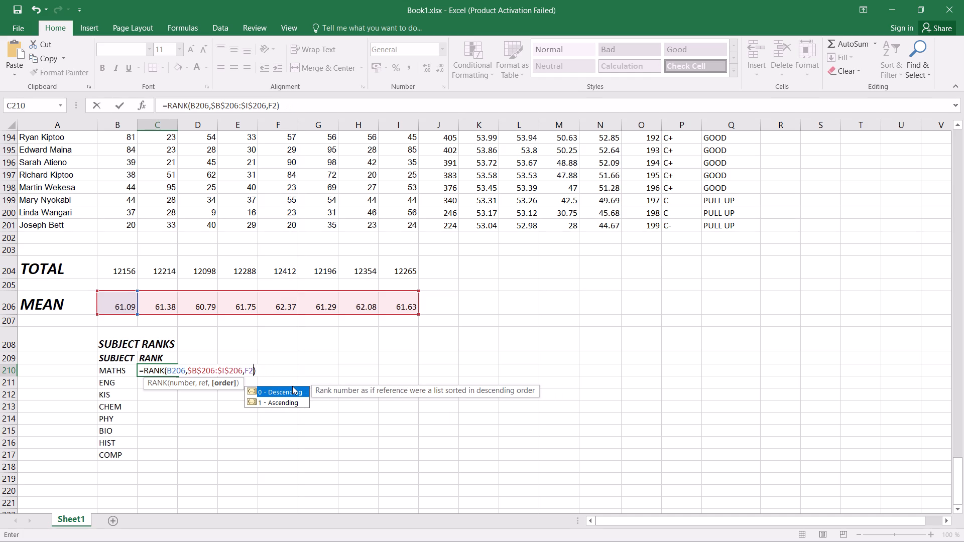
{"action": "key", "text": "BackSpace"}
{"action": "key", "text": "BackSpace"}
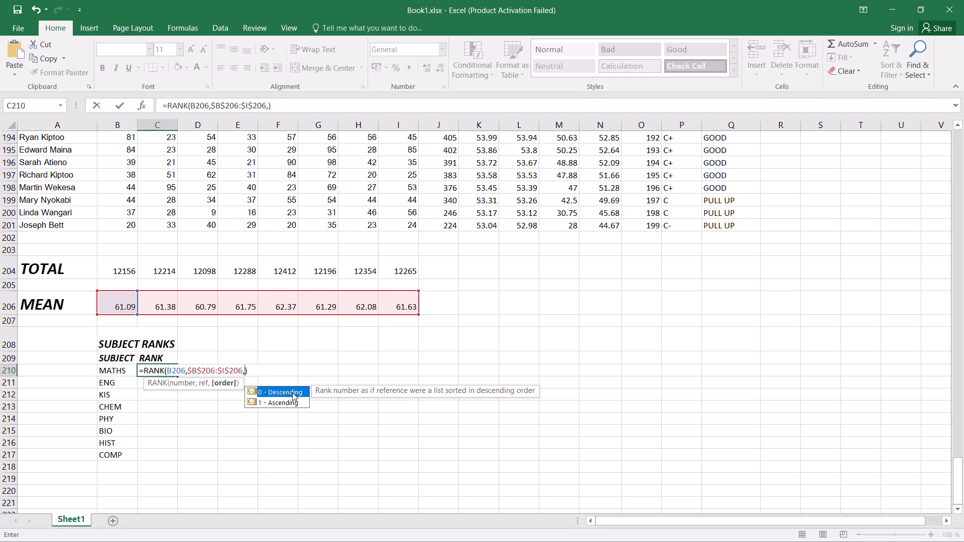
{"action": "left_click", "coordinate": [292, 392]}
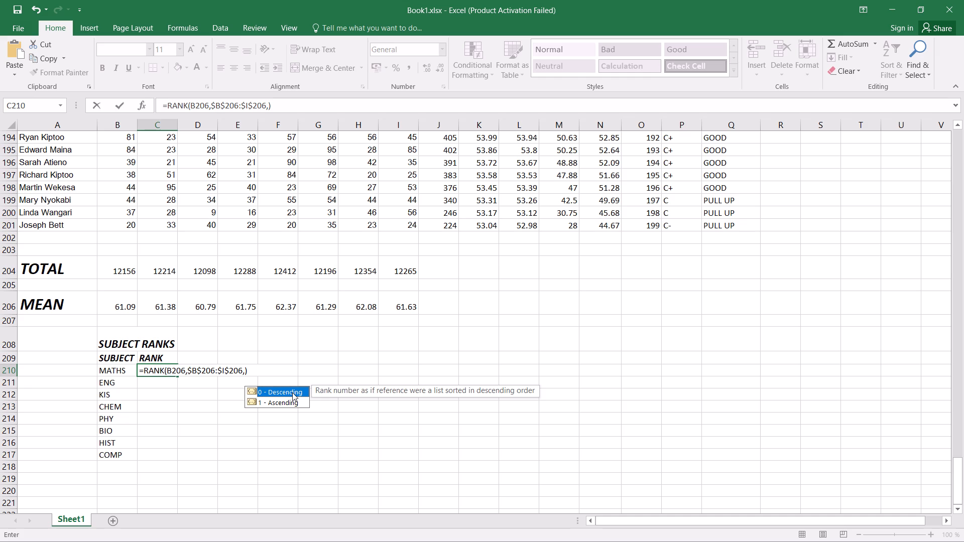
{"action": "left_click", "coordinate": [245, 369]}
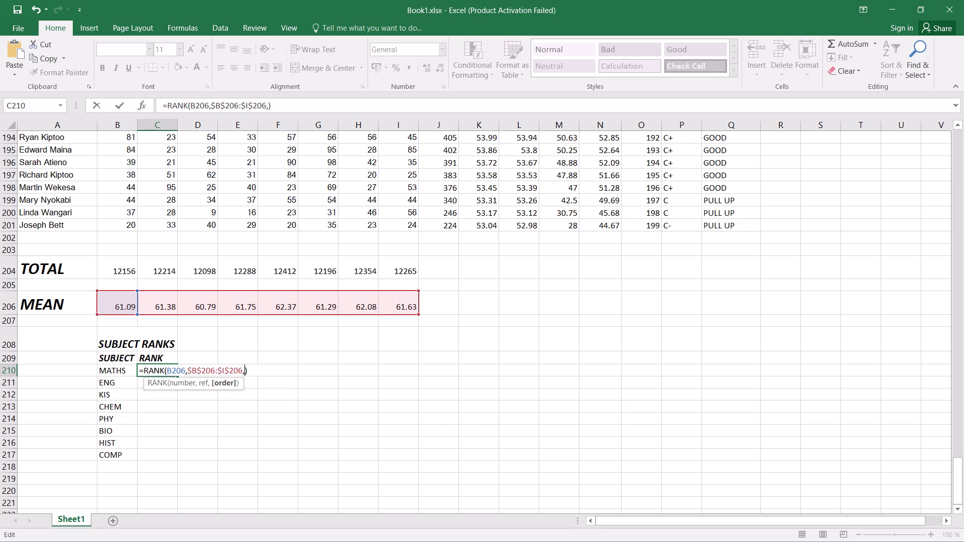
{"action": "key", "text": "0"}
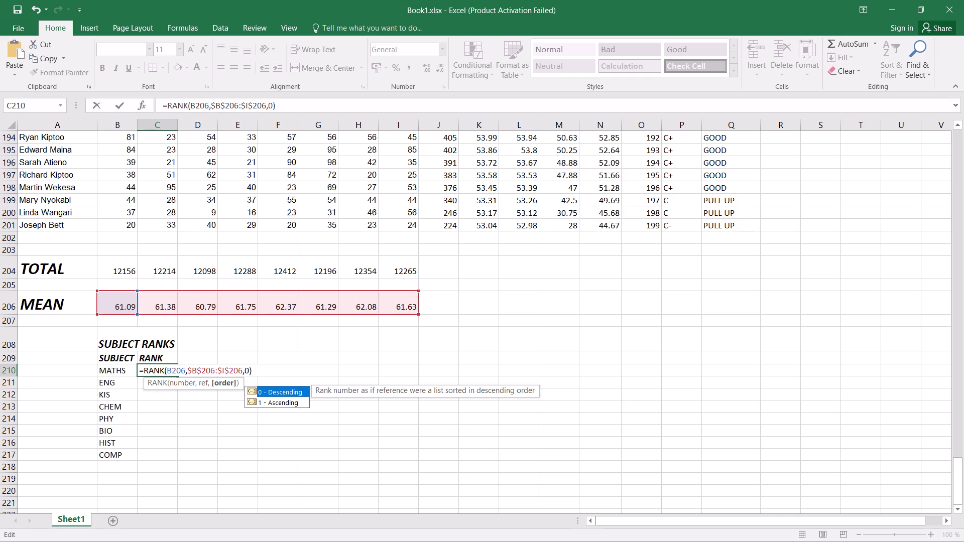
{"action": "key", "text": "Return"}
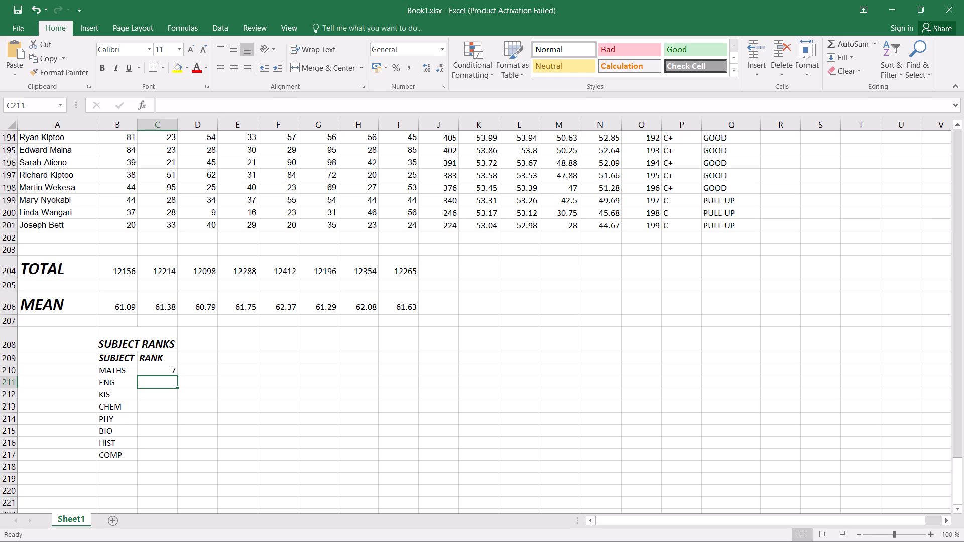
Fill the MATHS RANK formula from C210 down through C217 for the remaining subjects.
{"action": "left_click", "coordinate": [170, 370]}
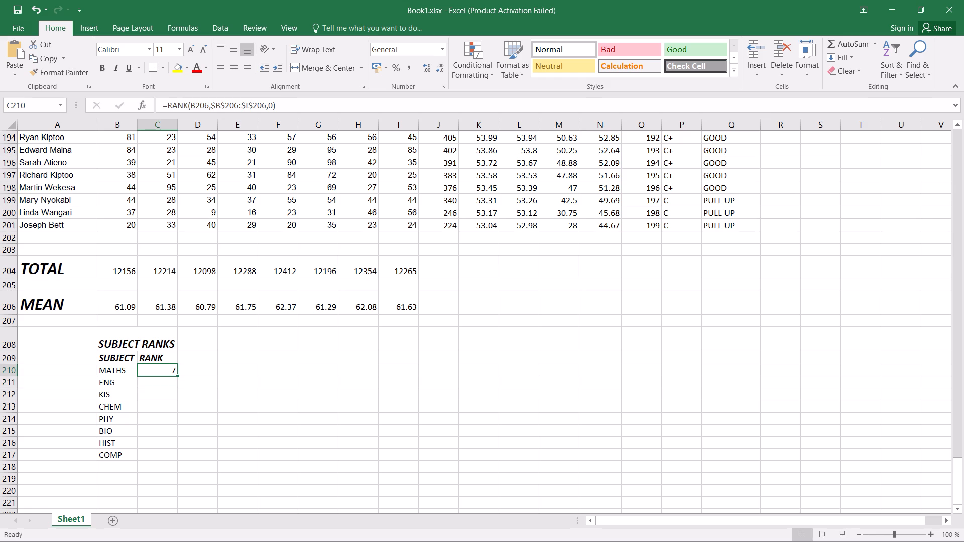
{"action": "left_click_drag", "start_coordinate": [178, 374], "coordinate": [173, 455]}
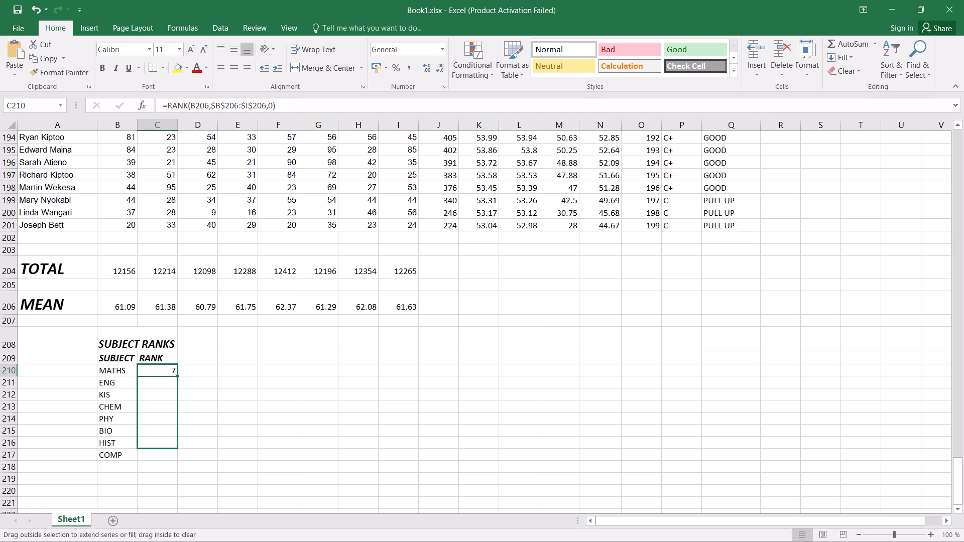
{"action": "left_click_drag", "start_coordinate": [173, 455], "coordinate": [173, 457]}
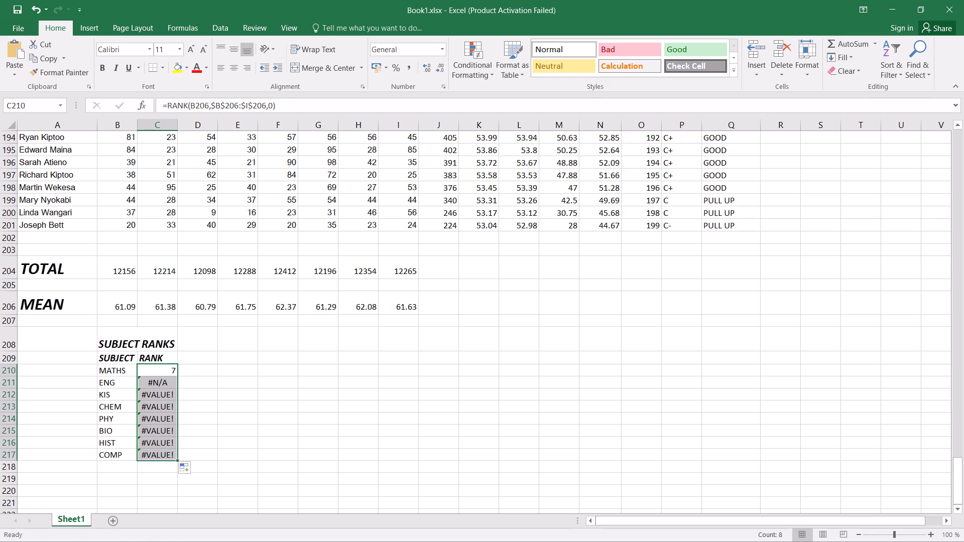
Check the filled RANK formulas and change the number argument of the ENG formula in C211 to C206.
{"action": "left_click", "coordinate": [156, 383]}
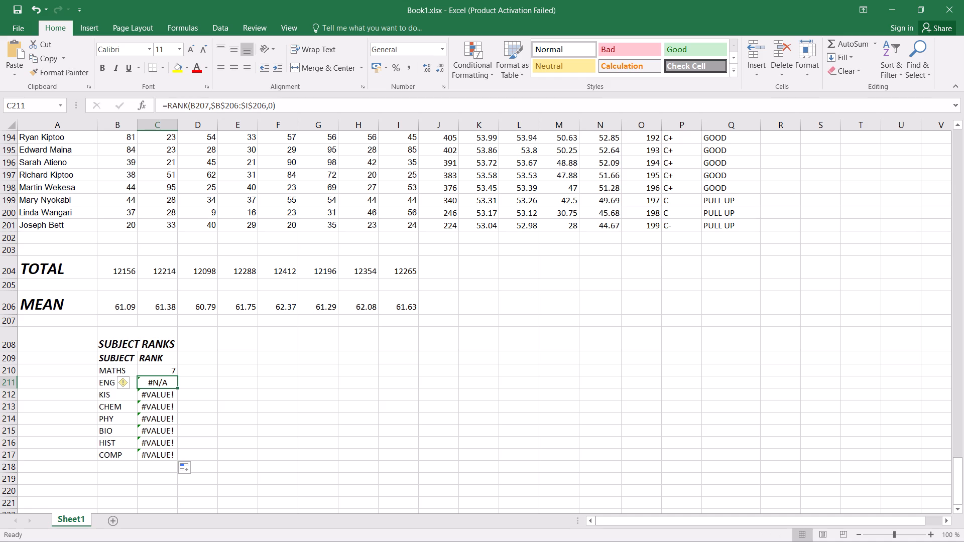
{"action": "left_click", "coordinate": [155, 399]}
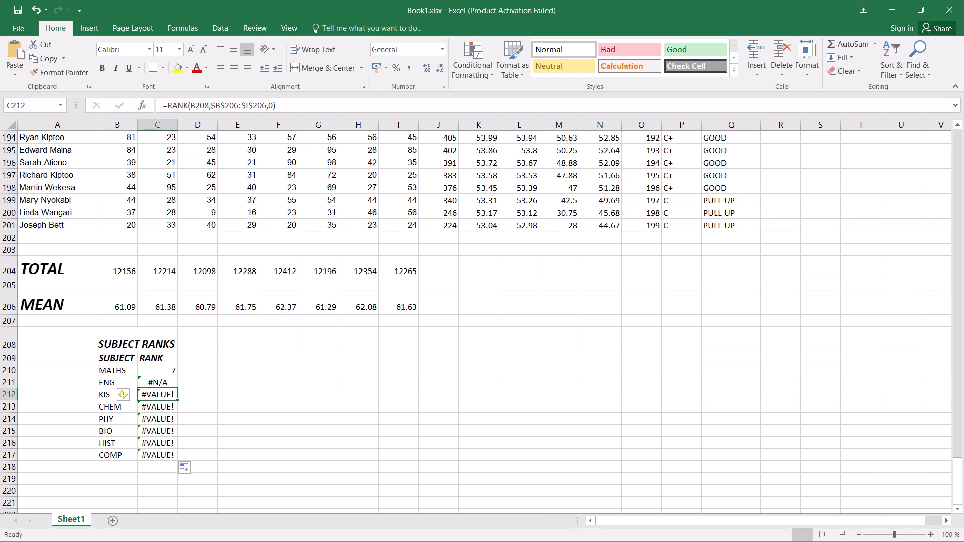
{"action": "left_click", "coordinate": [168, 372]}
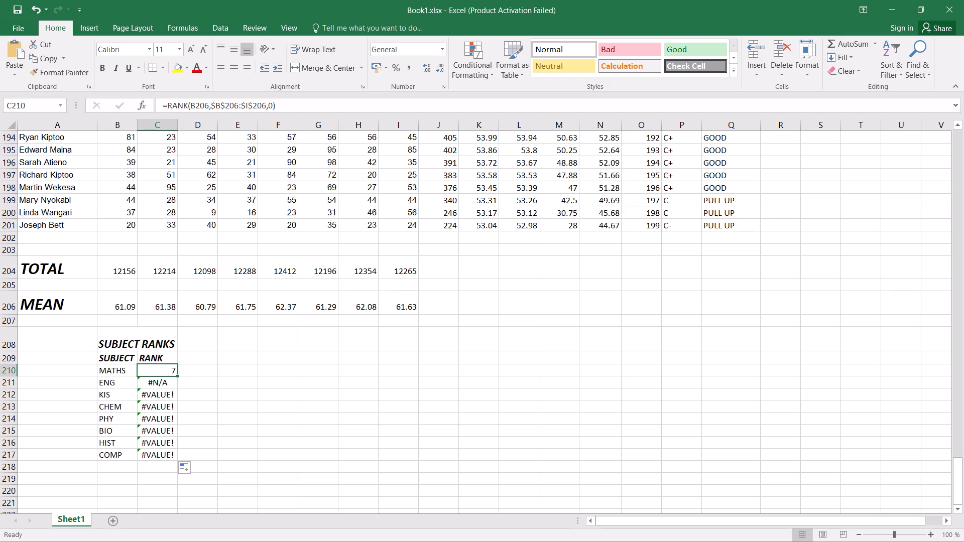
{"action": "left_click", "coordinate": [166, 388]}
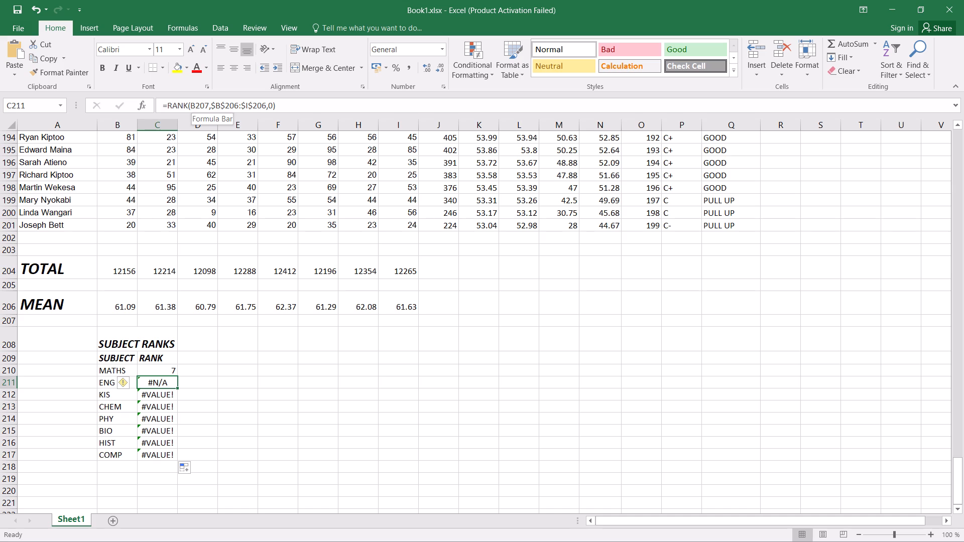
{"action": "left_click", "coordinate": [197, 106]}
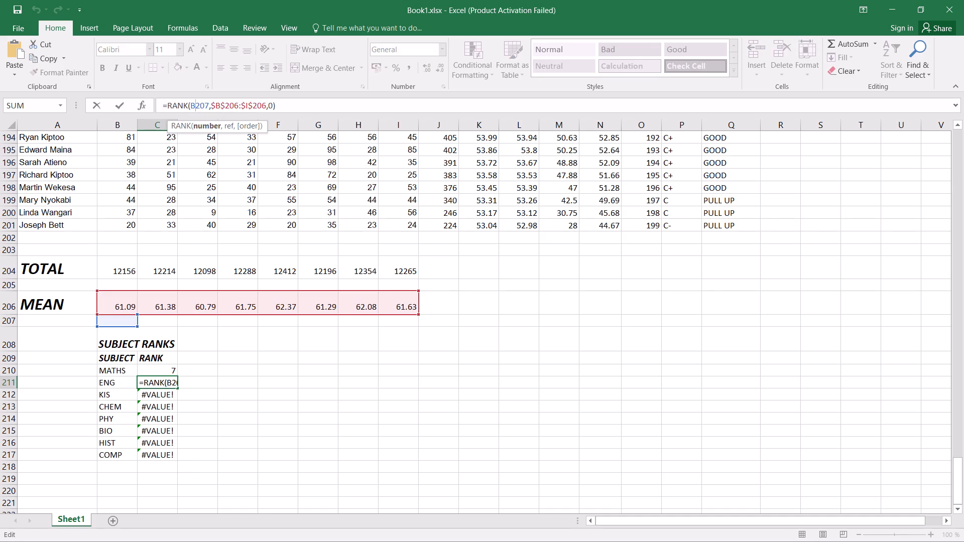
{"action": "key", "text": "BackSpace"}
{"action": "key", "text": "c"}
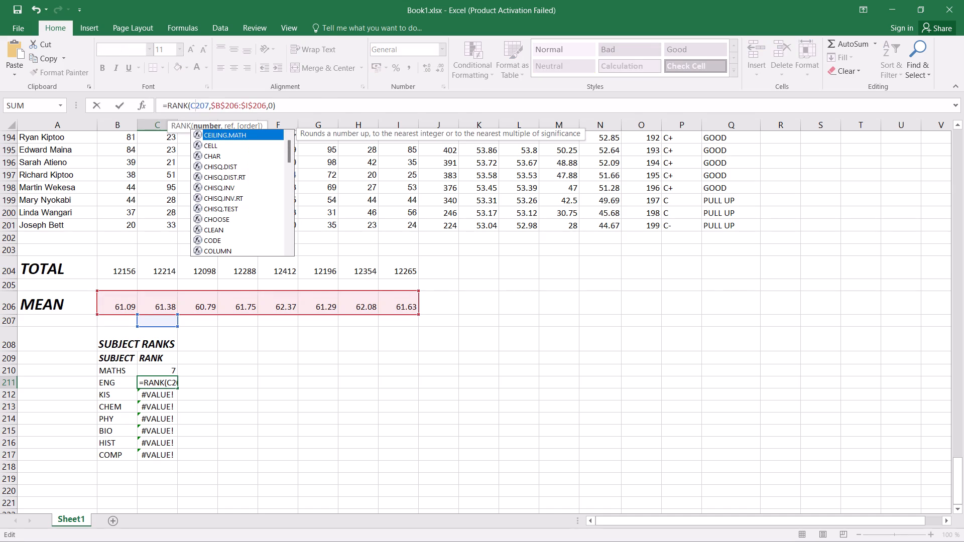
{"action": "left_click", "coordinate": [207, 104]}
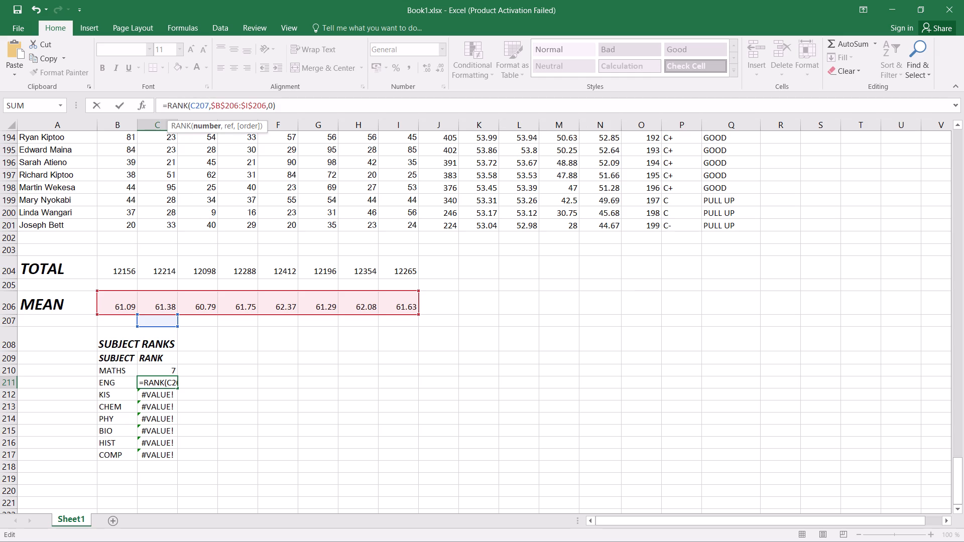
{"action": "key", "text": "BackSpace"}
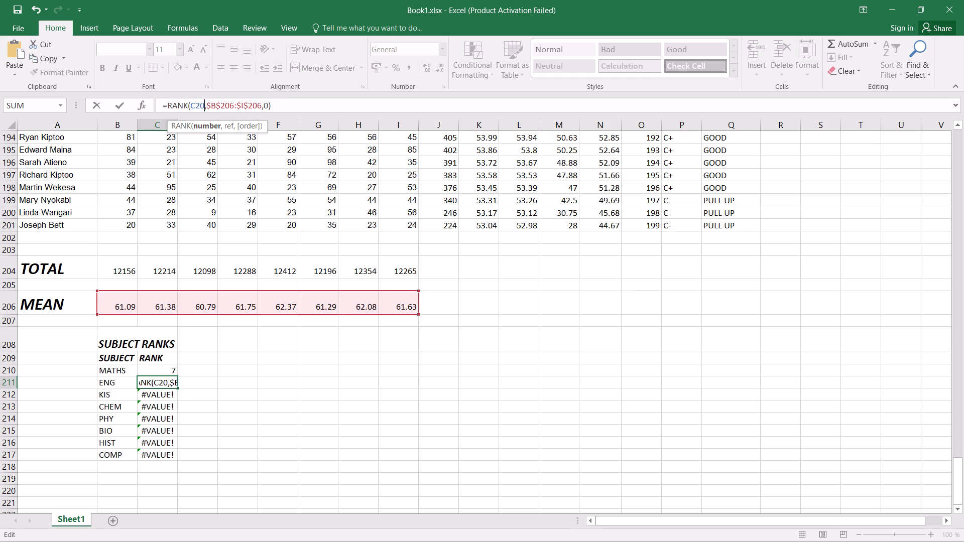
{"action": "key", "text": "6"}
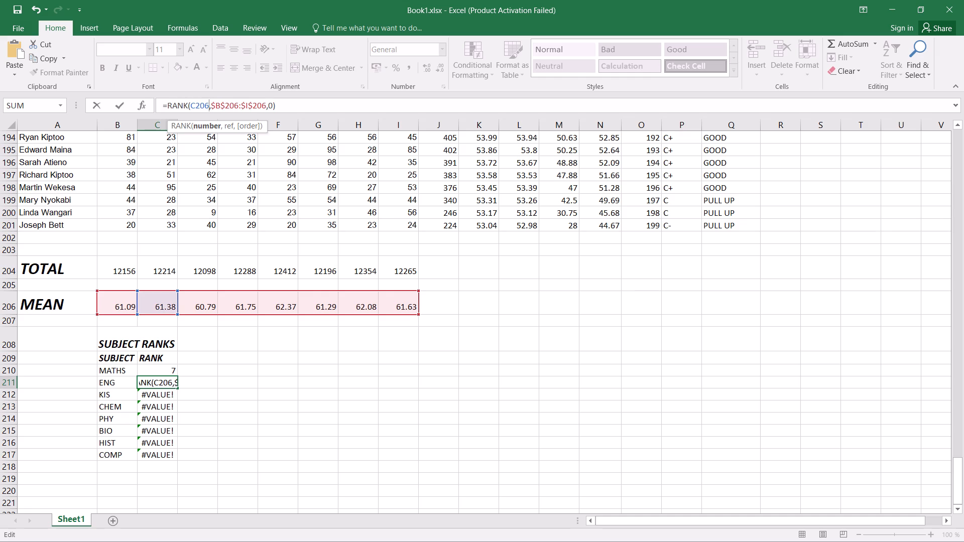
{"action": "key", "text": "Return"}
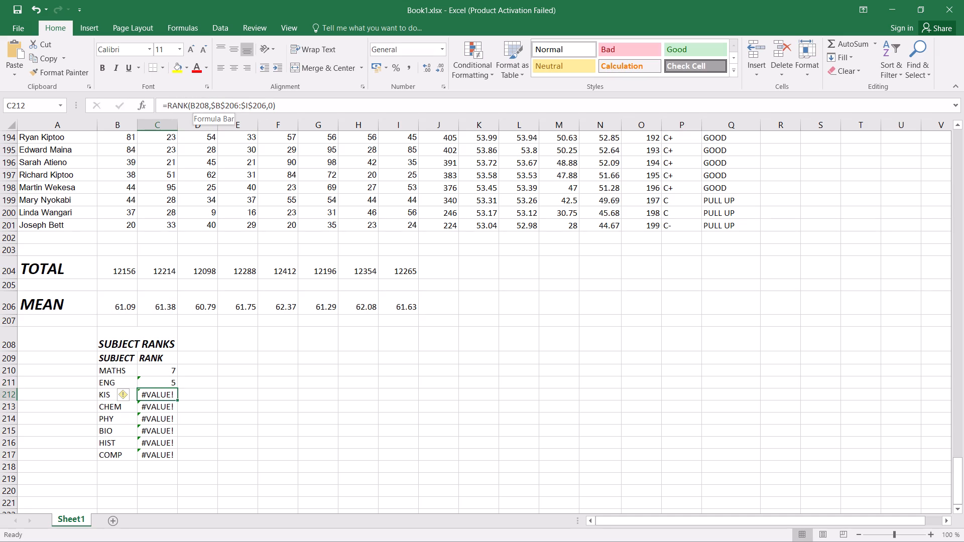
Change the number argument of the KIS RANK formula in C212 to D$206, with the row locked.
{"action": "left_click", "coordinate": [194, 104]}
{"action": "key", "text": "BackSpace"}
{"action": "key", "text": "d"}
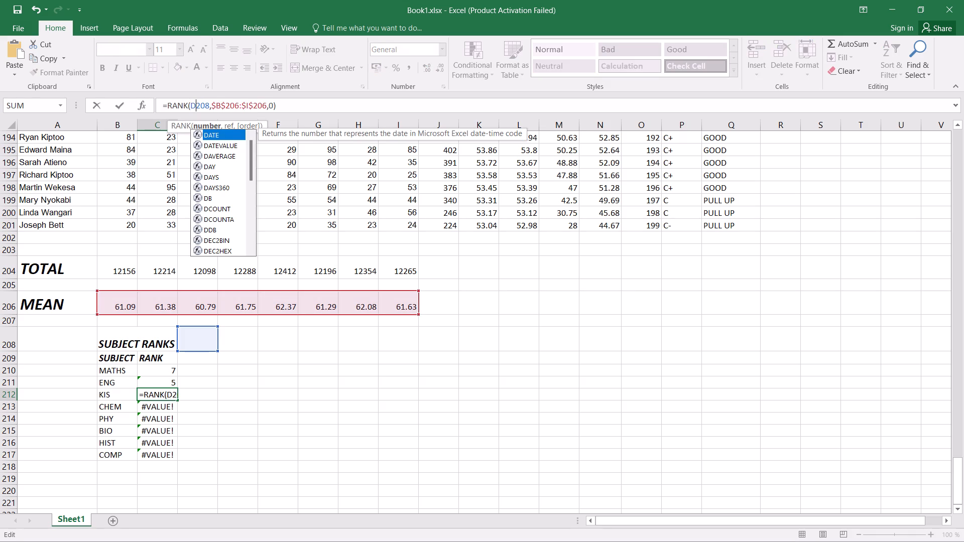
{"action": "key", "text": "Right"}
{"action": "key", "text": "Right"}
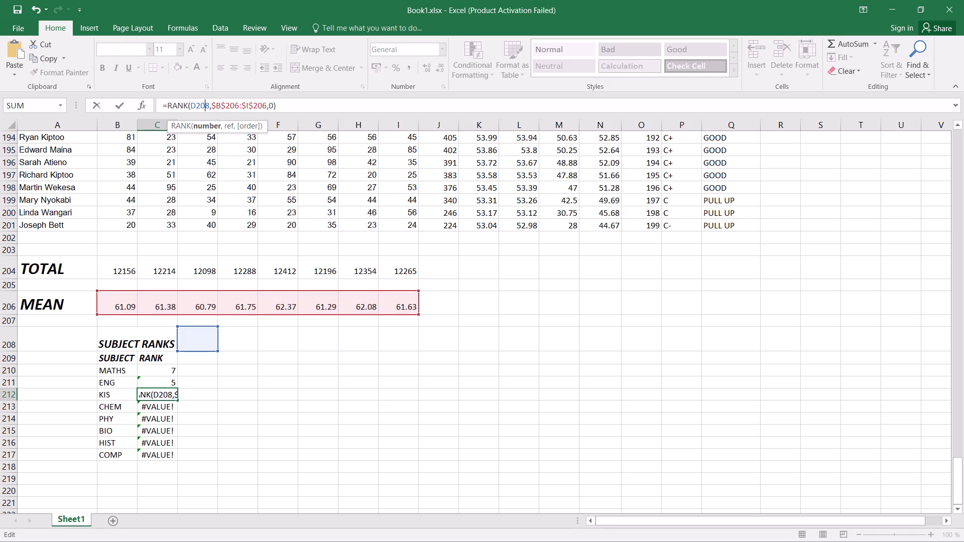
{"action": "key", "text": "Right"}
{"action": "key", "text": "BackSpace"}
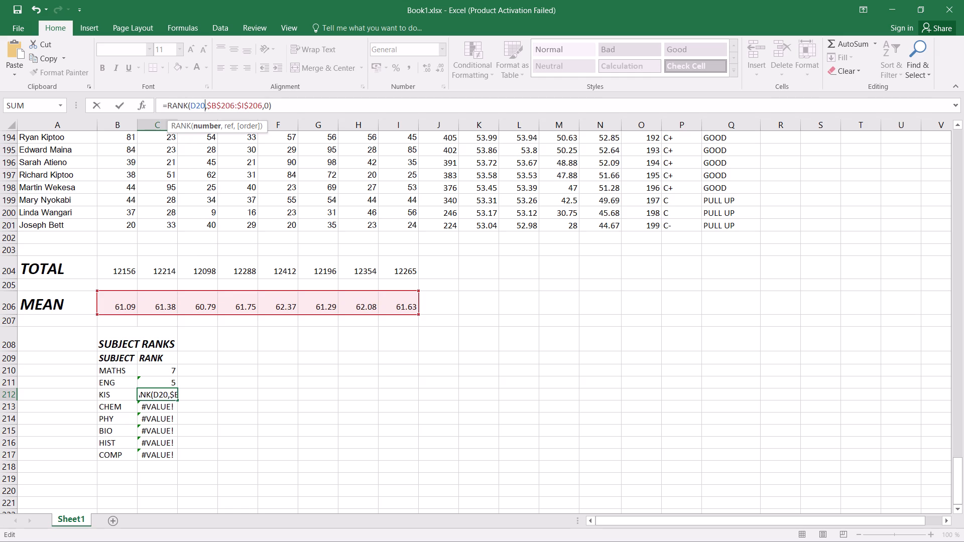
{"action": "key", "text": "6"}
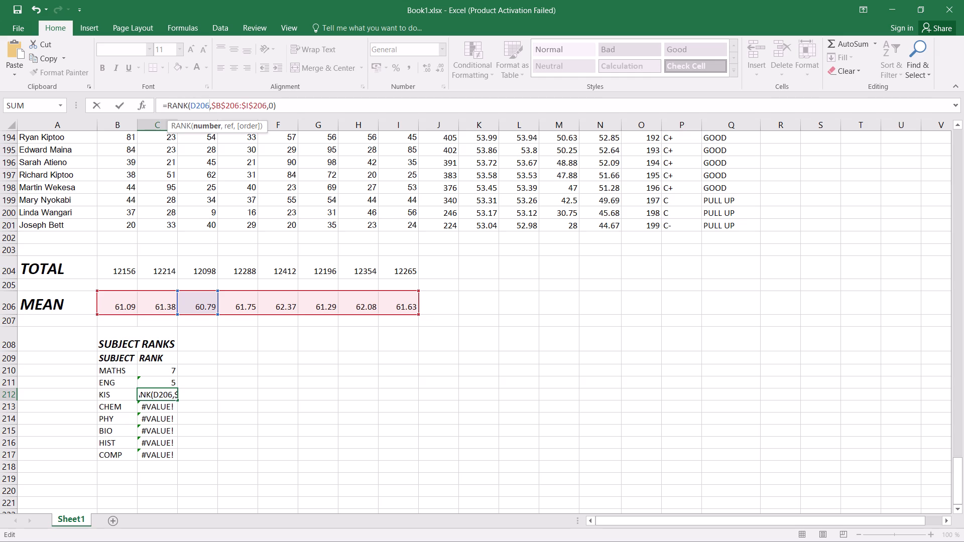
{"action": "left_click", "coordinate": [196, 105]}
{"action": "key", "text": "shift+dollar"}
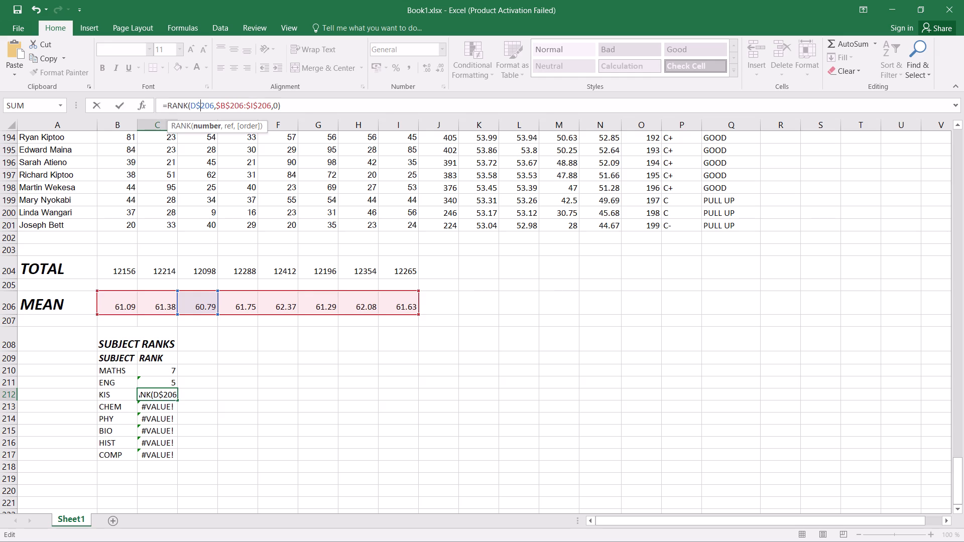
{"action": "key", "text": "Return"}
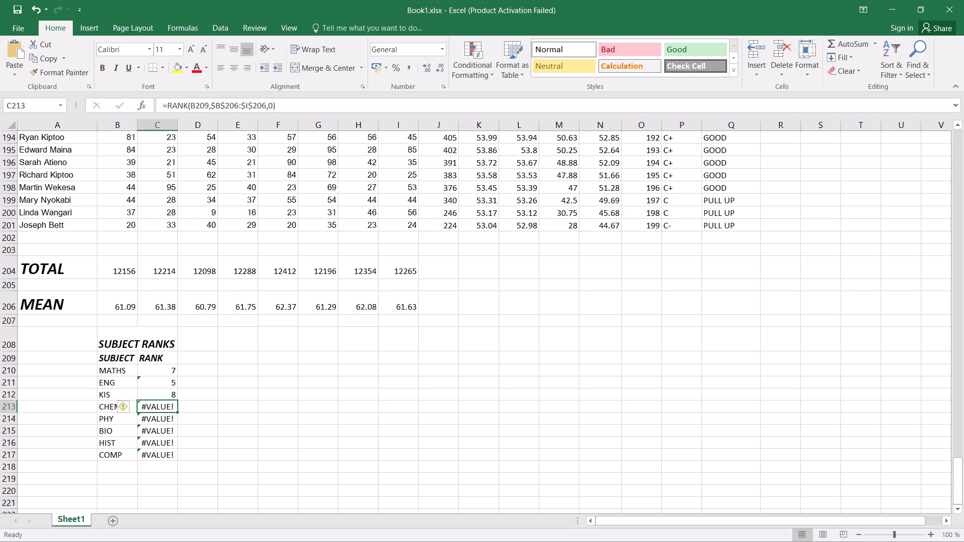
Lock the row in the number argument of the MATHS RANK formula in C210, making it B$206.
{"action": "left_click", "coordinate": [168, 374]}
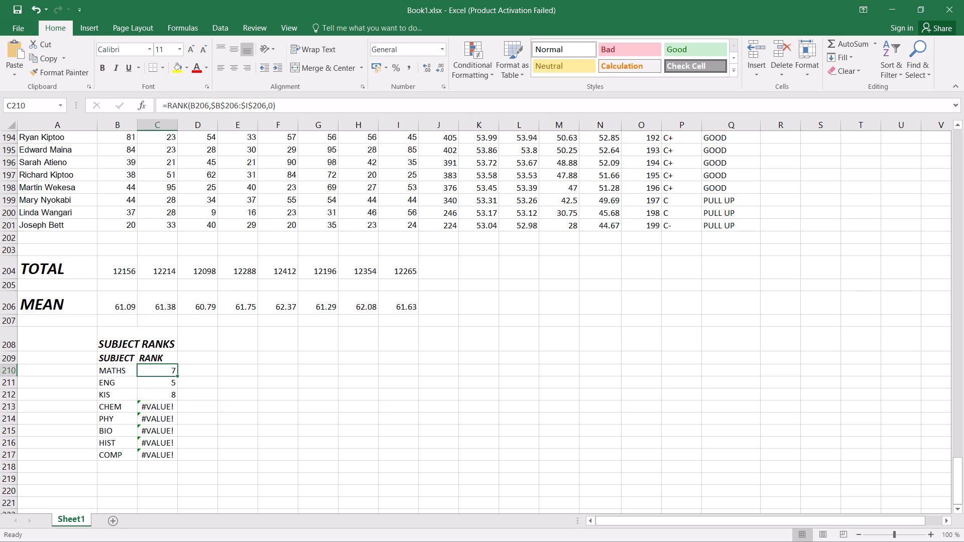
{"action": "left_click", "coordinate": [197, 105]}
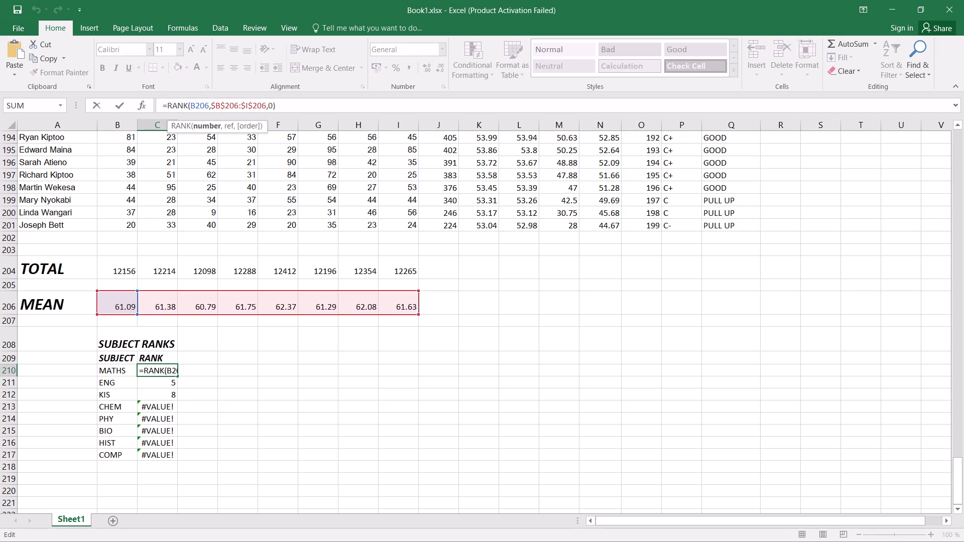
{"action": "key", "text": "shift+dollar"}
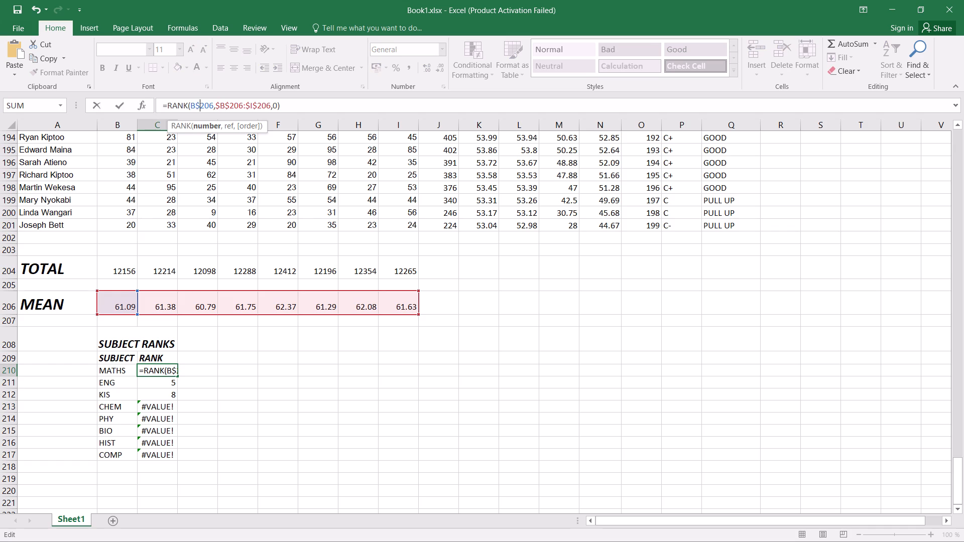
{"action": "key", "text": "Return"}
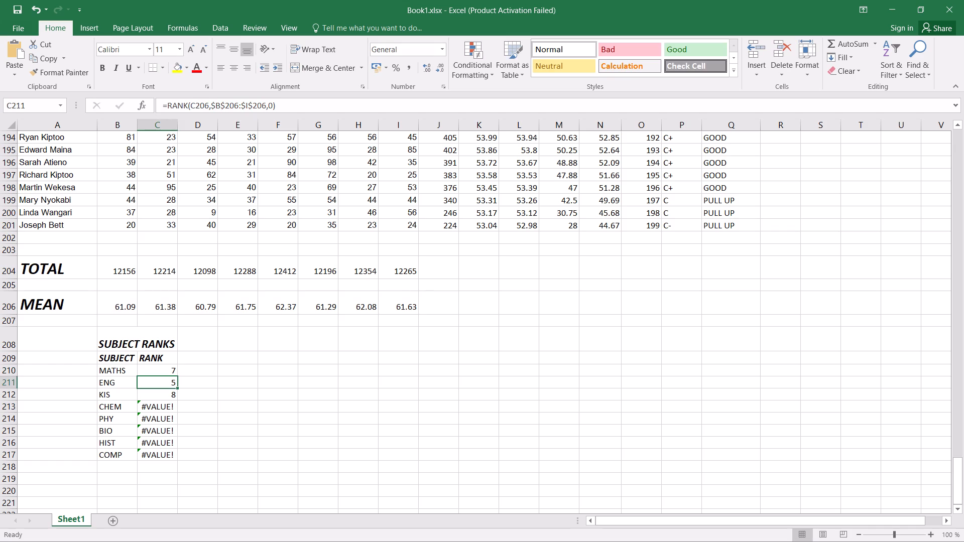
Fill the row-locked MATHS RANK formula from C210 down through C217, replacing the formulas of the other subjects.
{"action": "left_click", "coordinate": [161, 373]}
{"action": "left_click_drag", "start_coordinate": [176, 376], "coordinate": [177, 461]}
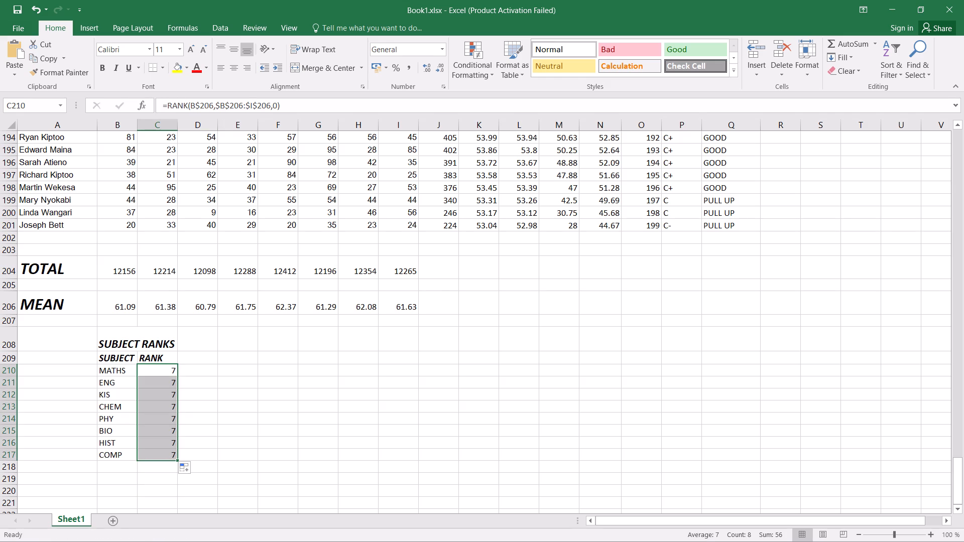
Change the number argument of the ENG RANK formula in C211 to C$206.
{"action": "left_click", "coordinate": [168, 385]}
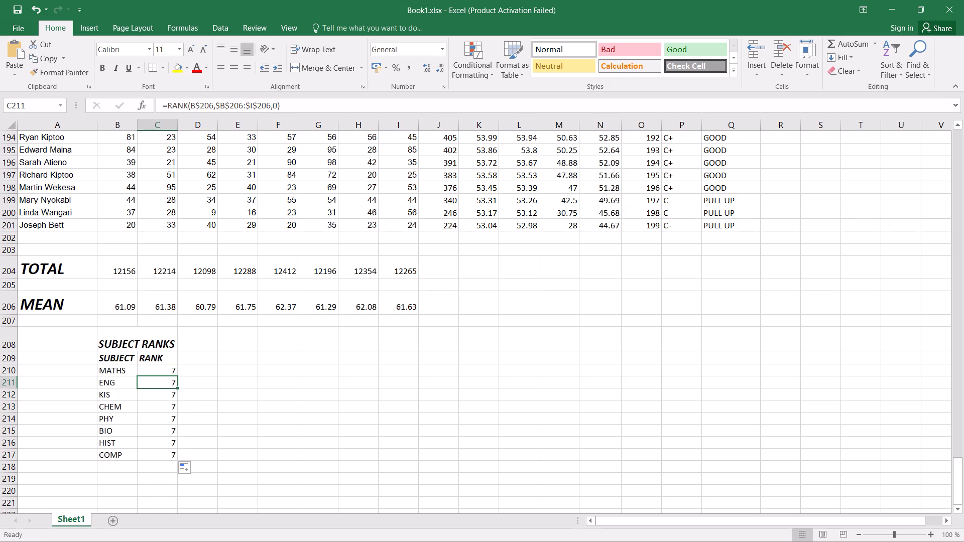
{"action": "left_click", "coordinate": [192, 105]}
{"action": "key", "text": "Right"}
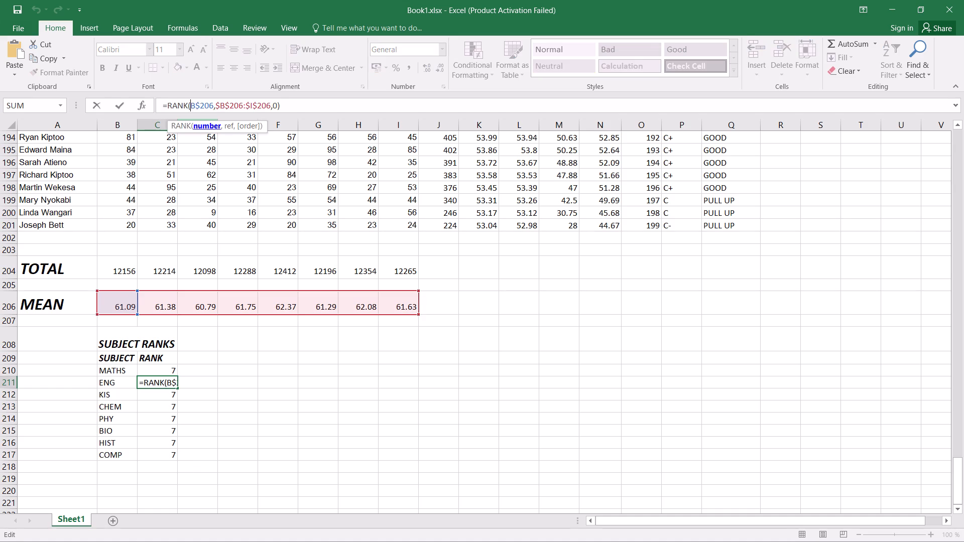
{"action": "key", "text": "BackSpace"}
{"action": "key", "text": "c"}
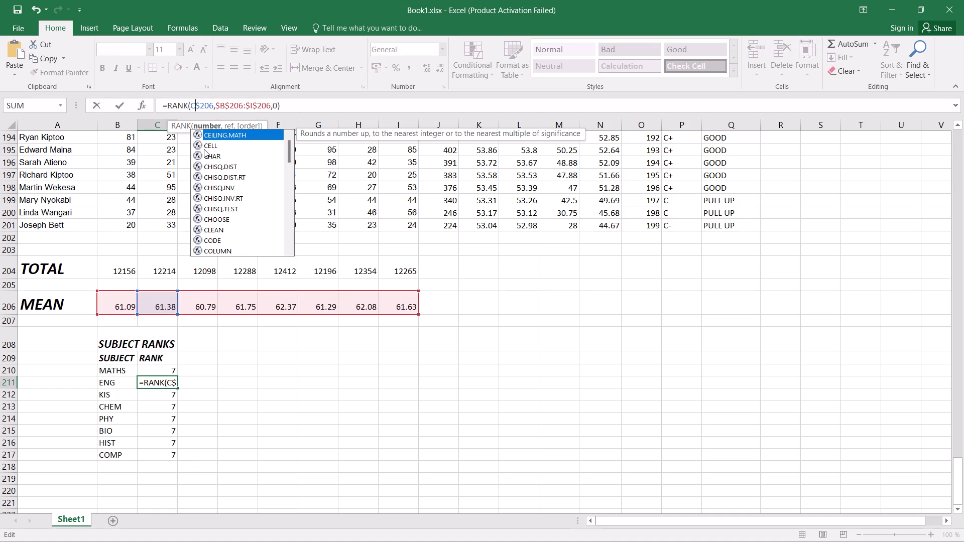
{"action": "key", "text": "Return"}
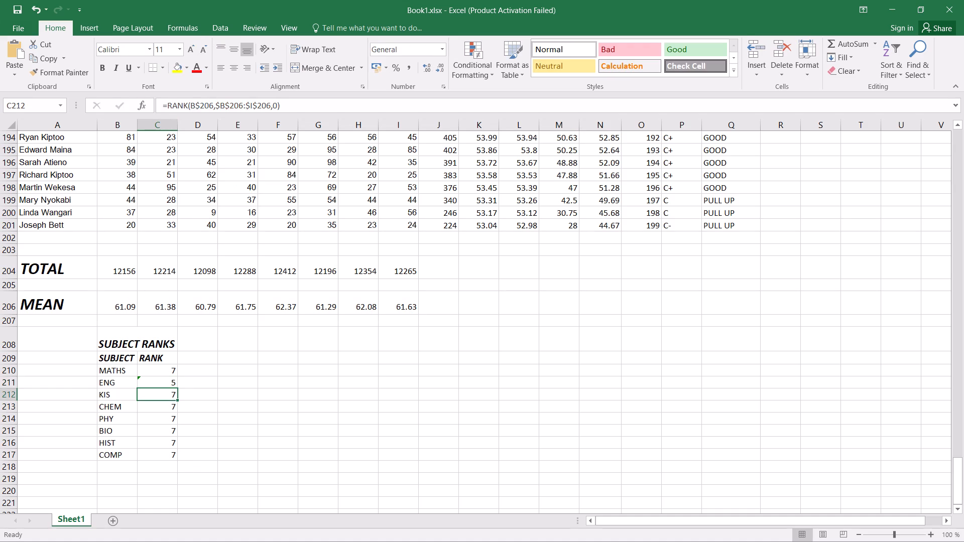
Change the number argument of the KIS RANK formula in C212 to D$206.
{"action": "left_click", "coordinate": [195, 103]}
{"action": "key", "text": "BackSpace"}
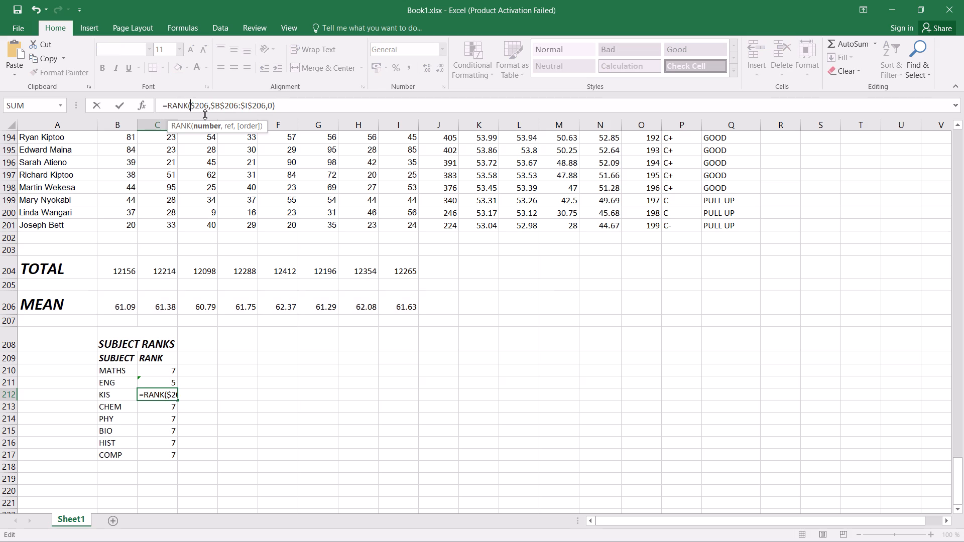
{"action": "key", "text": "d"}
{"action": "key", "text": "Return"}
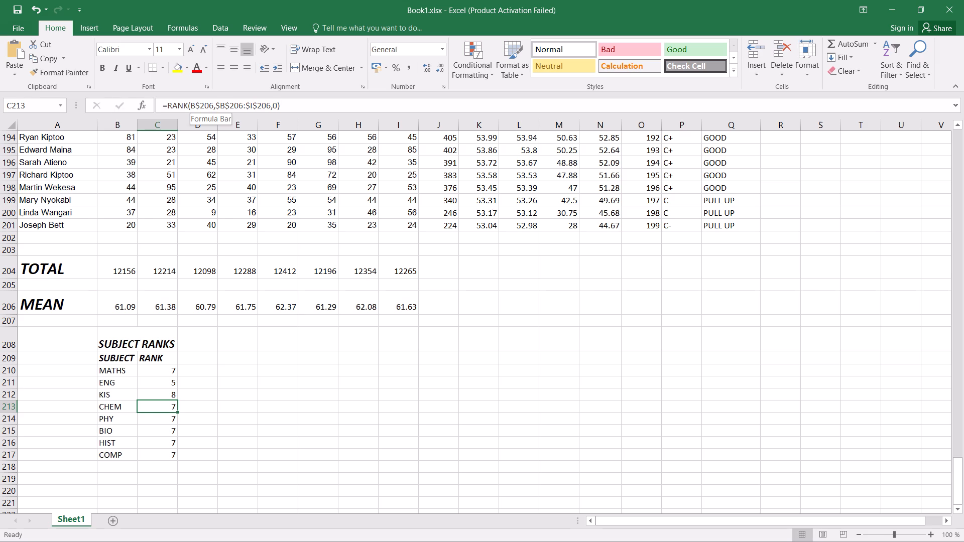
Change the number argument of the CHEM RANK formula in C213 to E$206.
{"action": "left_click", "coordinate": [195, 104]}
{"action": "key", "text": "BackSpace"}
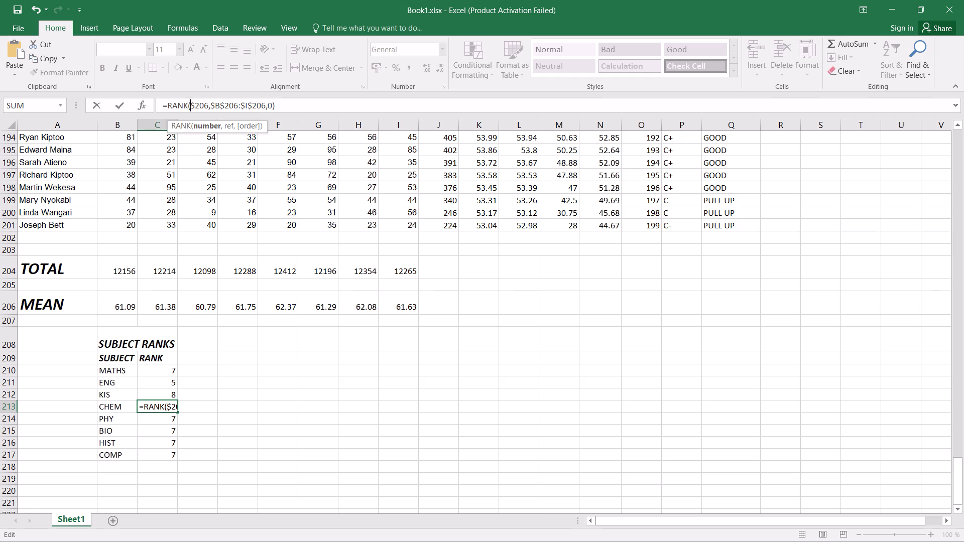
{"action": "key", "text": "e"}
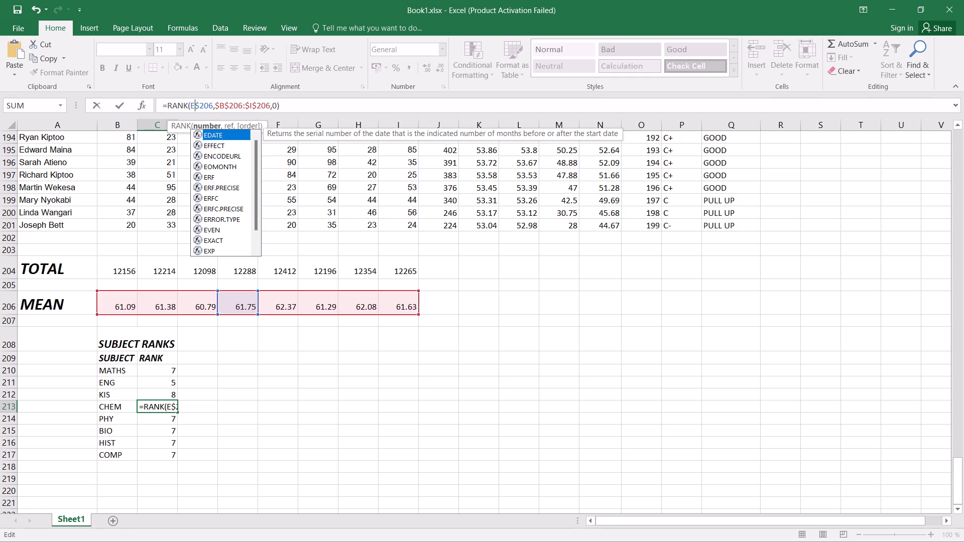
{"action": "key", "text": "Return"}
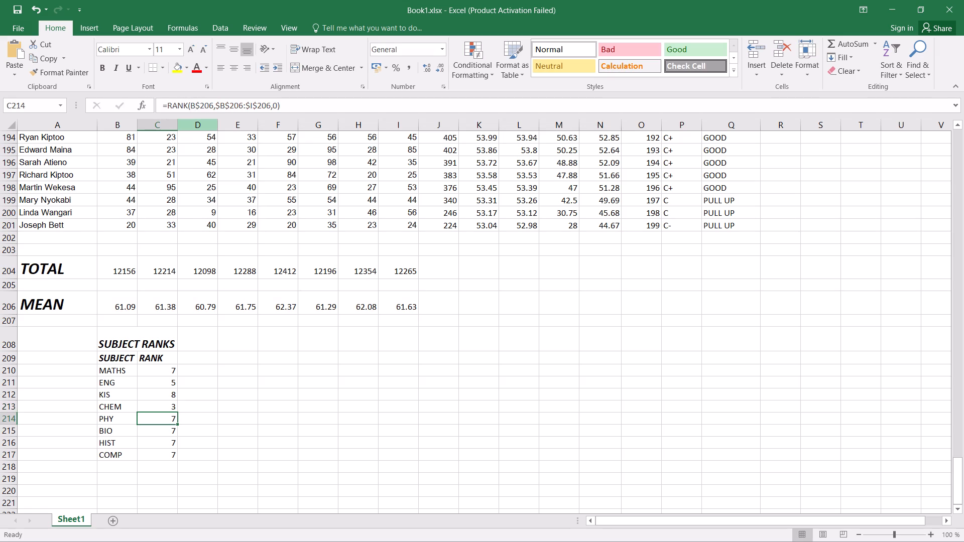
Change the number argument of the PHY RANK formula in C214 to F$206.
{"action": "left_click", "coordinate": [195, 103]}
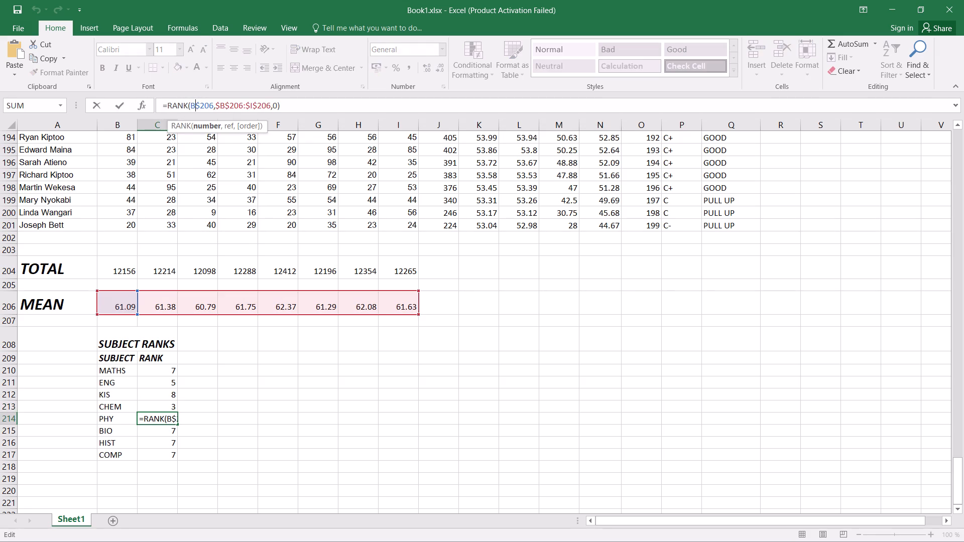
{"action": "key", "text": "BackSpace"}
{"action": "key", "text": "f"}
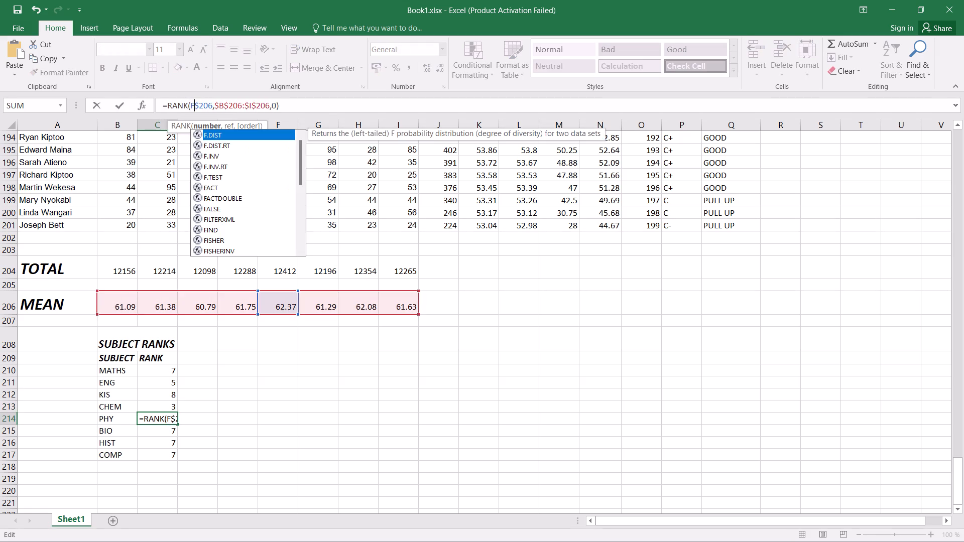